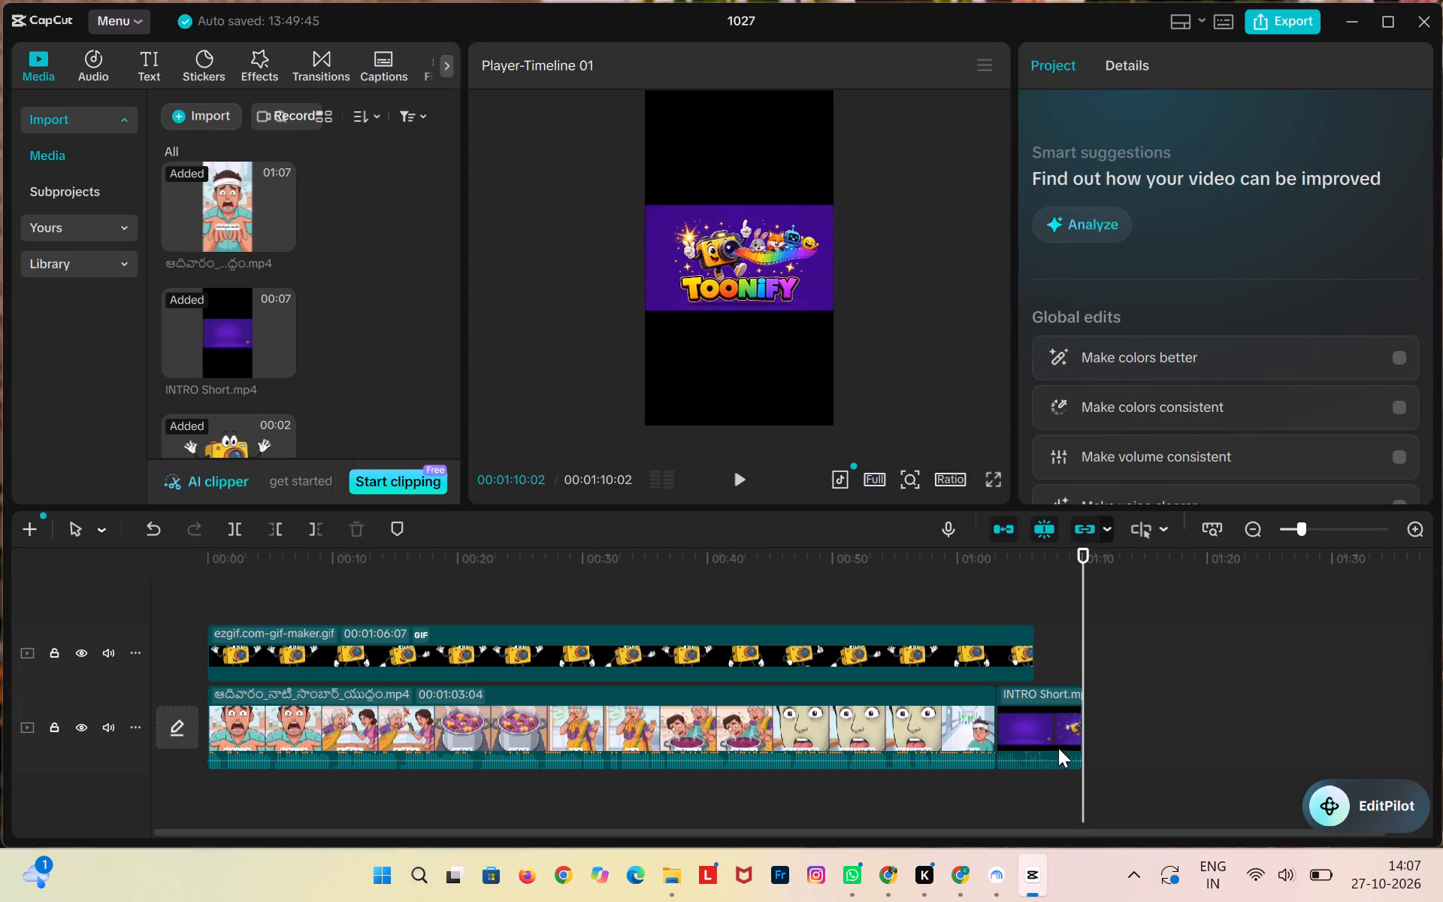
Create a new CapCut project in place of project 1027.
click(136, 14)
click(121, 50)
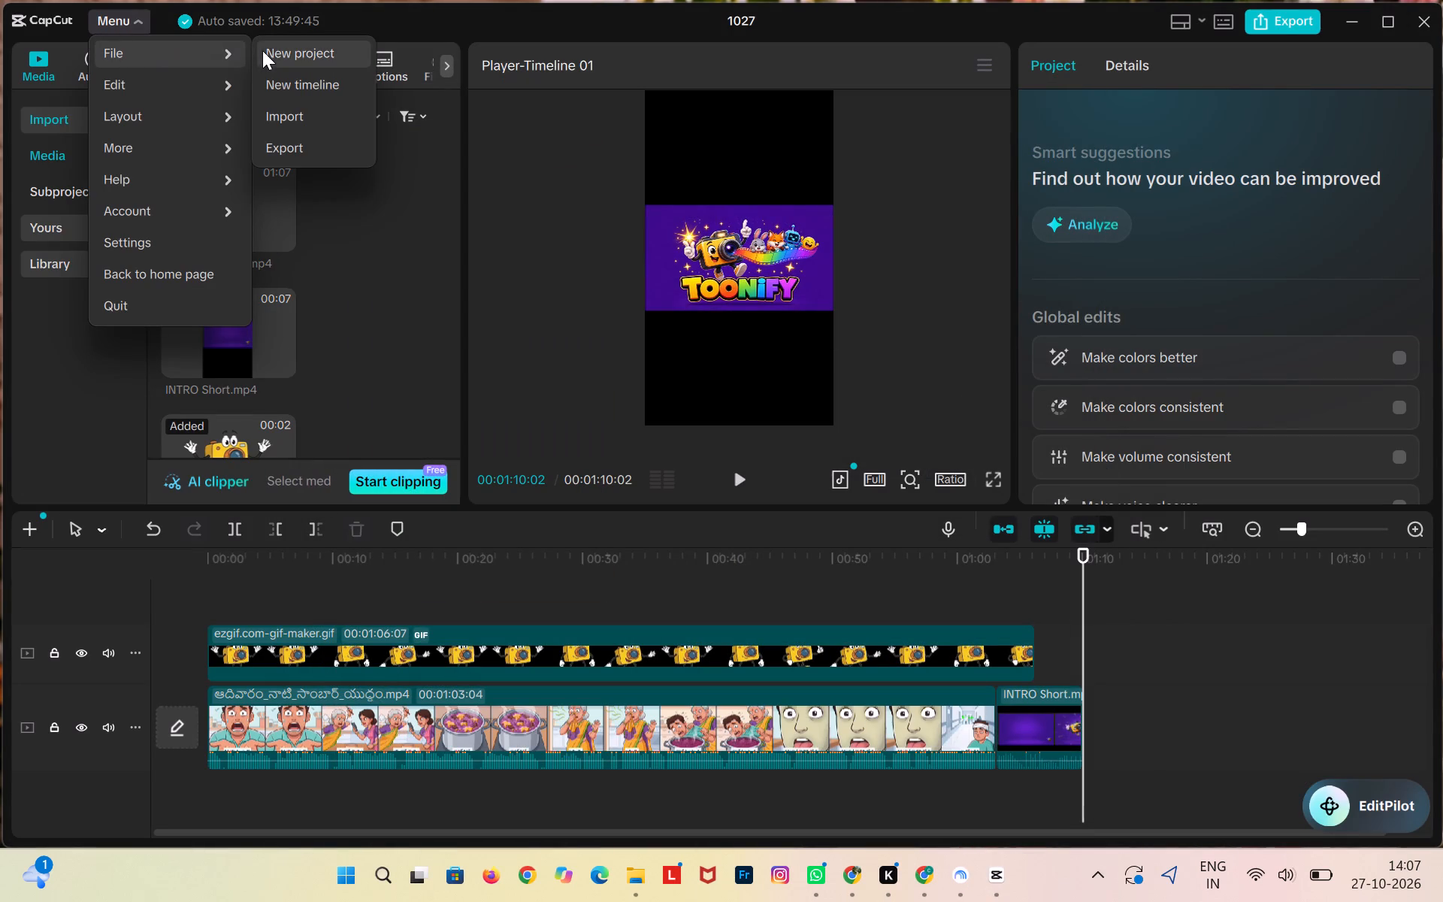
click(274, 50)
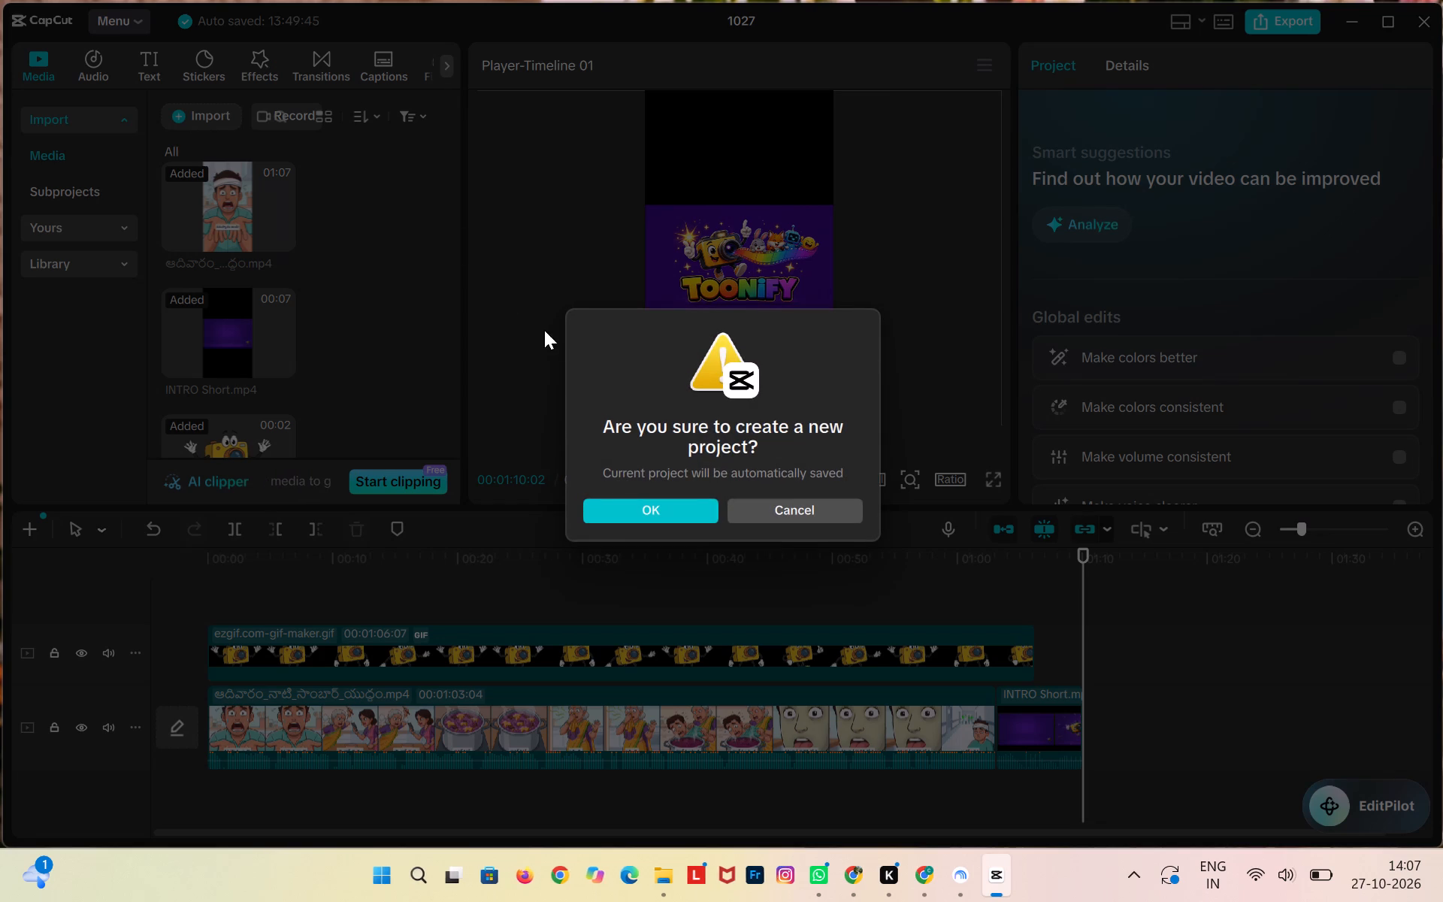
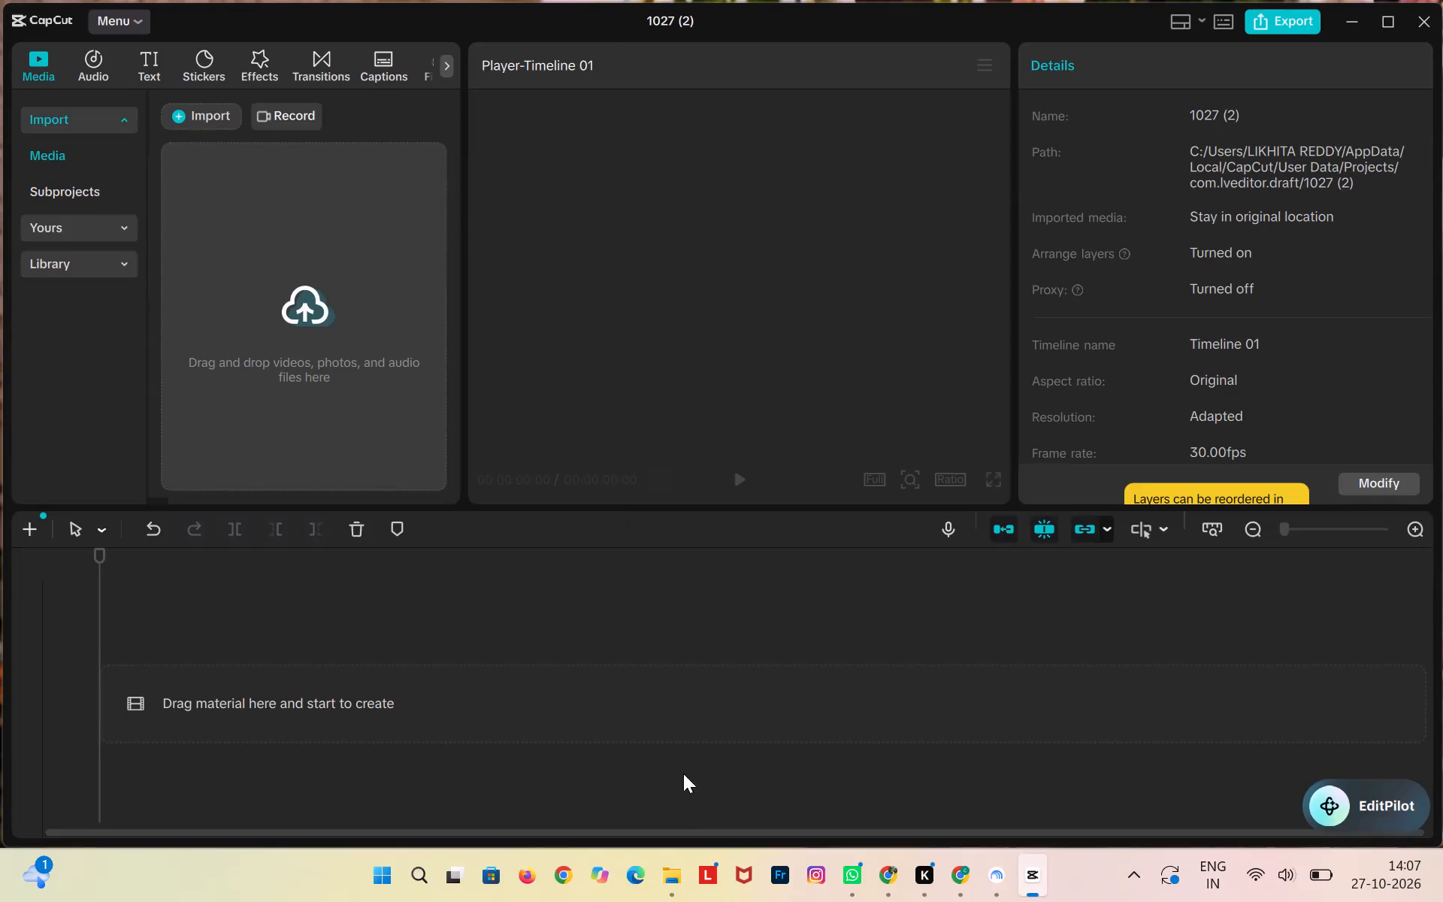
Import the Telugu yoga-and-puja video and the October 27 generated audio from Downloads into the project media.
click(668, 876)
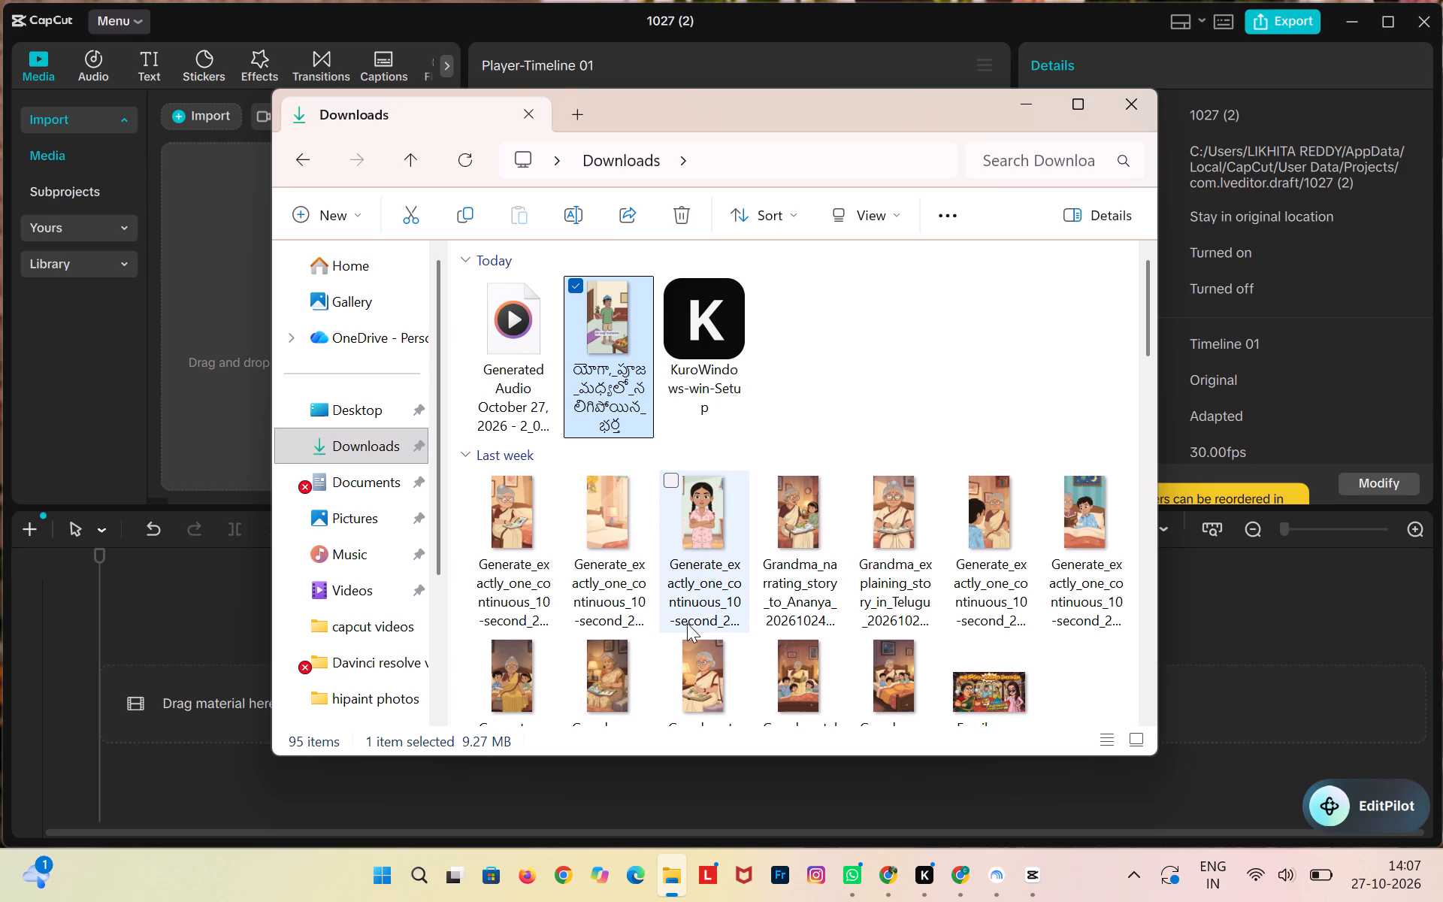
drag(617, 387, 222, 359)
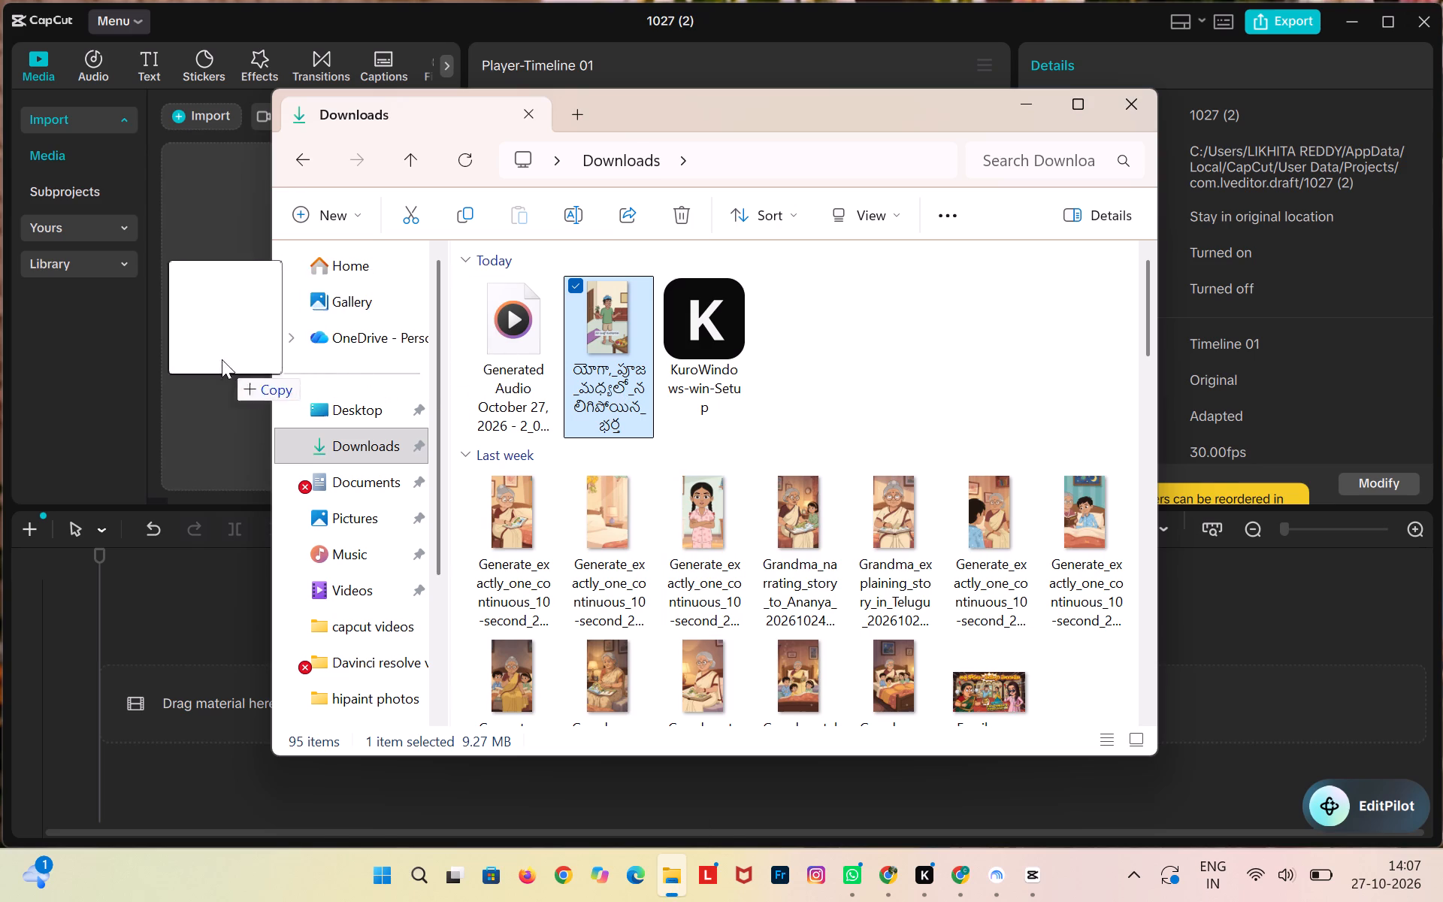
drag(222, 359, 220, 359)
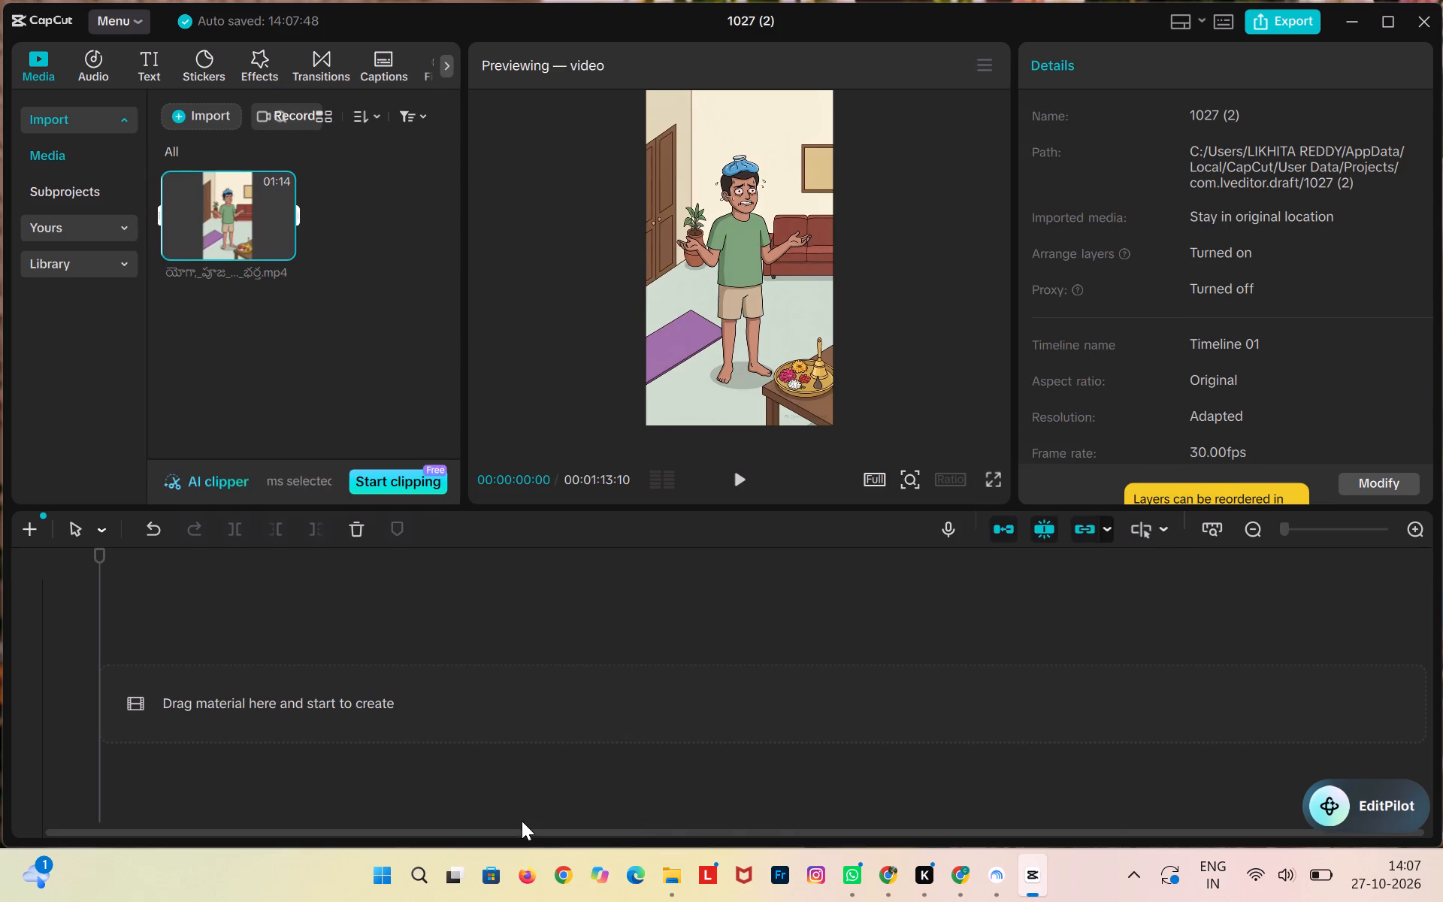
click(671, 879)
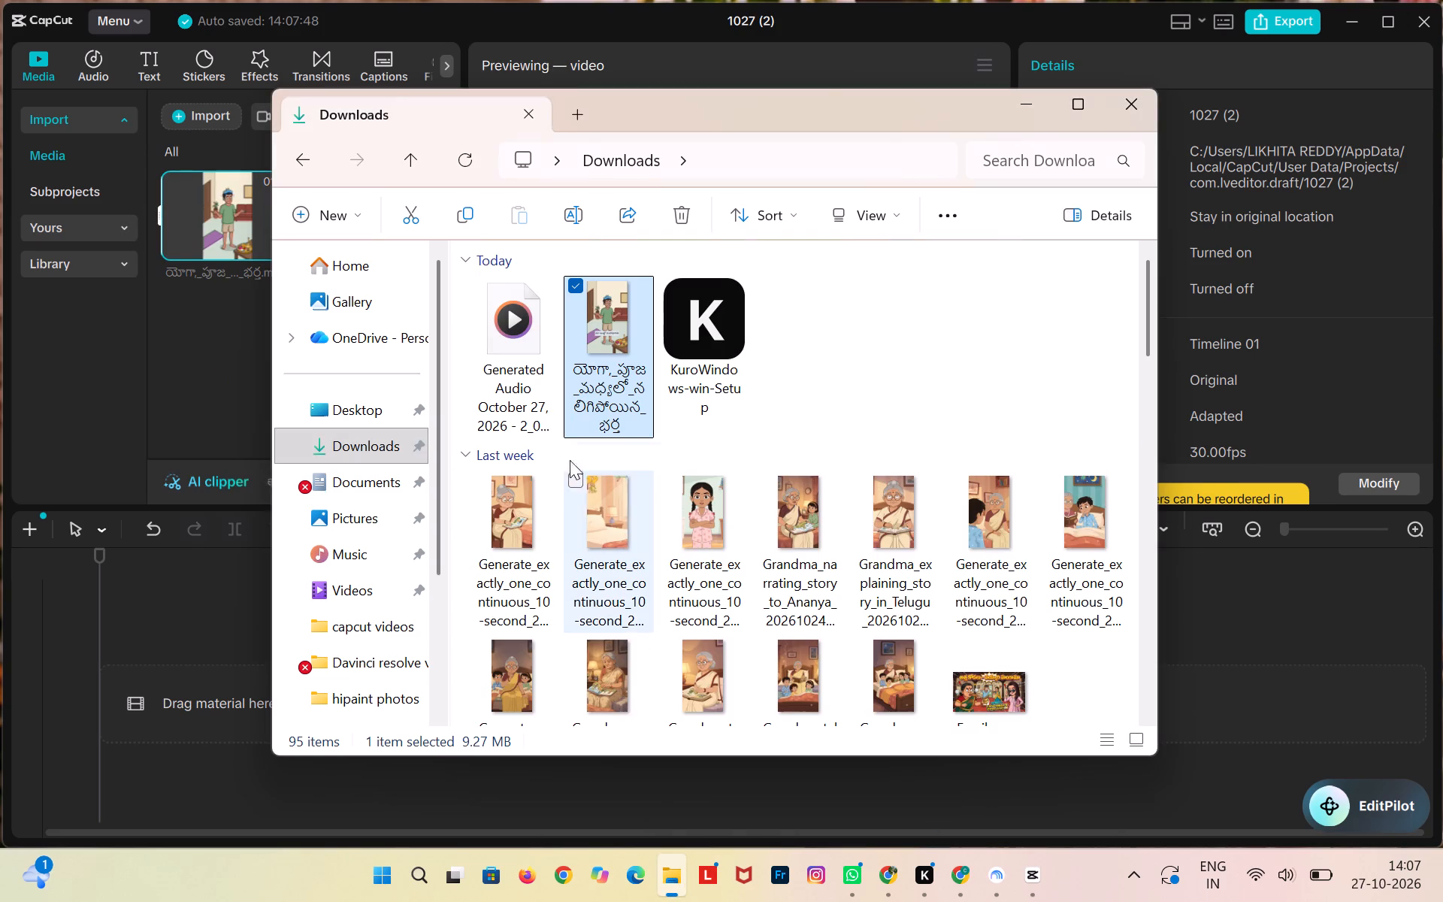
drag(534, 364, 206, 369)
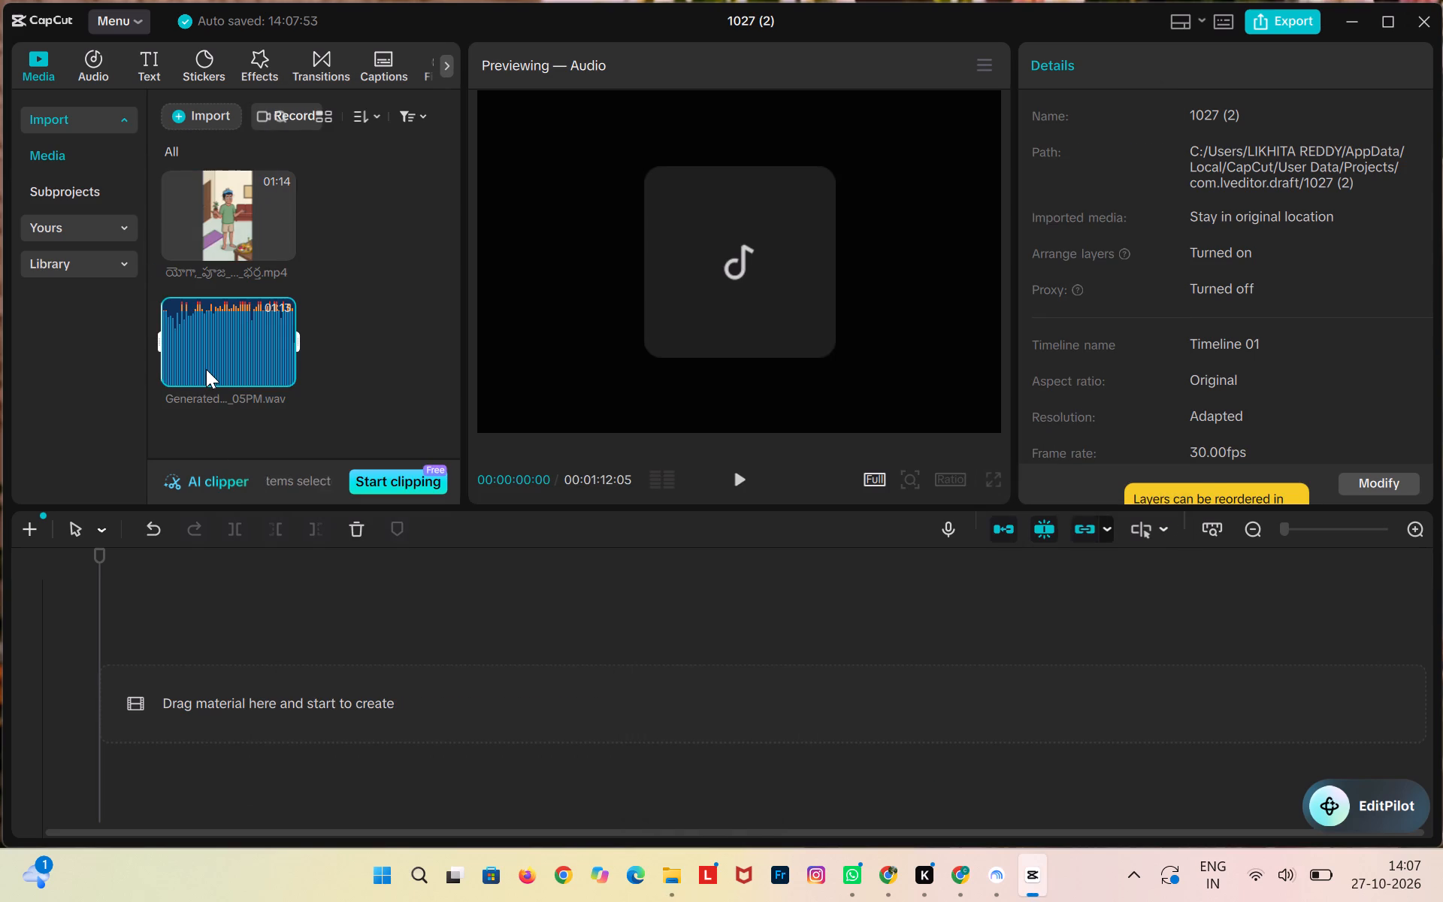
Import the INTRO Short video from the capcut videos folder in Documents into the project media.
click(669, 870)
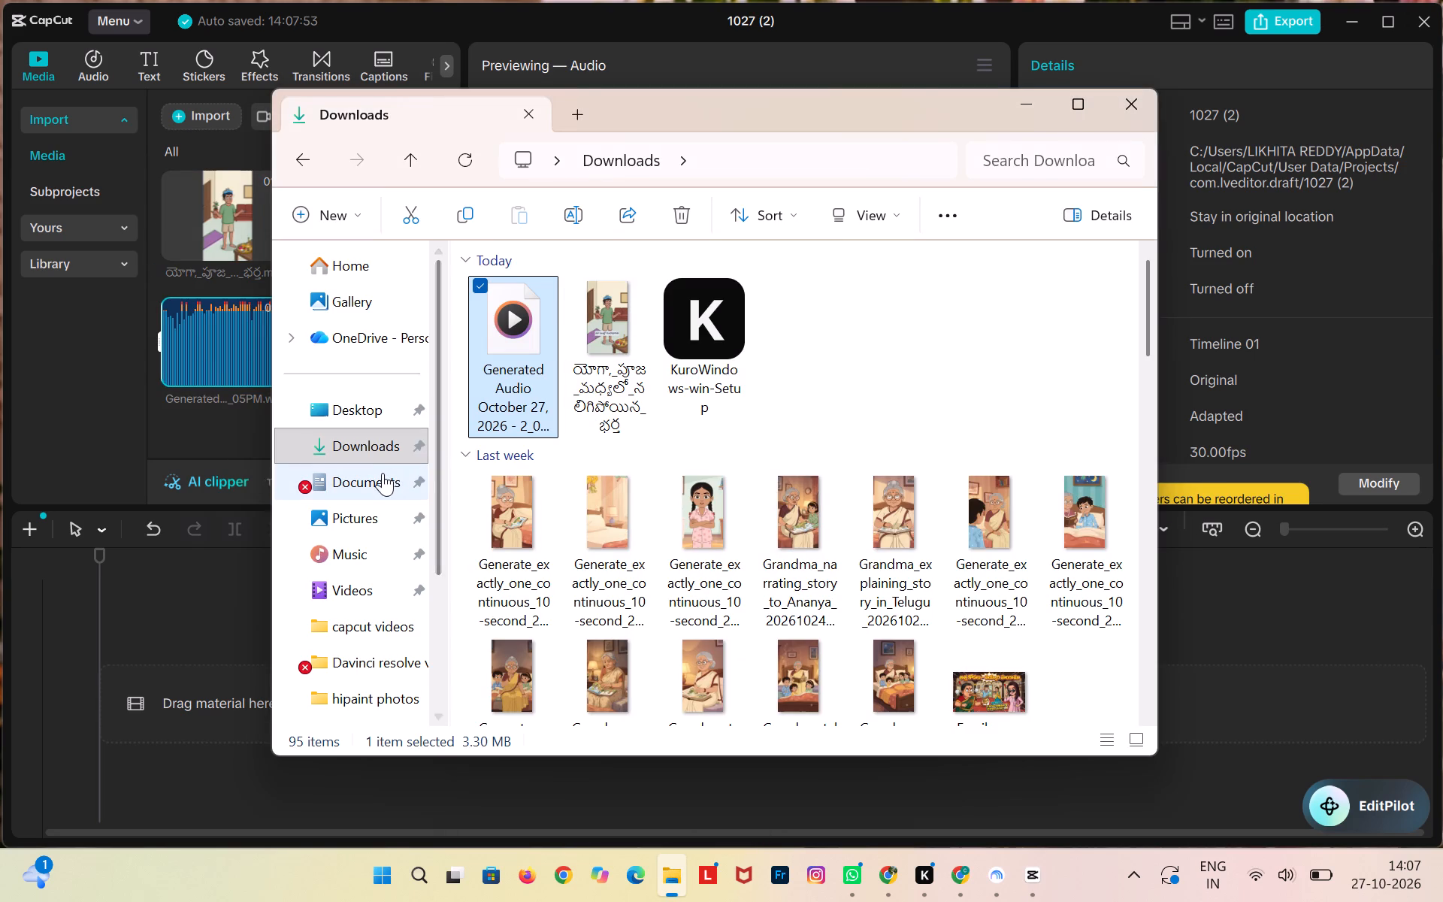
click(380, 474)
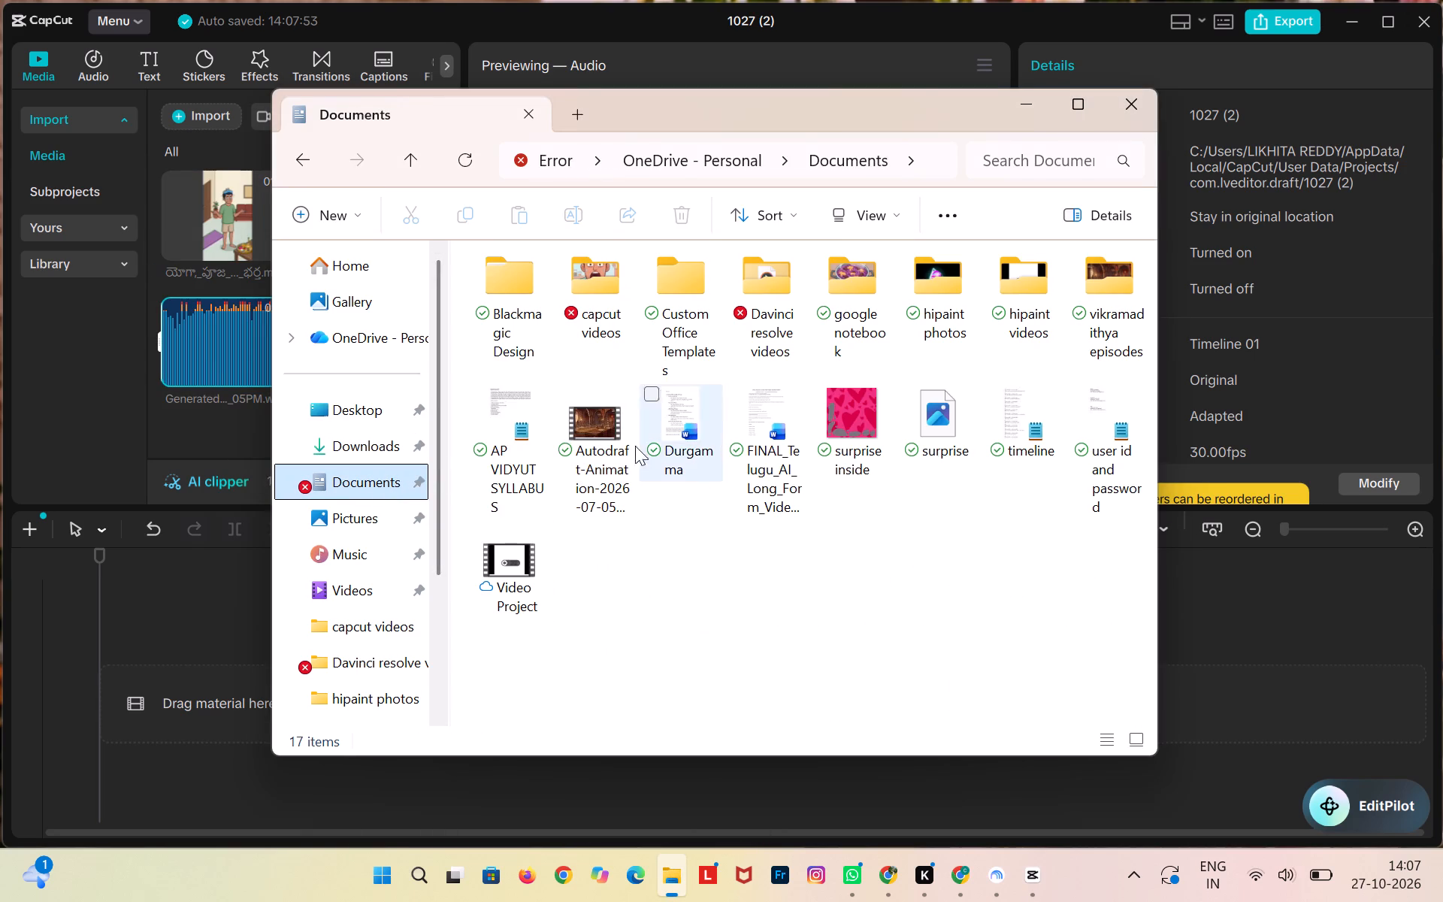
double_click(609, 313)
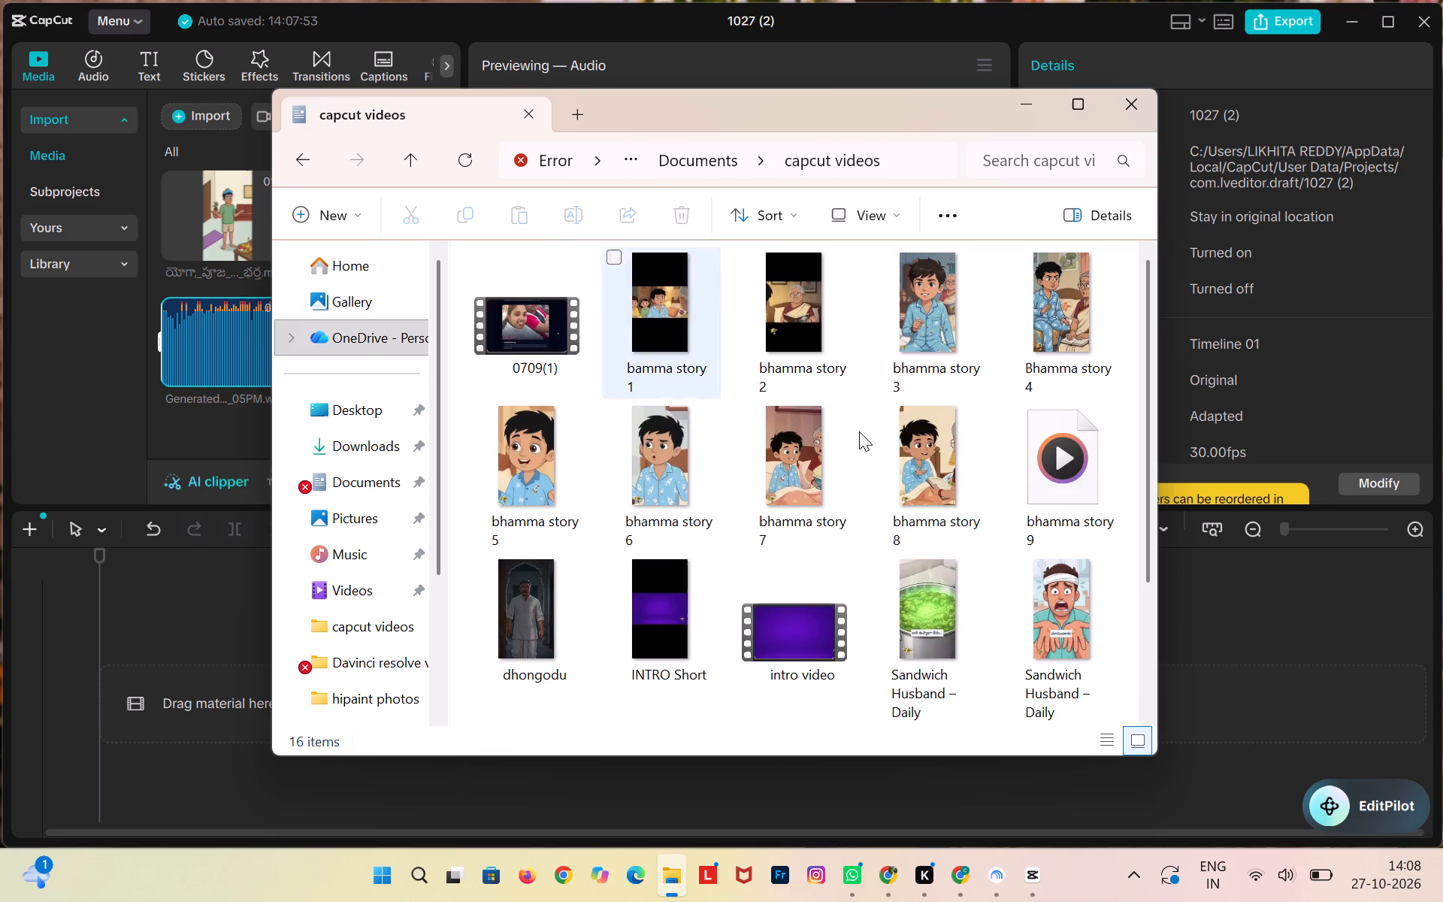
drag(670, 592, 101, 417)
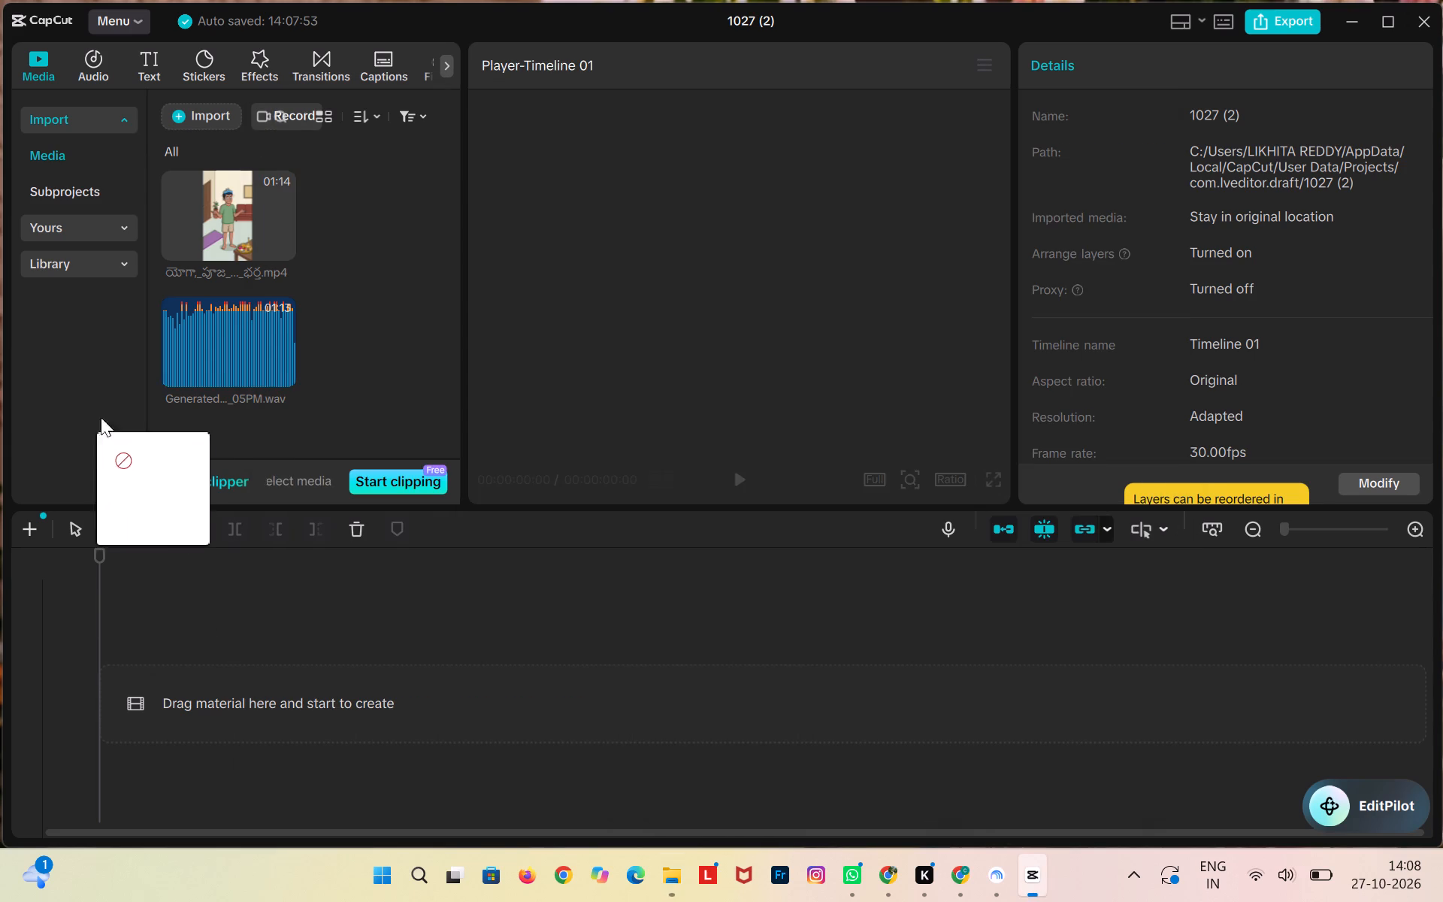
drag(101, 417, 156, 343)
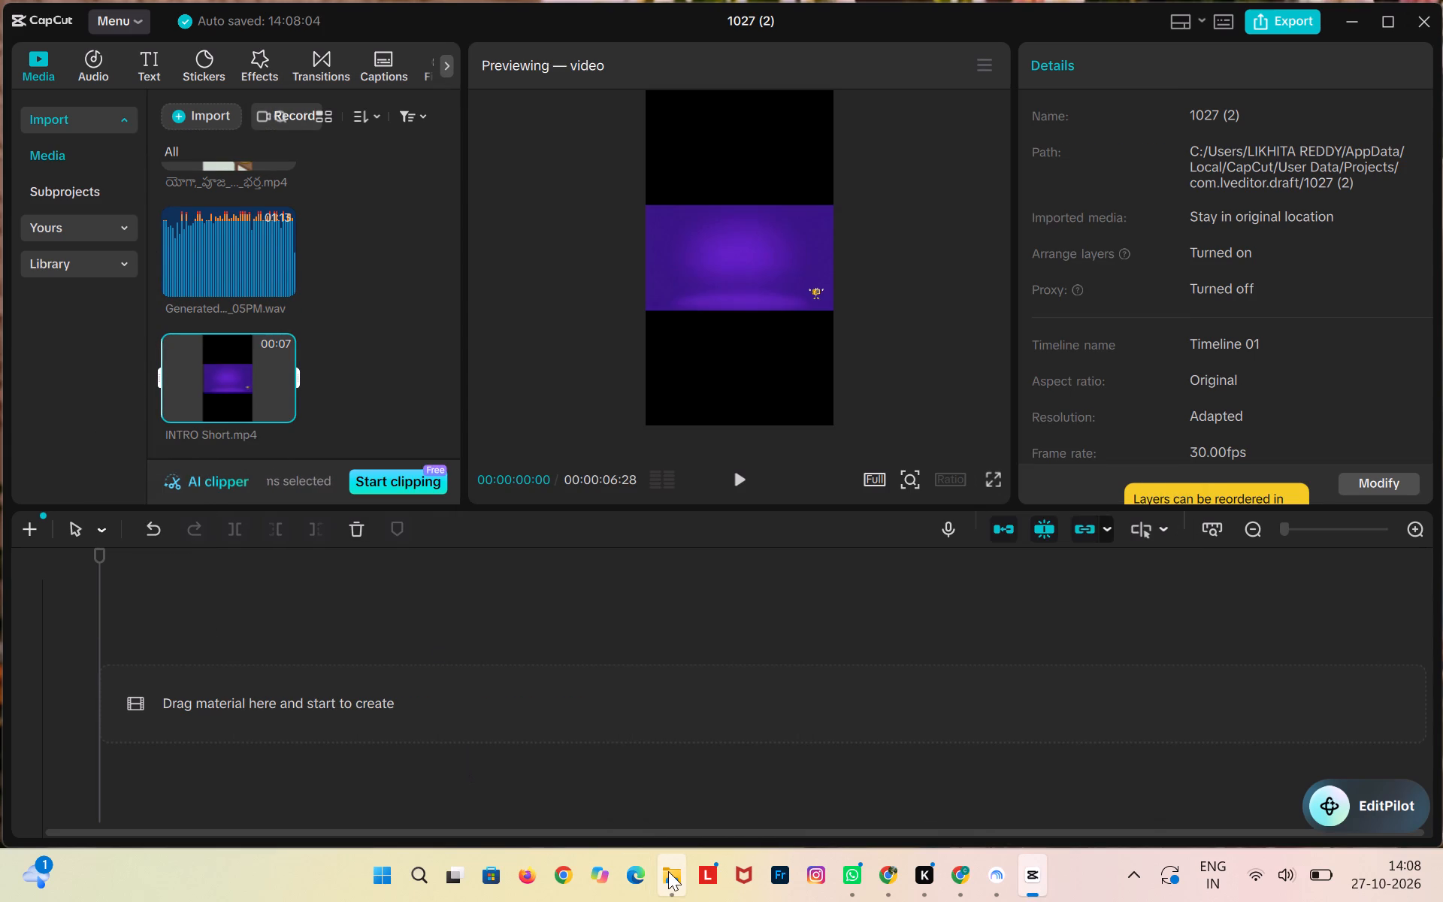
Import the ezgif.com-gif-maker camera mascot image from Downloads into the project media.
click(668, 871)
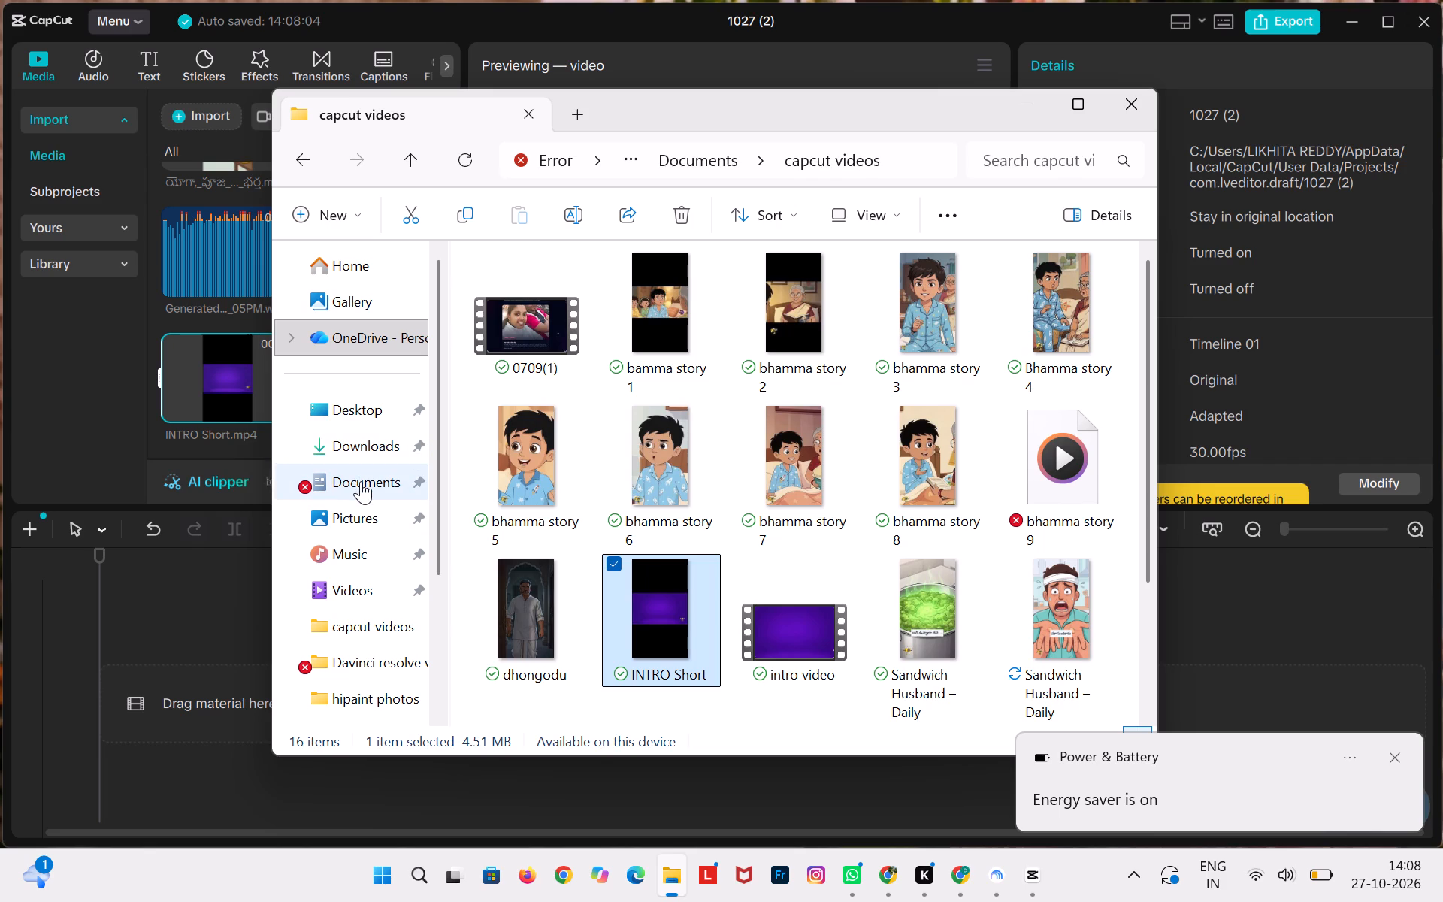
click(366, 441)
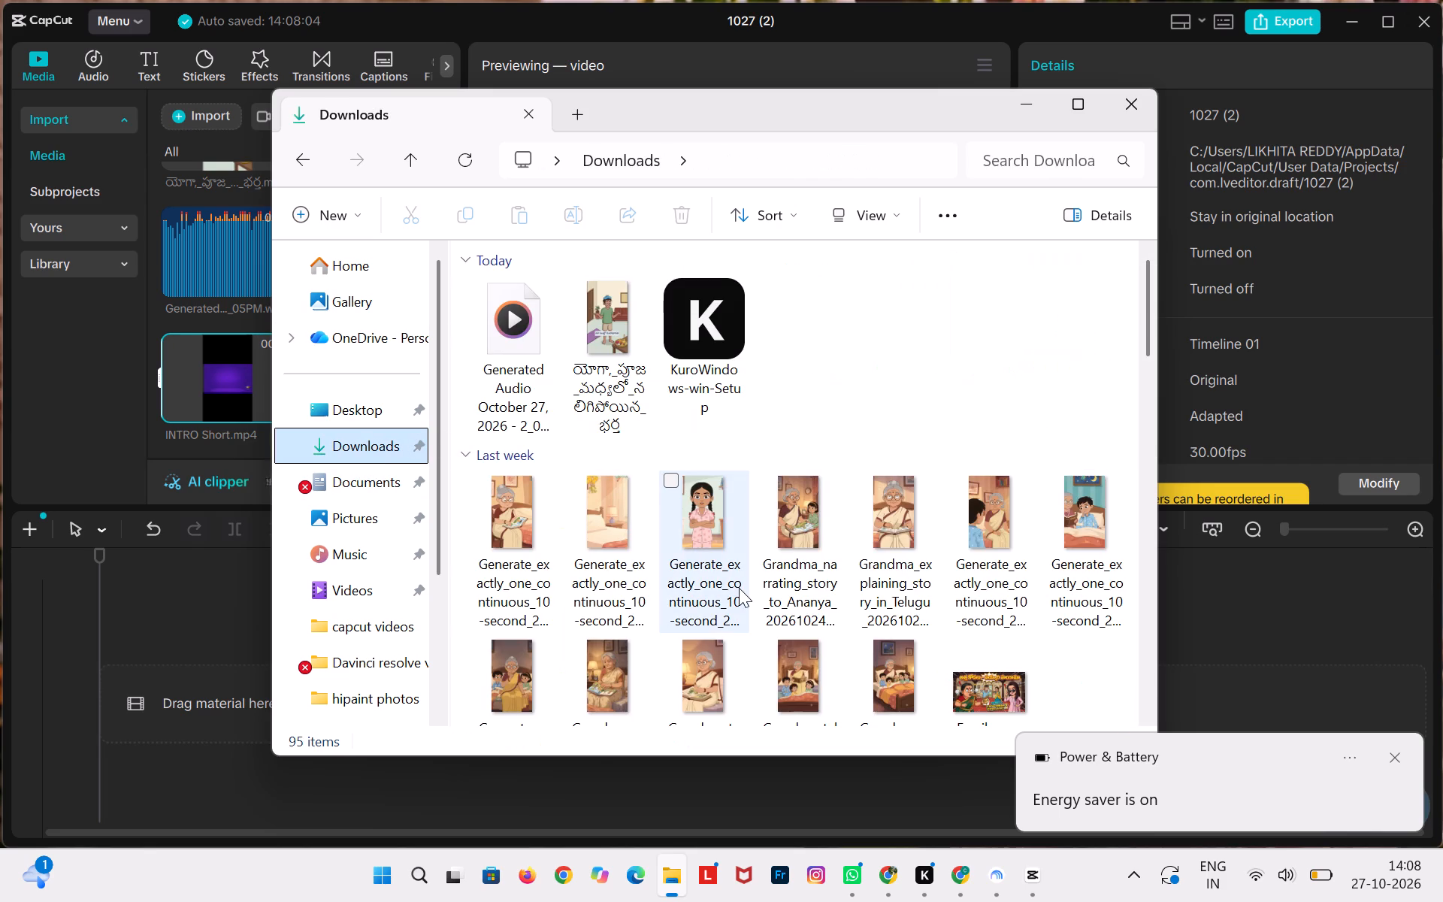
scroll(739, 588, down, 6)
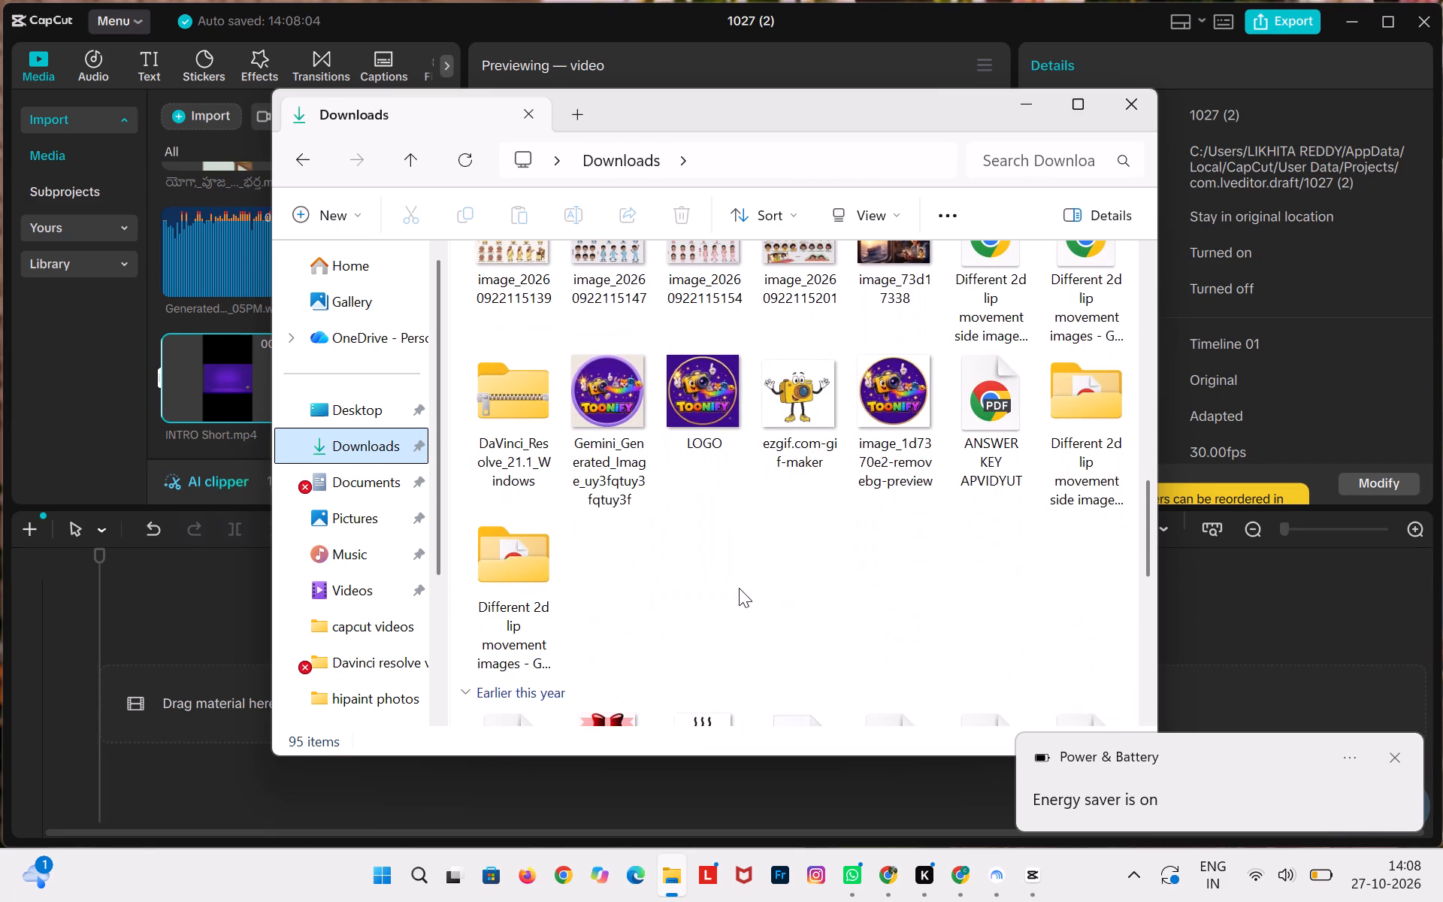
drag(802, 422, 156, 378)
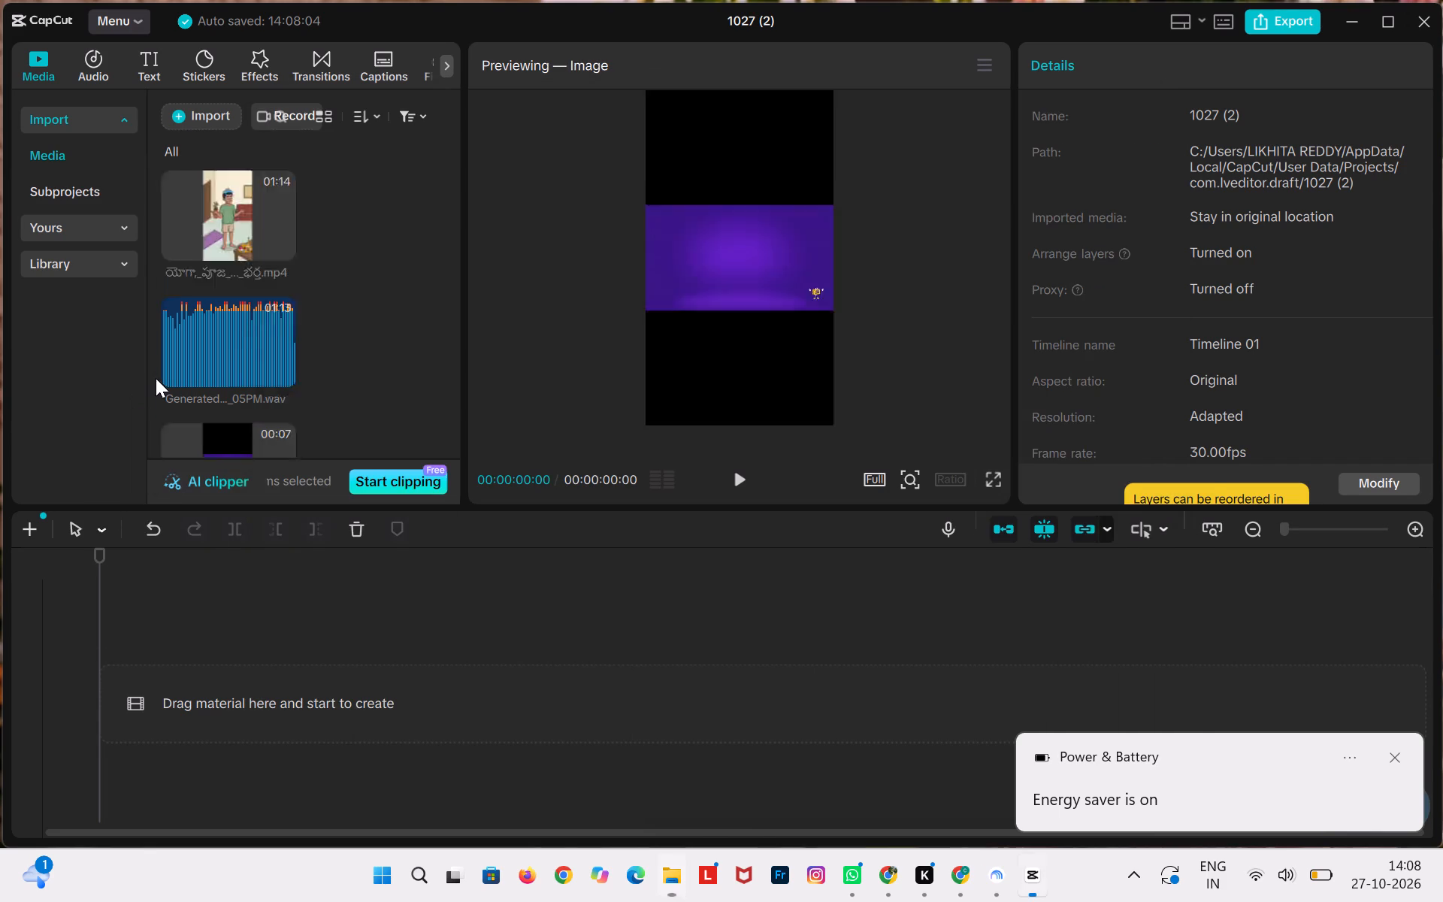
Add the yoga-and-puja video to the timeline, dismissing the notifications, and mute its track.
scroll(386, 312, up, 3)
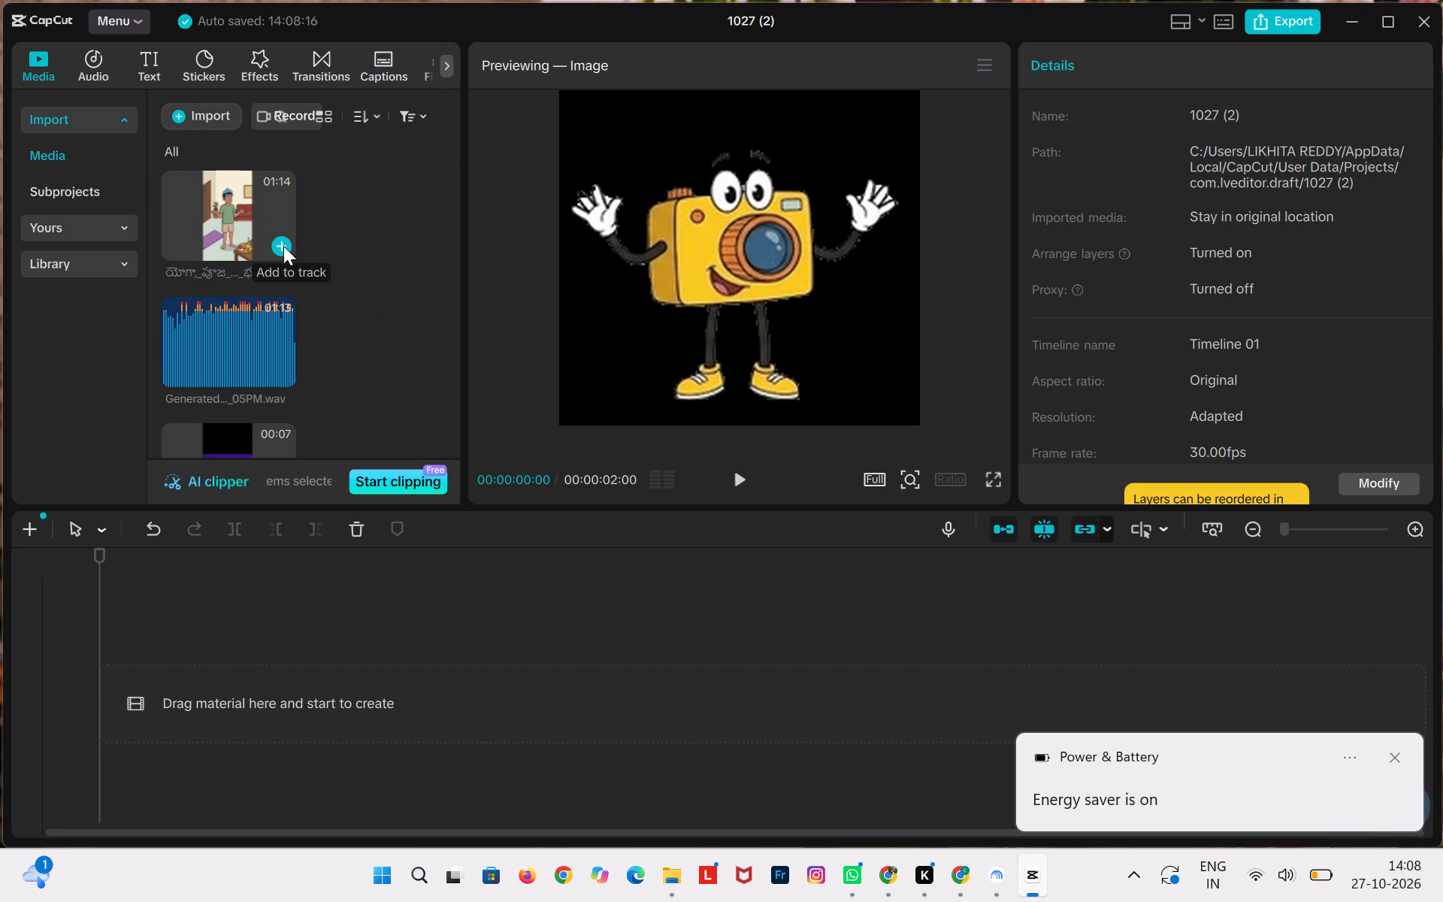
click(283, 246)
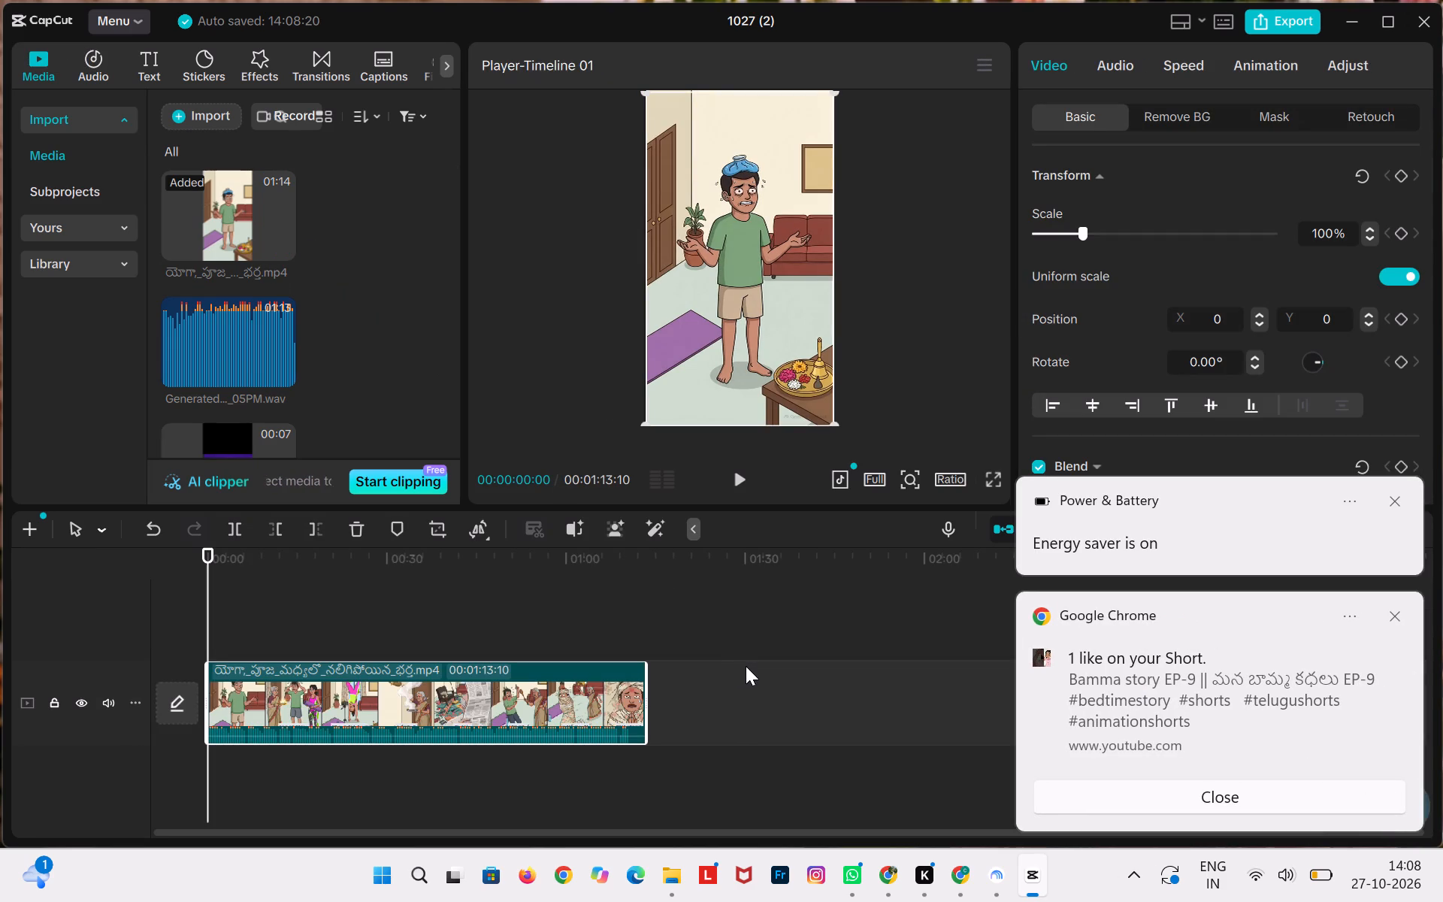
click(1393, 615)
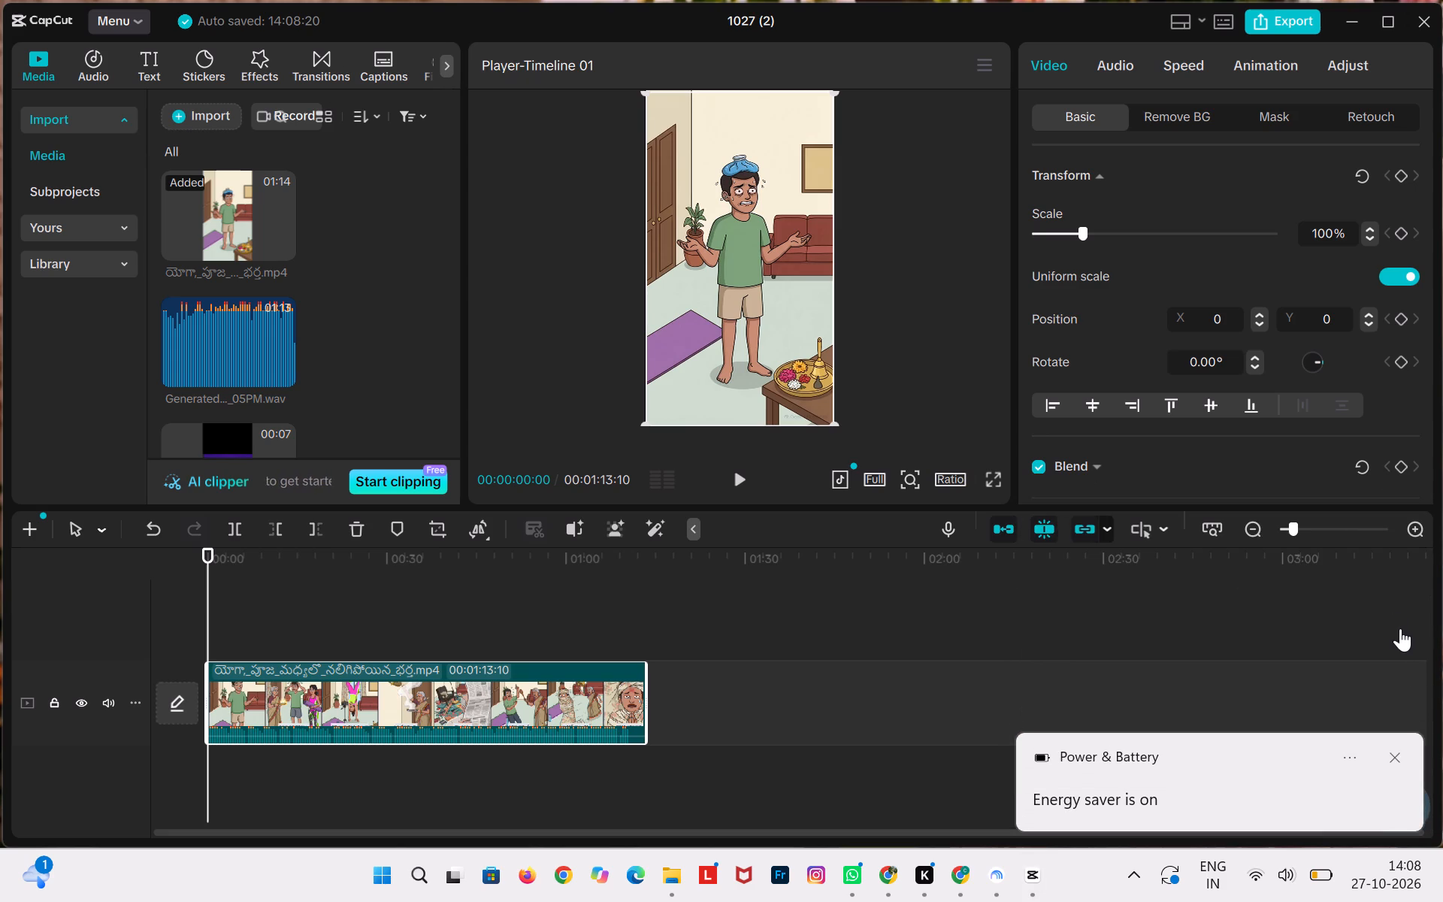
click(1398, 755)
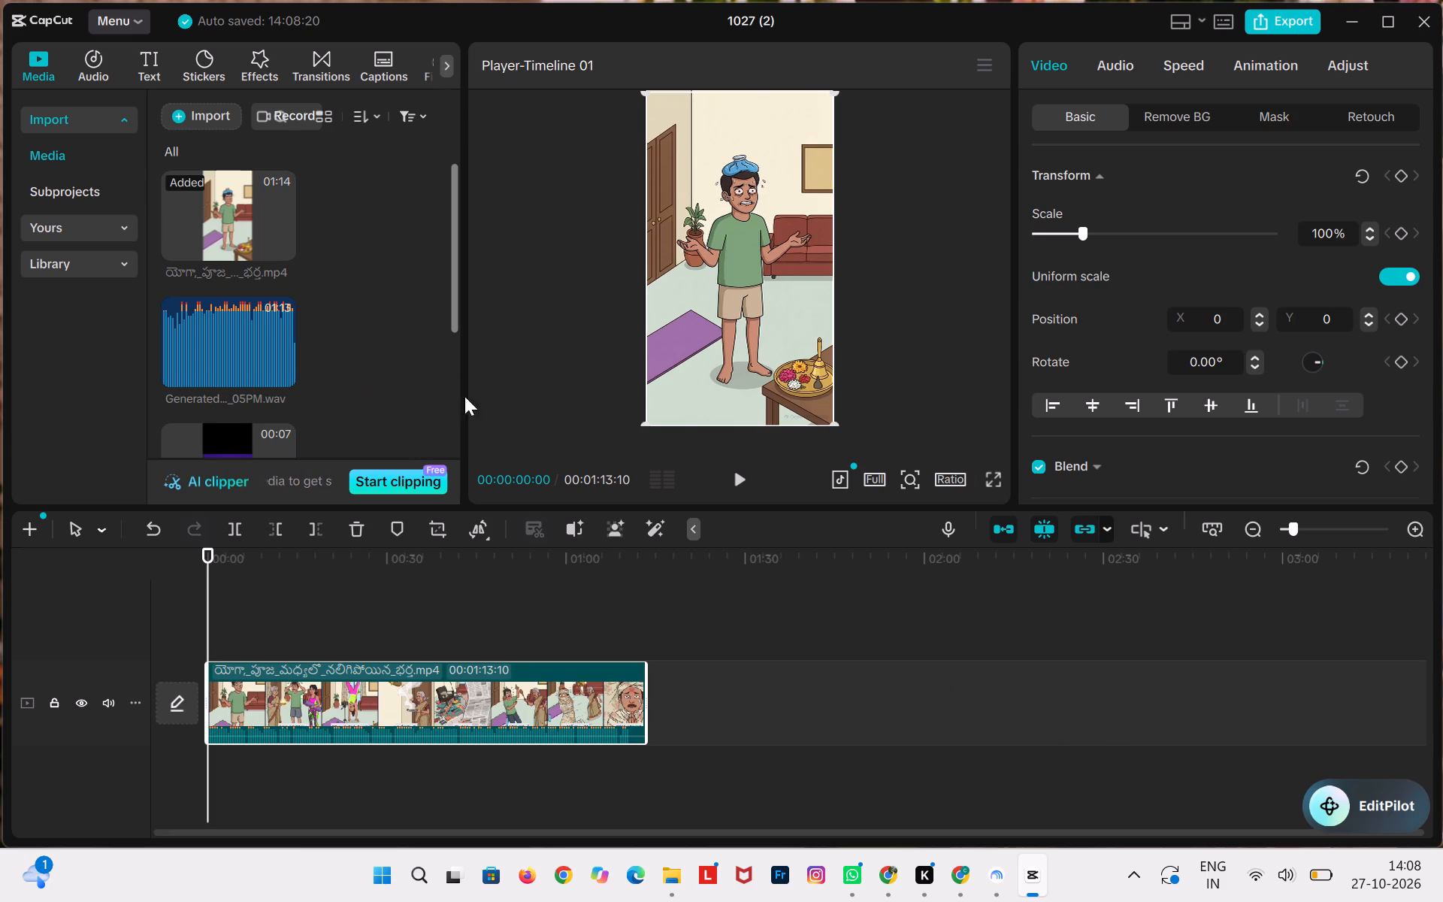
click(107, 700)
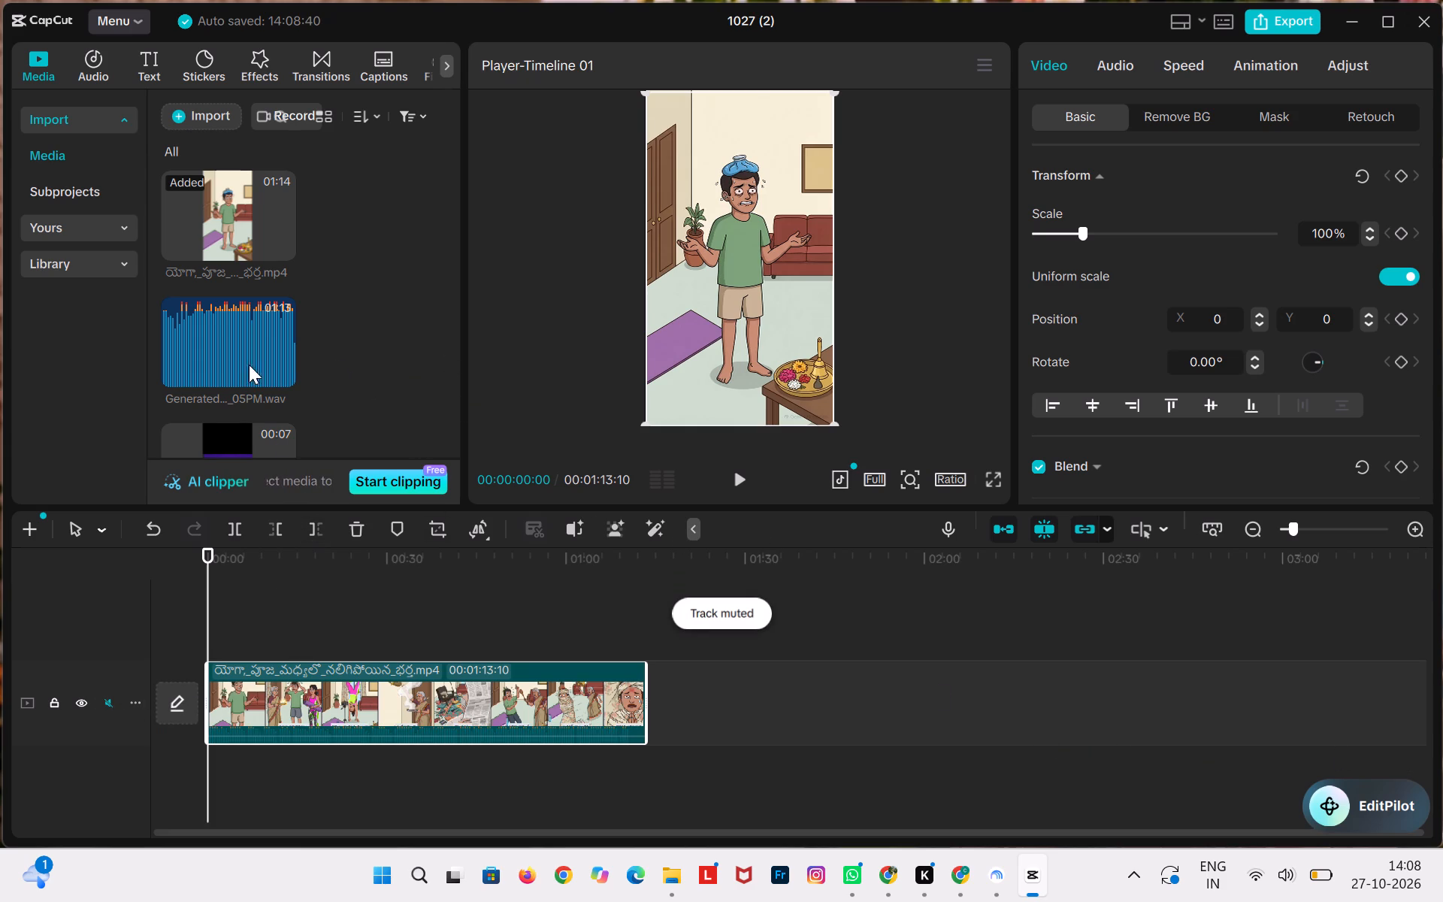
Place the generated audio on a track beneath the video, aligned with the timeline start.
drag(224, 337, 198, 770)
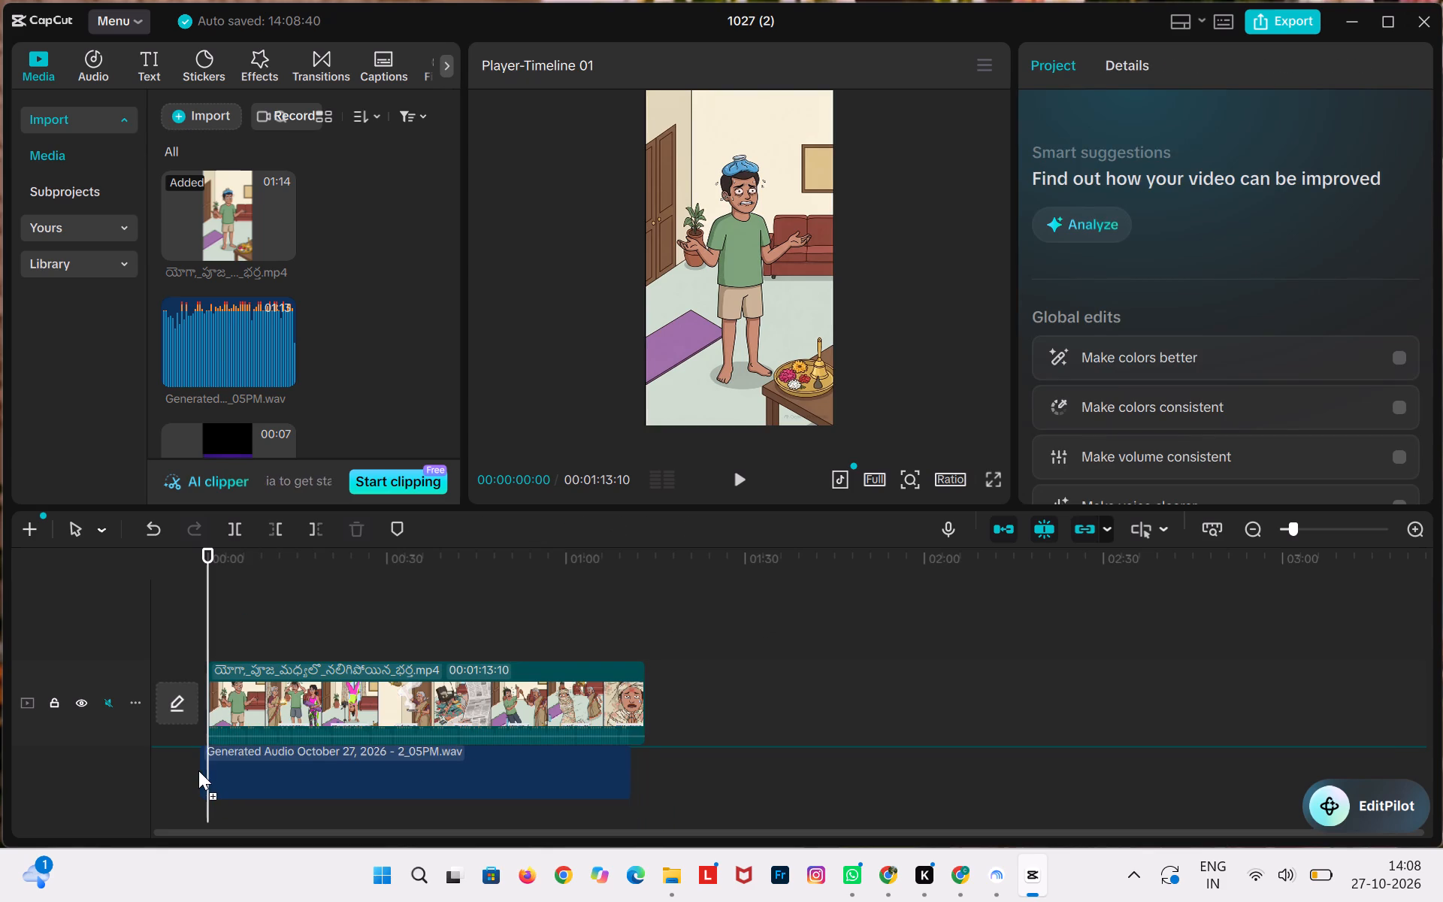
drag(198, 770, 215, 768)
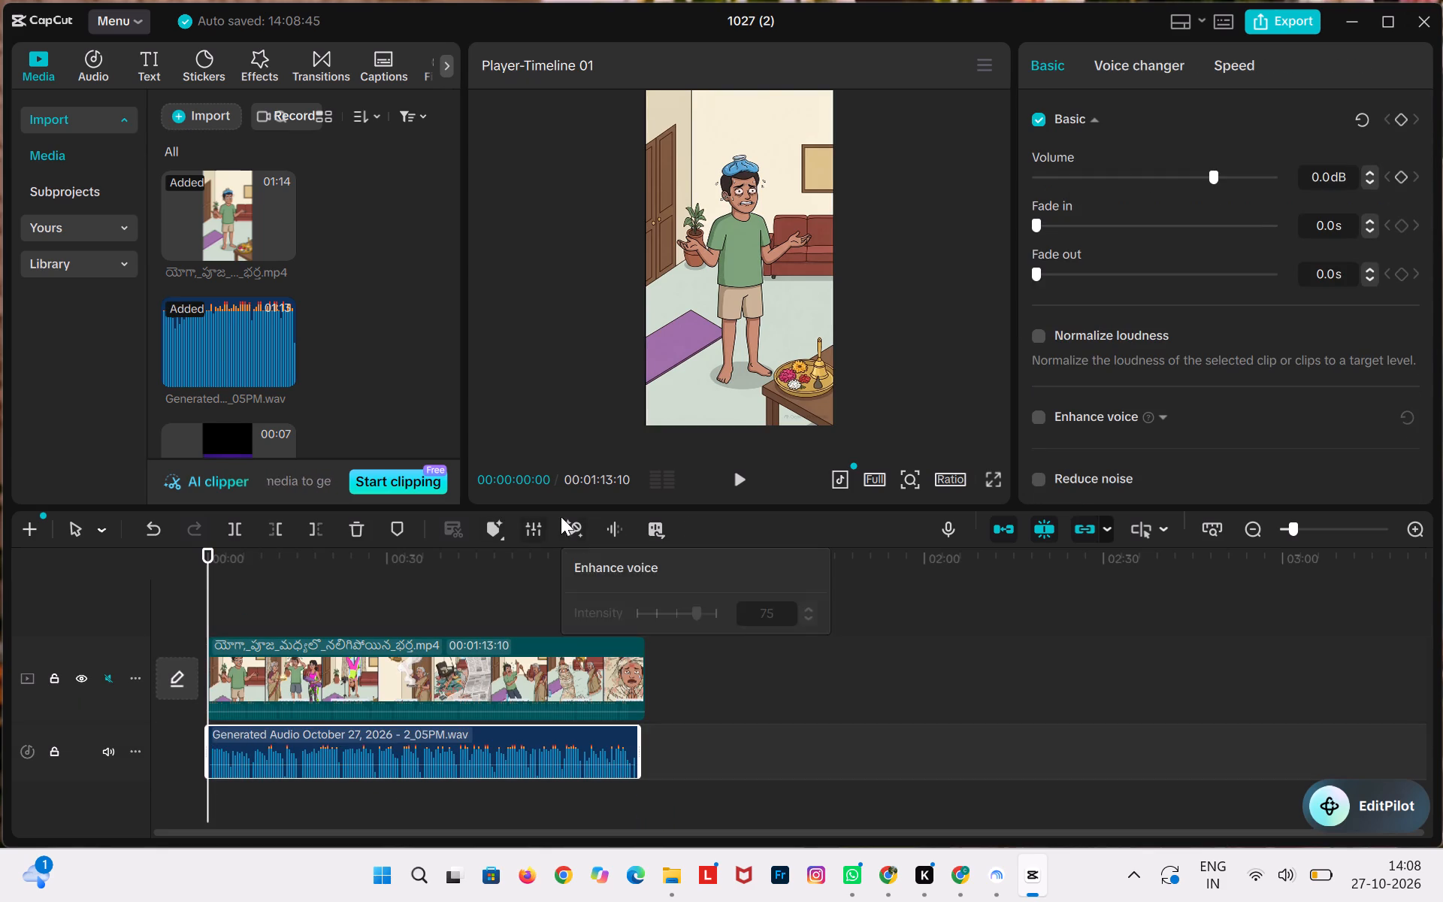
Play the opening of the timeline to check the generated audio against the video.
click(740, 477)
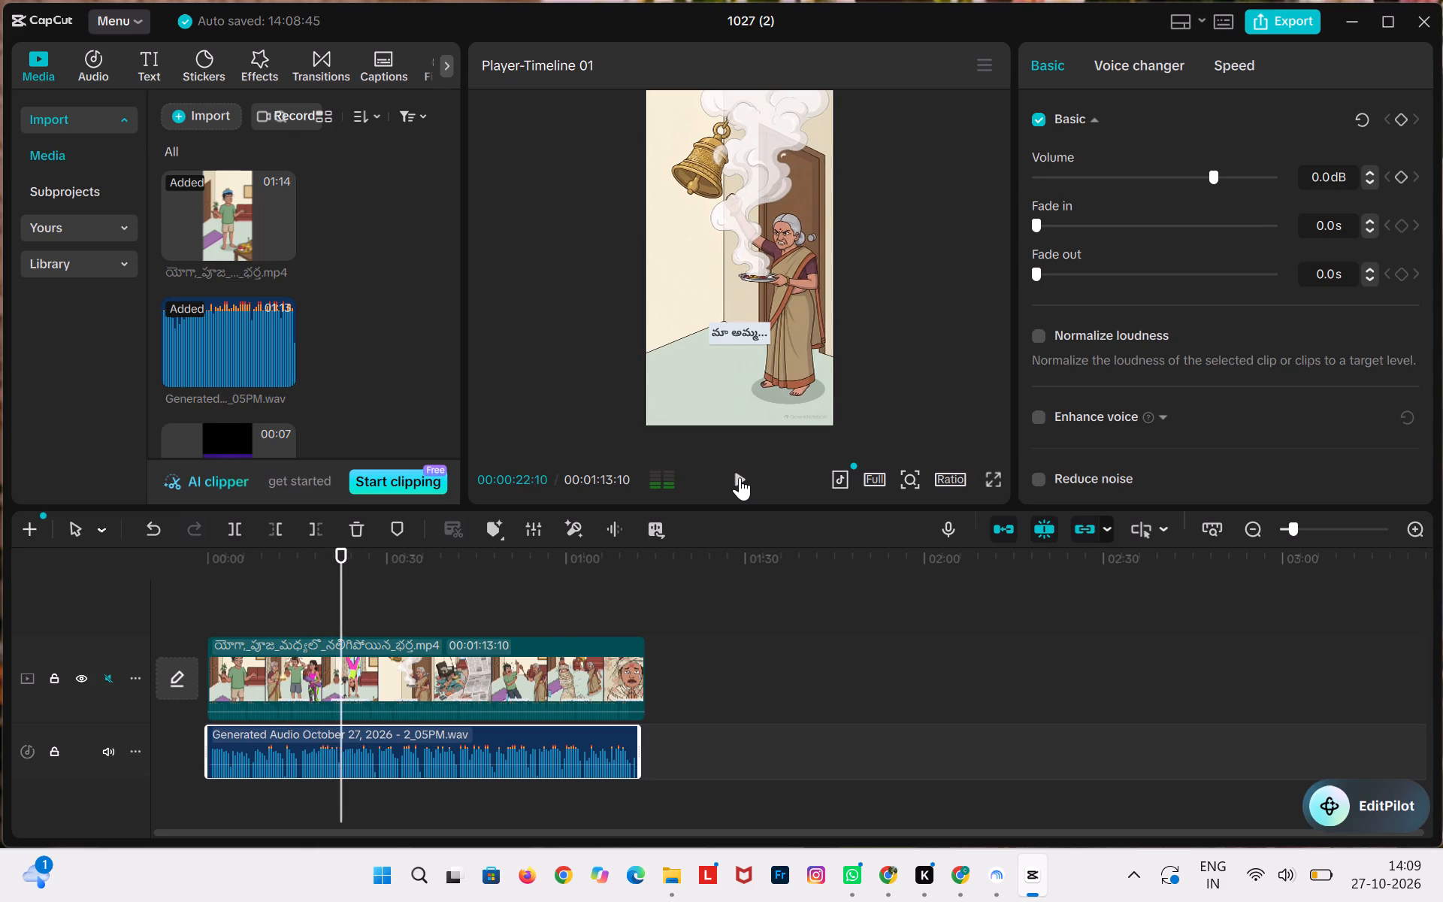
click(740, 477)
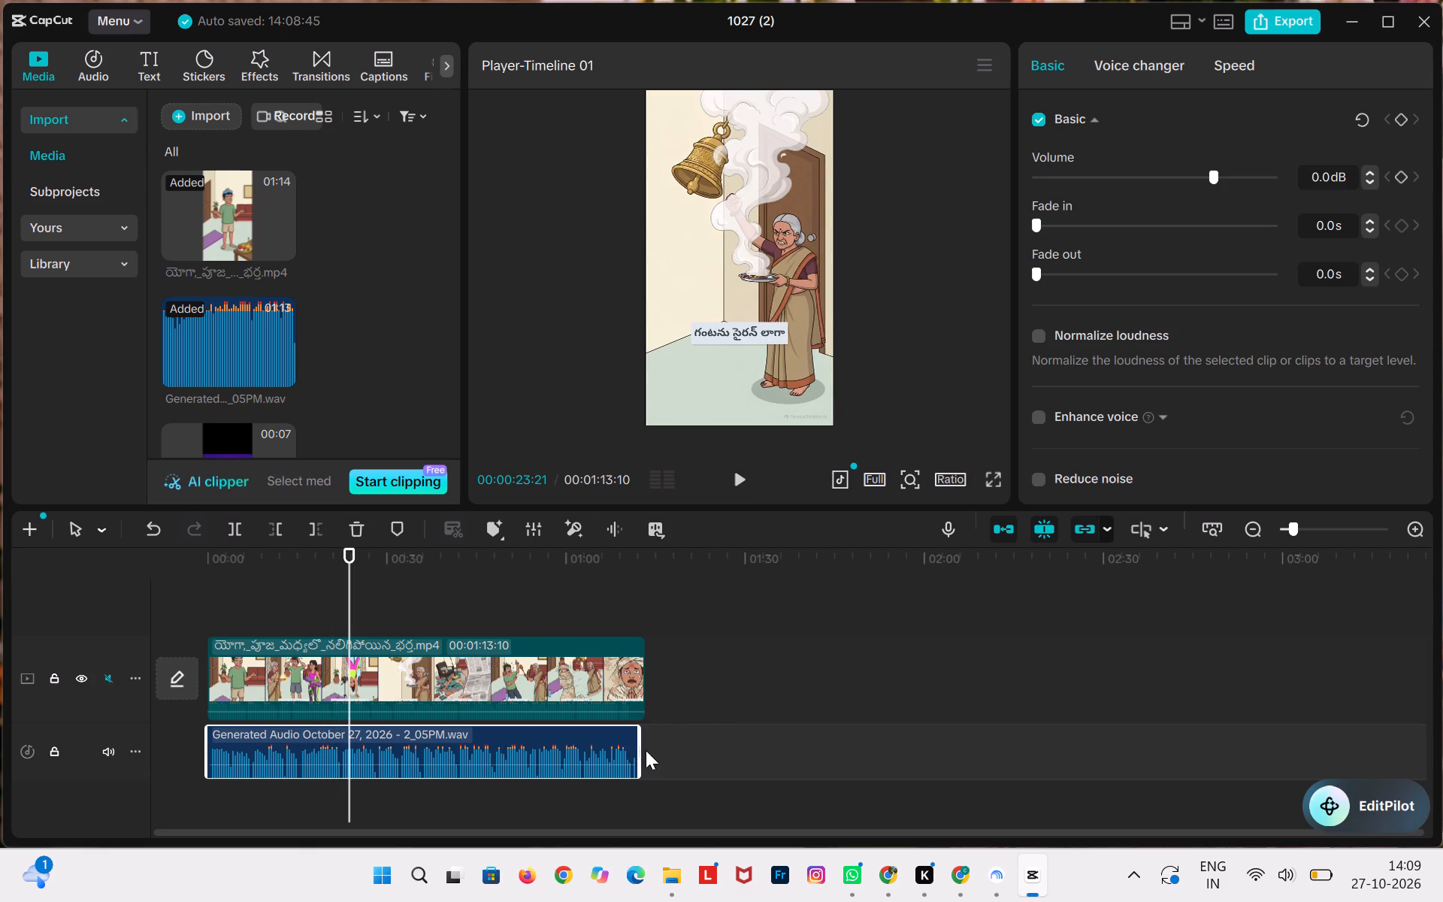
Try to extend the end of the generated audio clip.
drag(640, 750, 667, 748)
Enlarge the yoga-and-puja video to 109% scale and shift it vertically to Y -84.
click(615, 678)
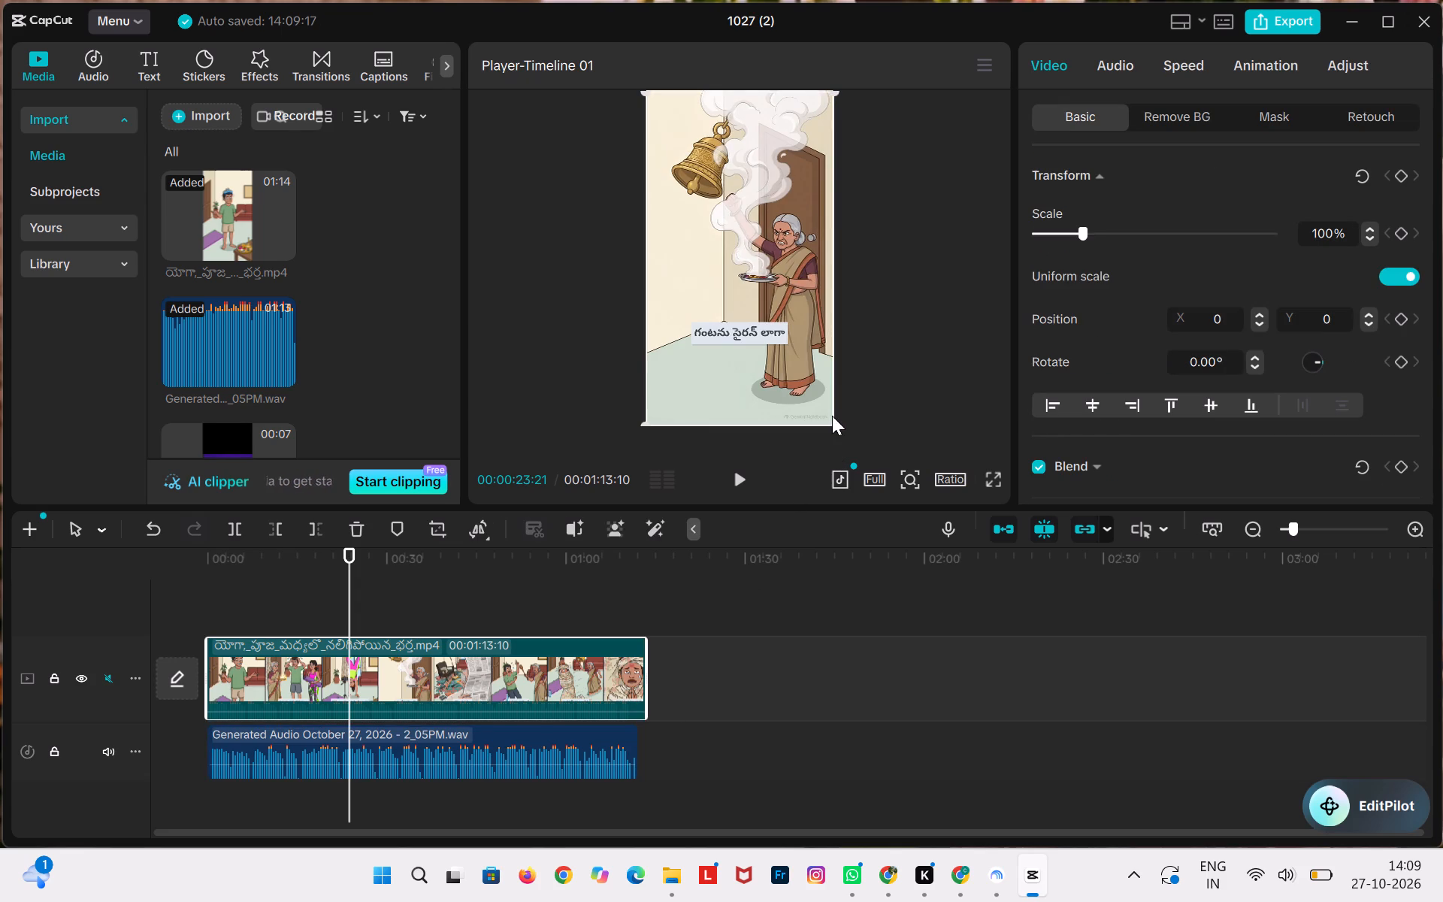
drag(830, 419, 851, 436)
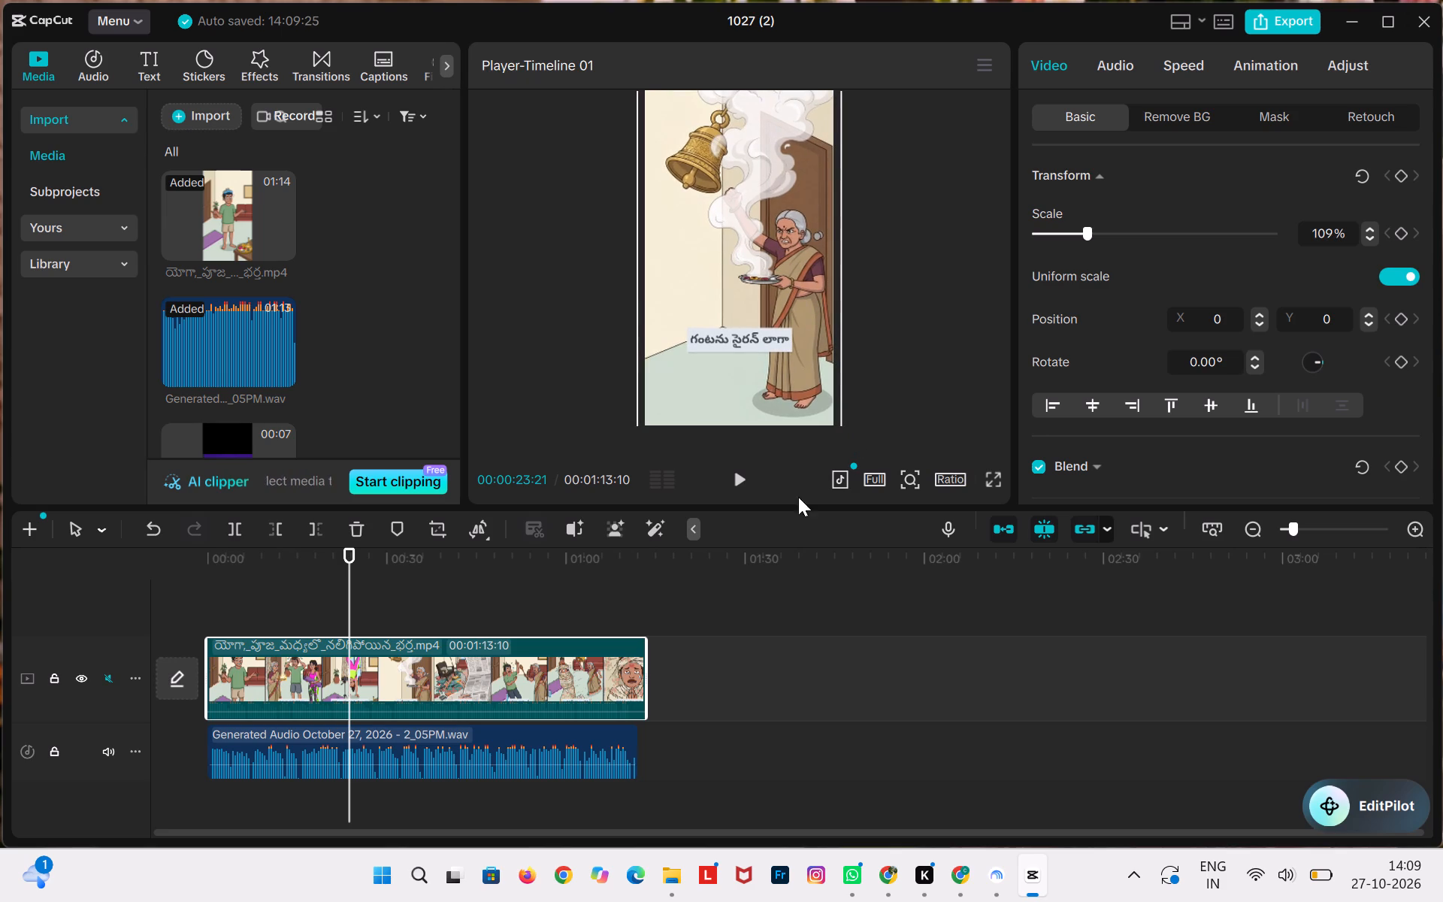
click(788, 392)
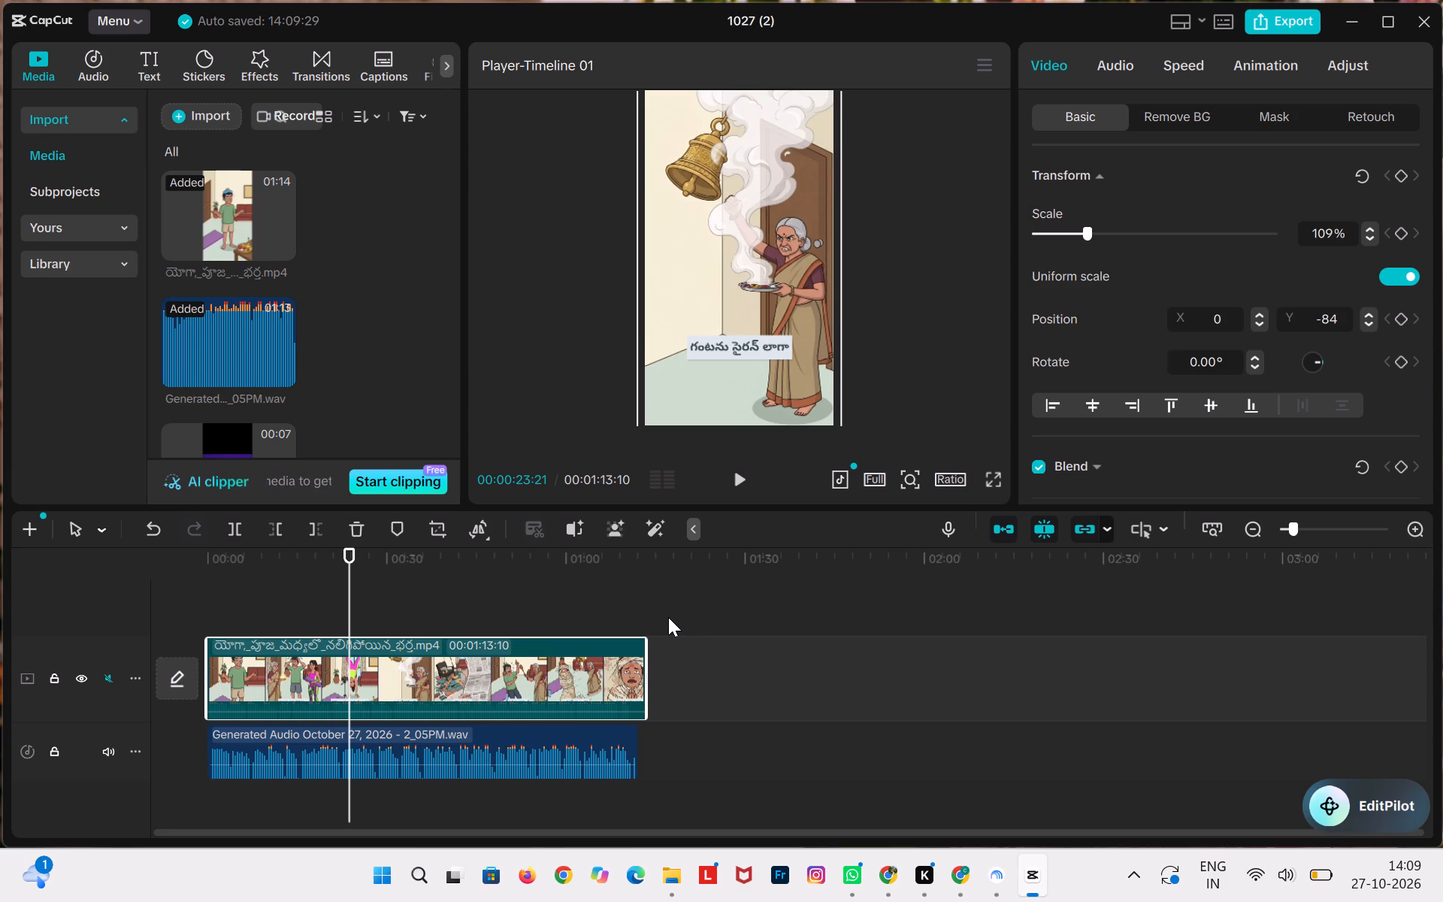
Trim the end of the yoga-and-puja video to a length of 00:01:10:13, cutting off the Gemini Notebook end screen.
drag(649, 656, 646, 658)
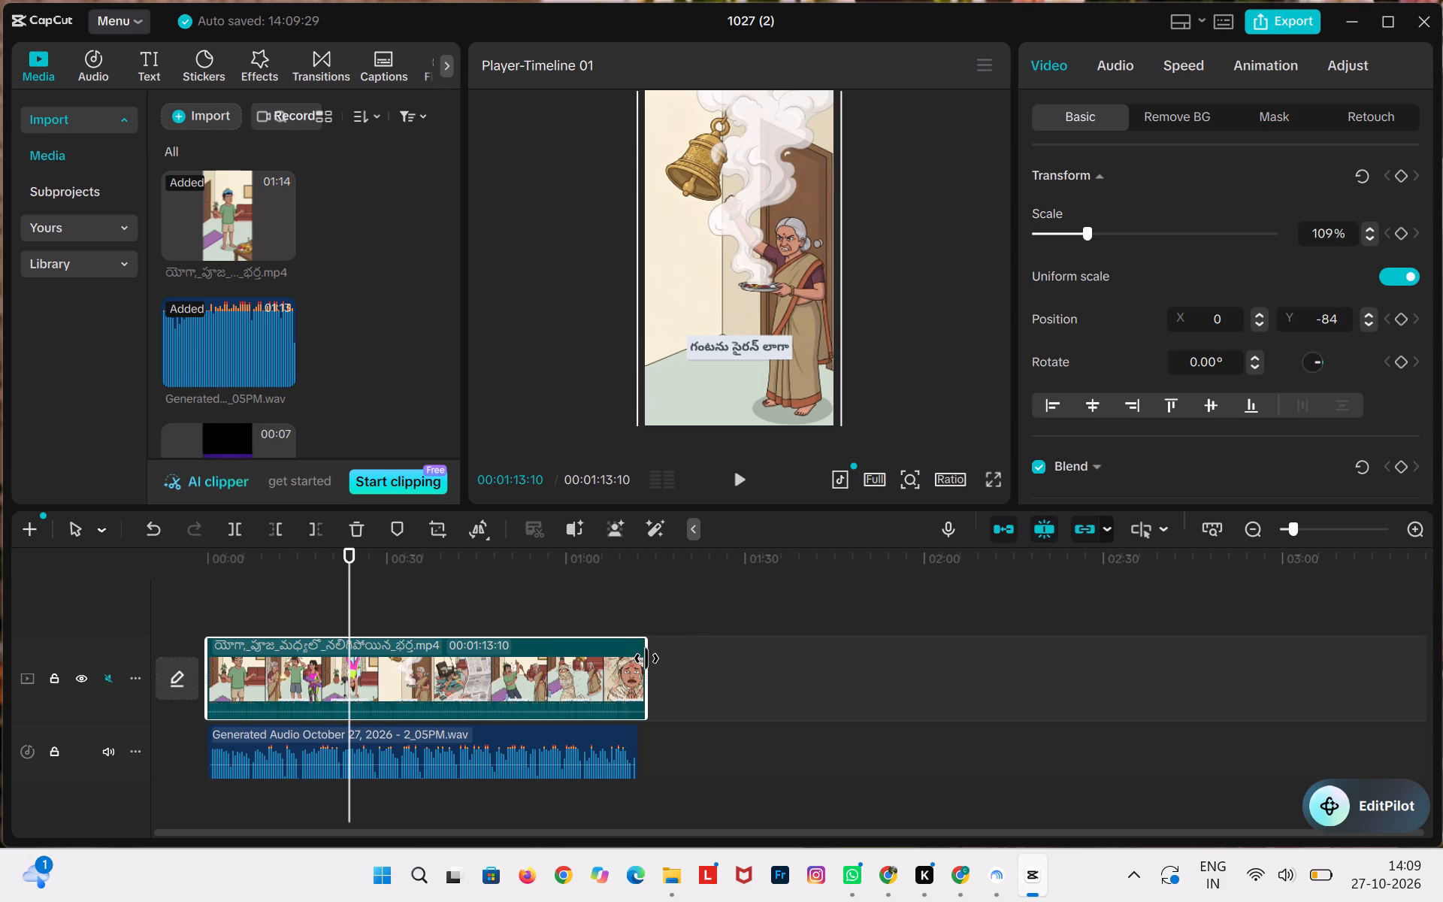
drag(646, 658, 637, 661)
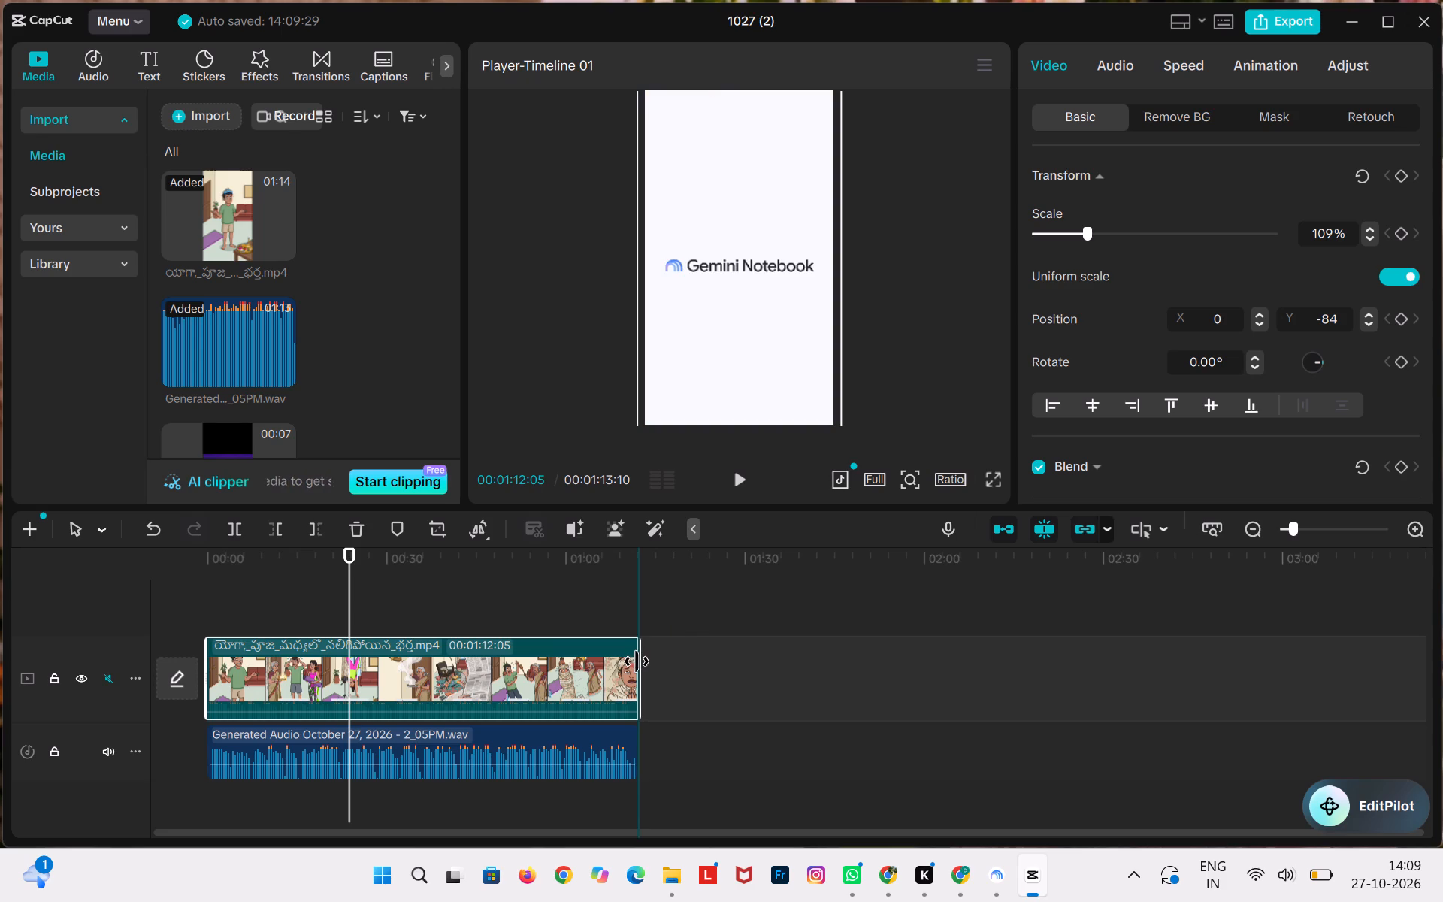
drag(637, 661, 625, 668)
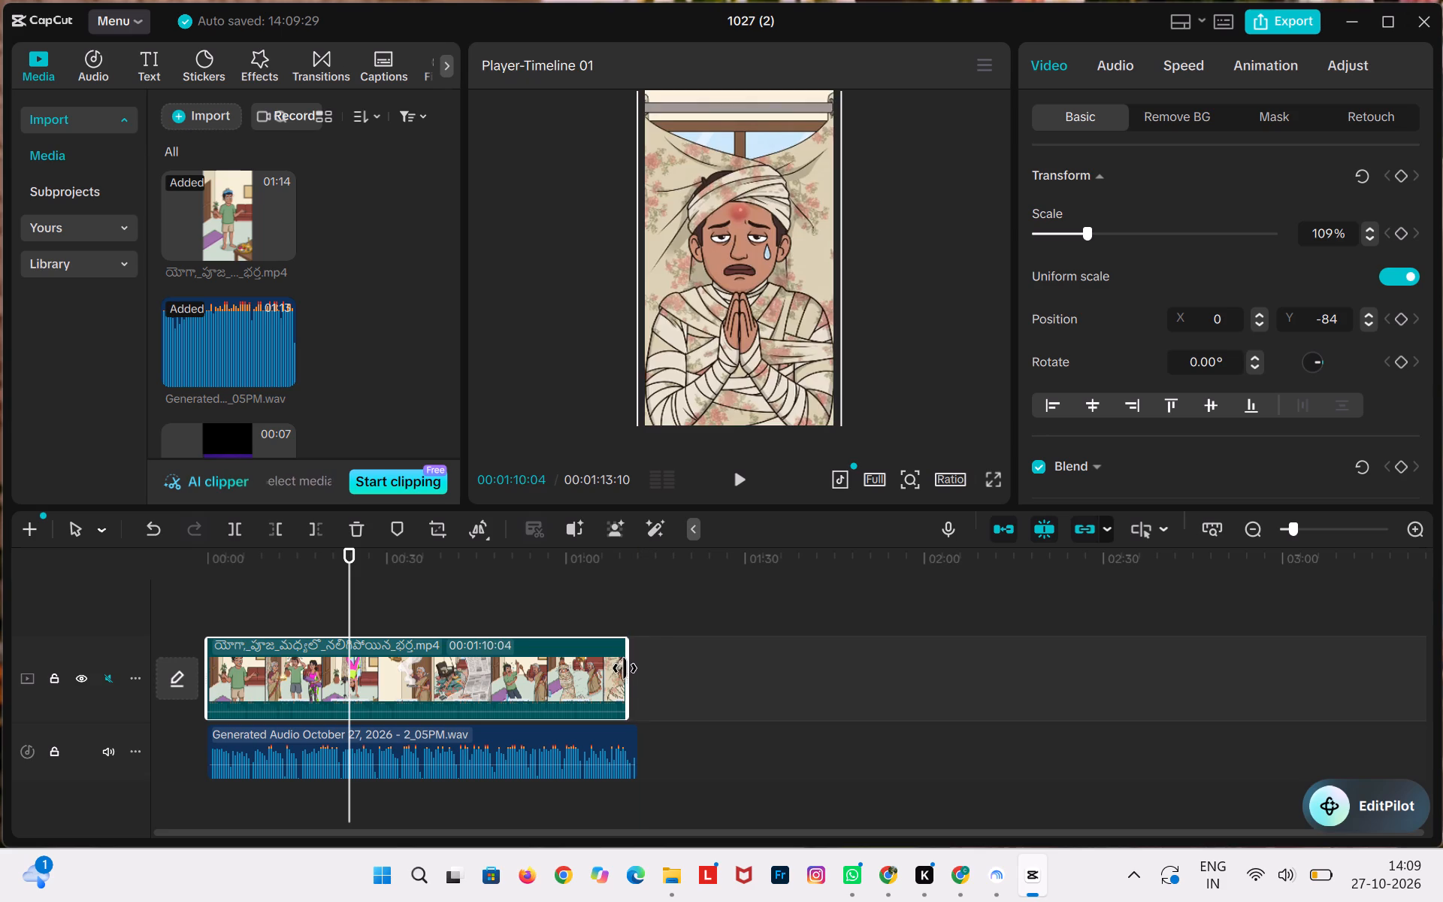
drag(625, 668, 627, 668)
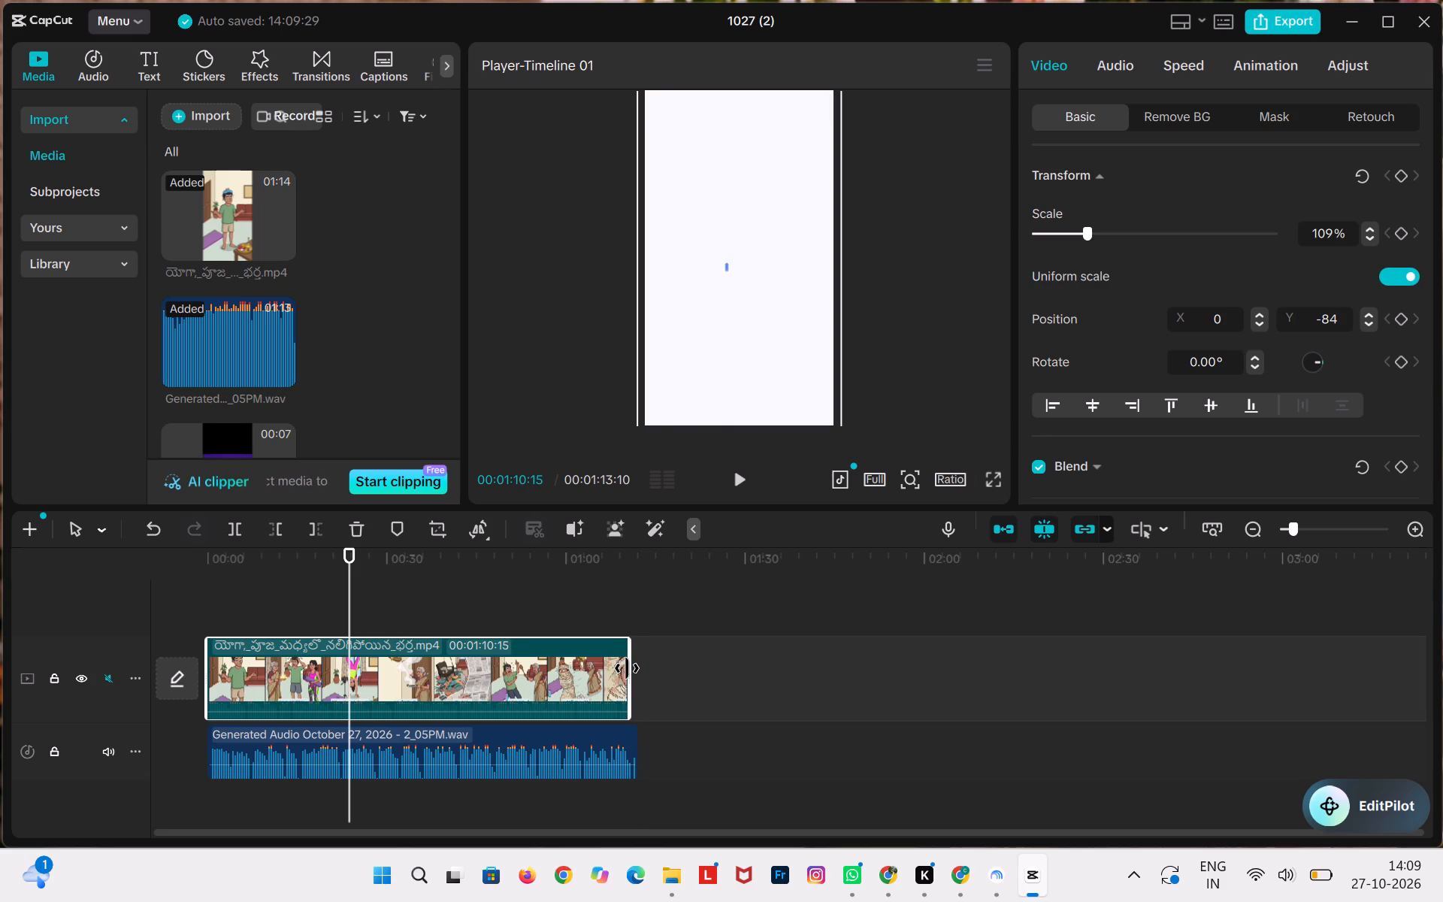
drag(627, 668, 626, 668)
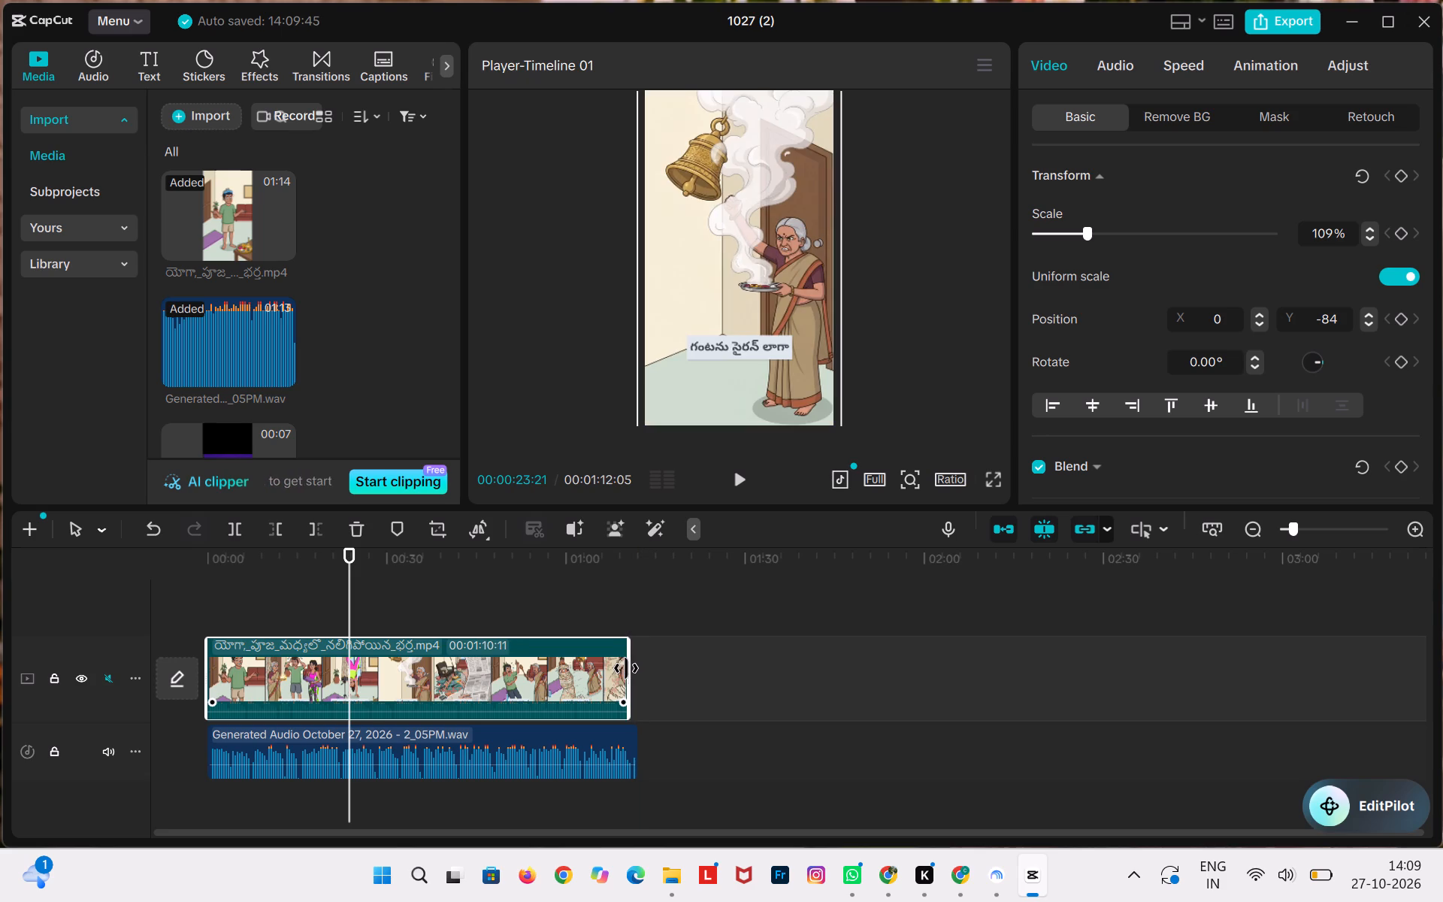
drag(632, 673, 632, 675)
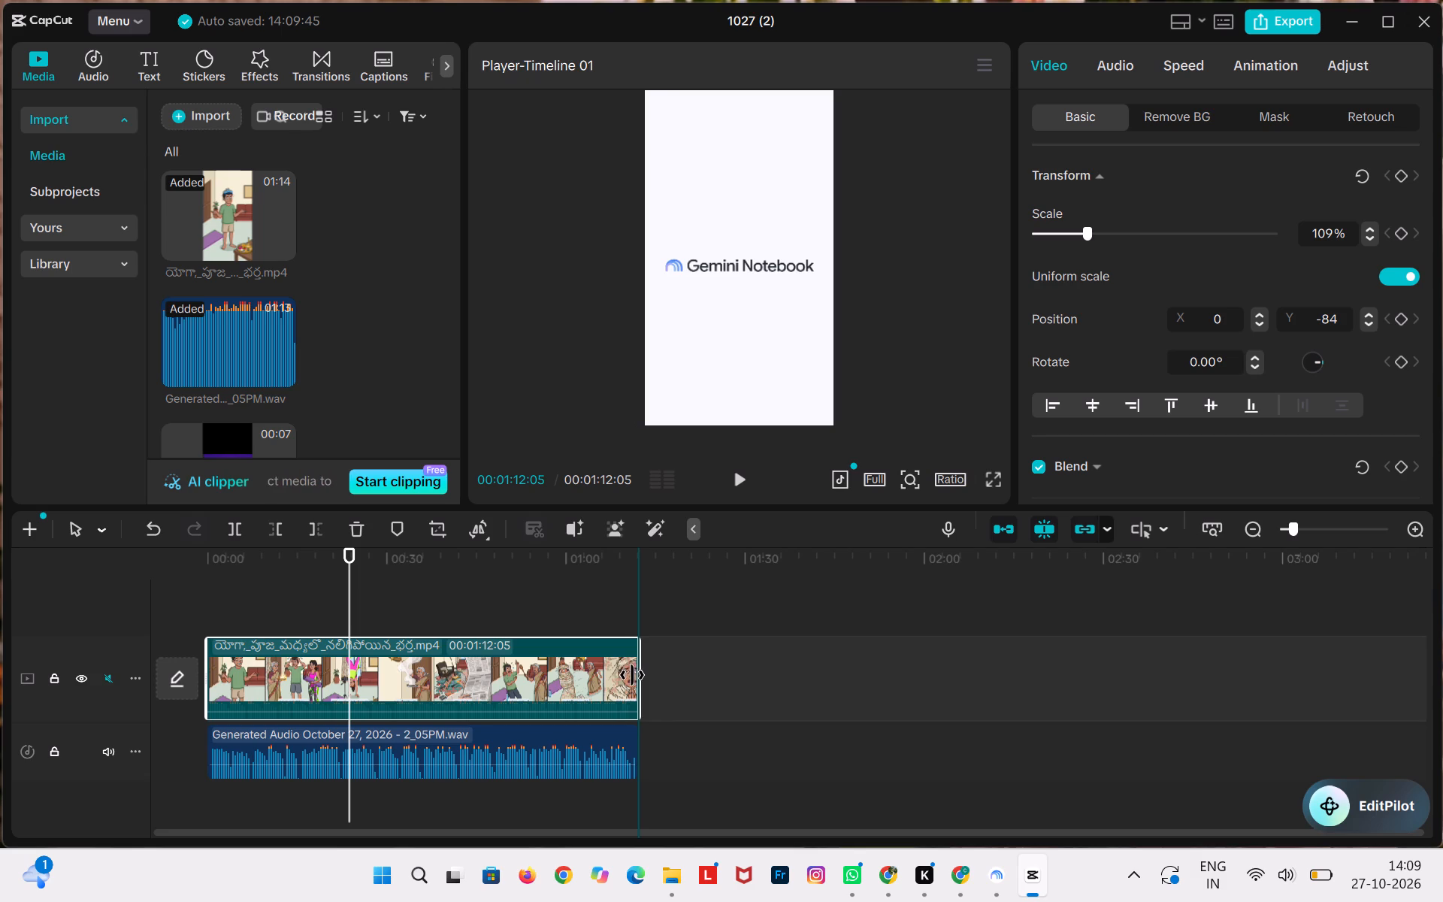
drag(632, 675, 627, 680)
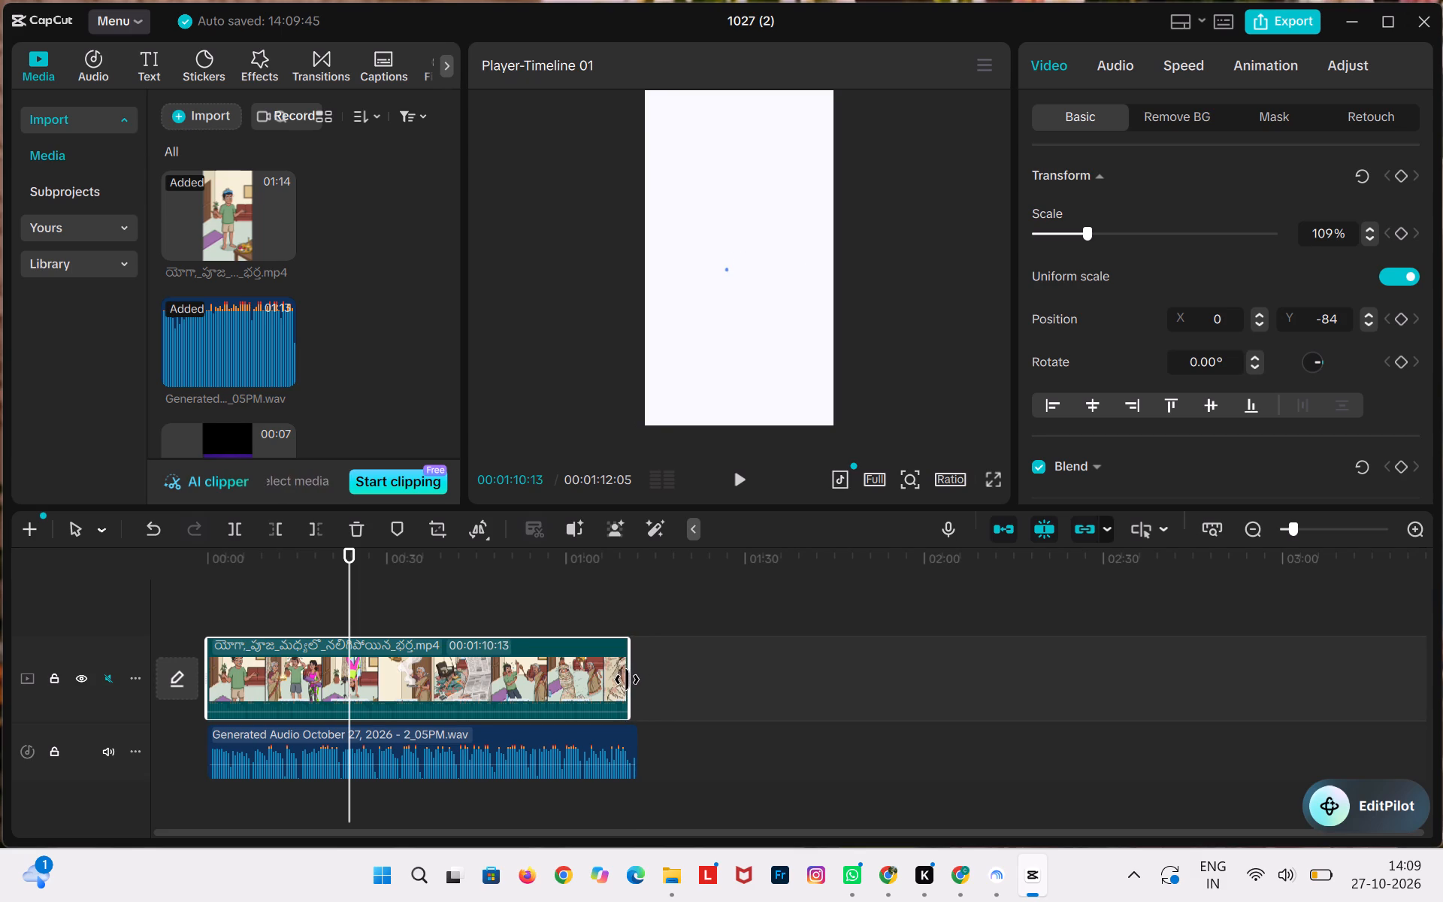
drag(627, 680, 627, 680)
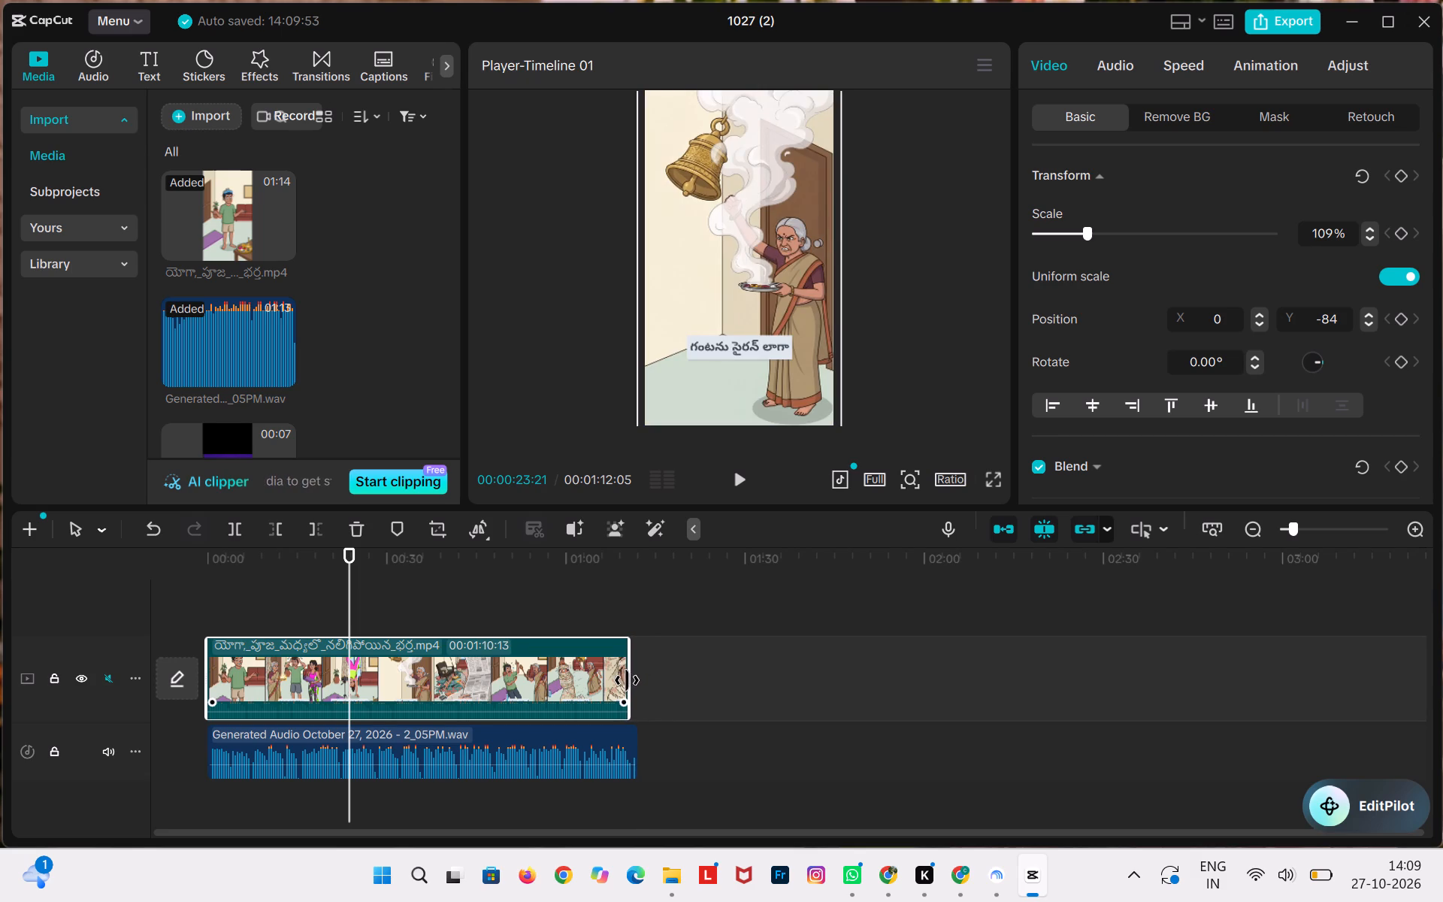
Scrub through the trimmed timeline and play its opening to check the video's captions against the generated audio.
drag(350, 552, 489, 562)
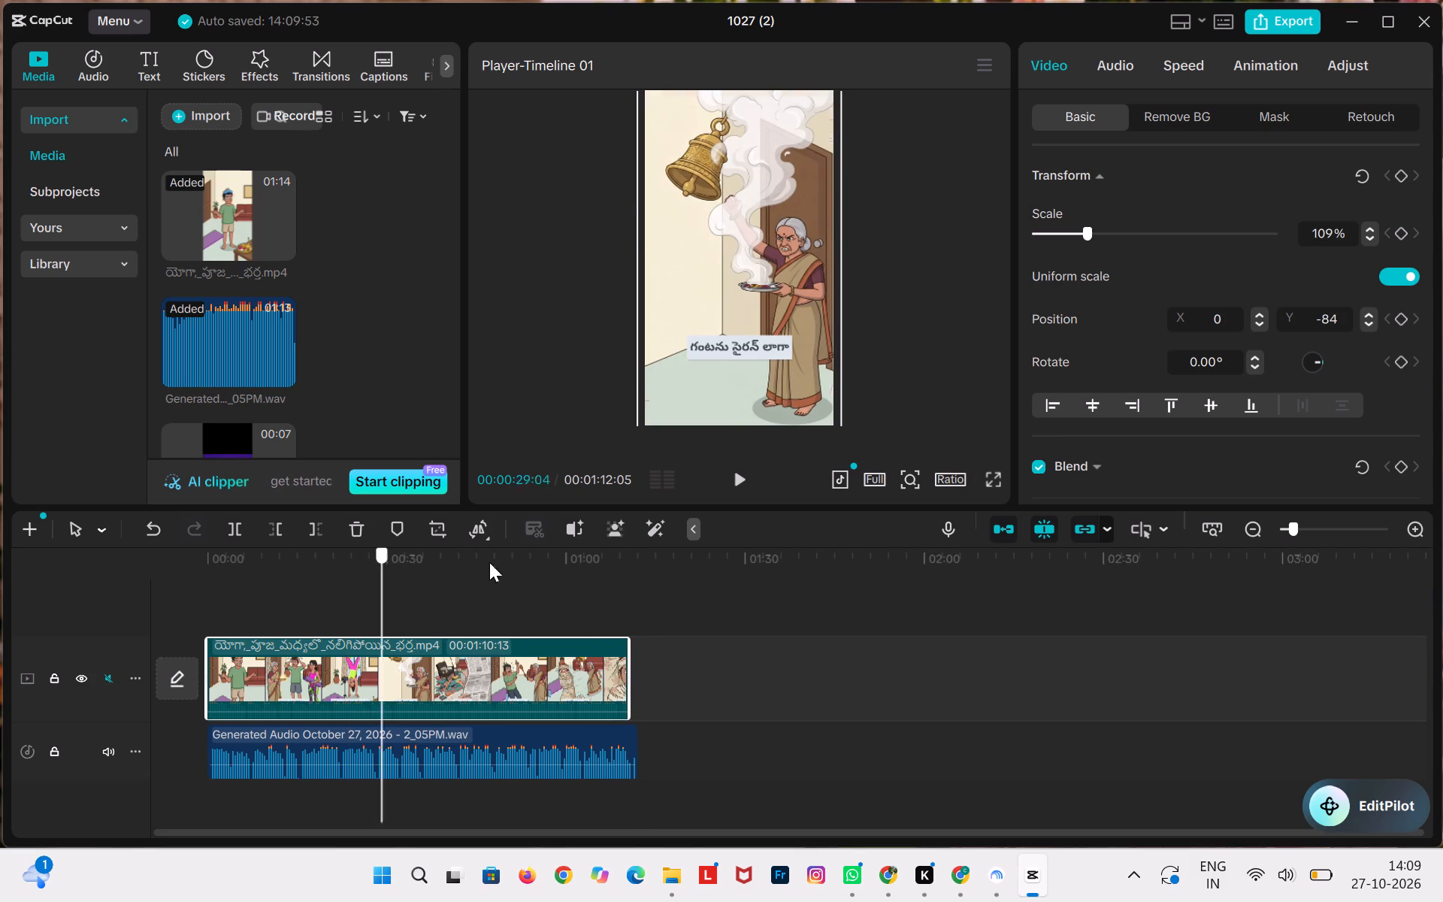
drag(489, 562, 634, 573)
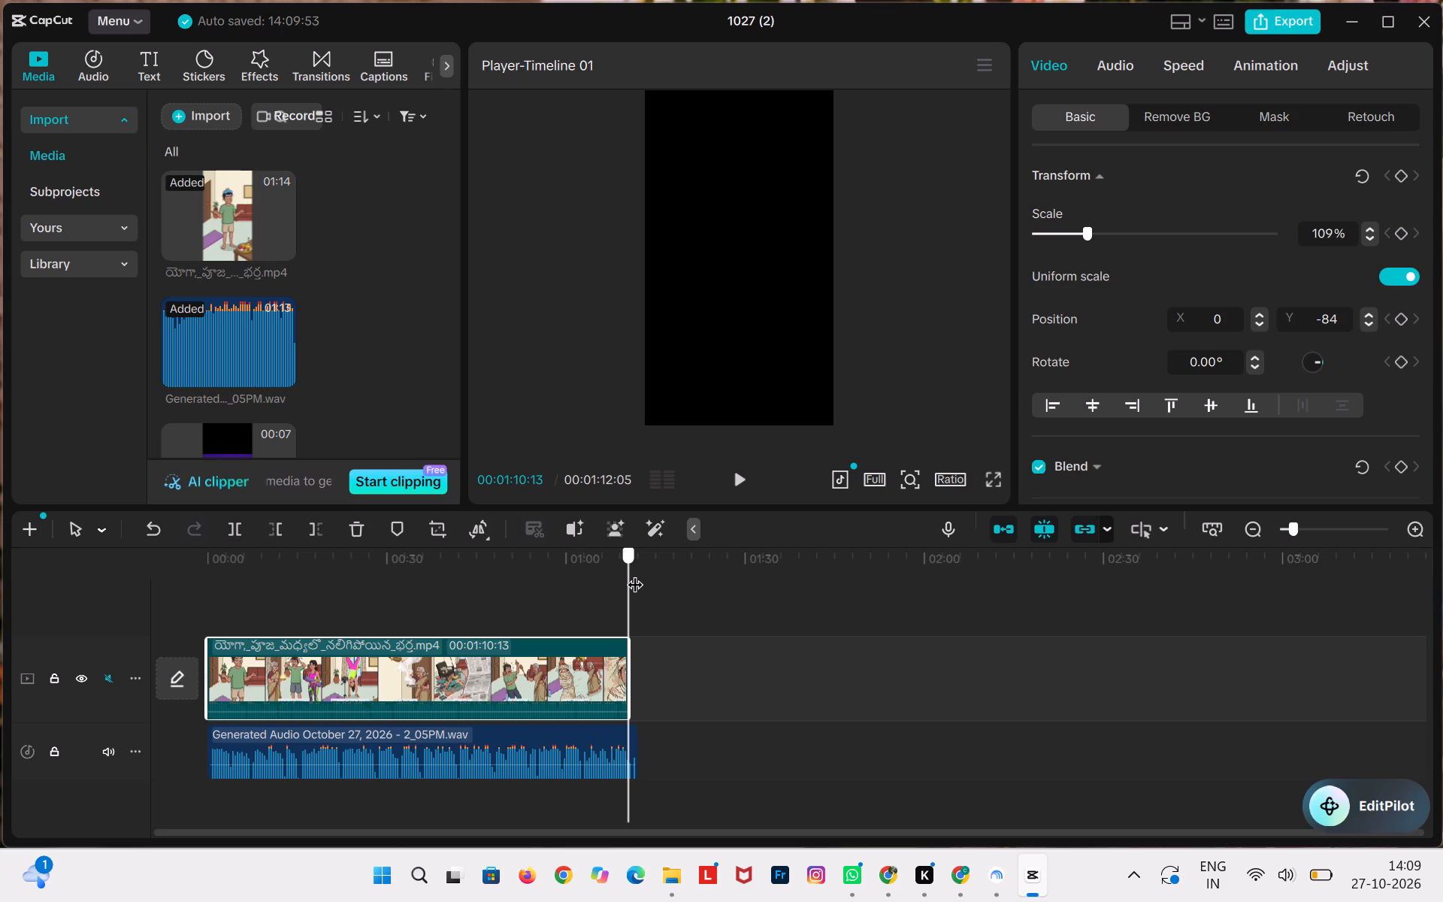
drag(634, 573, 551, 589)
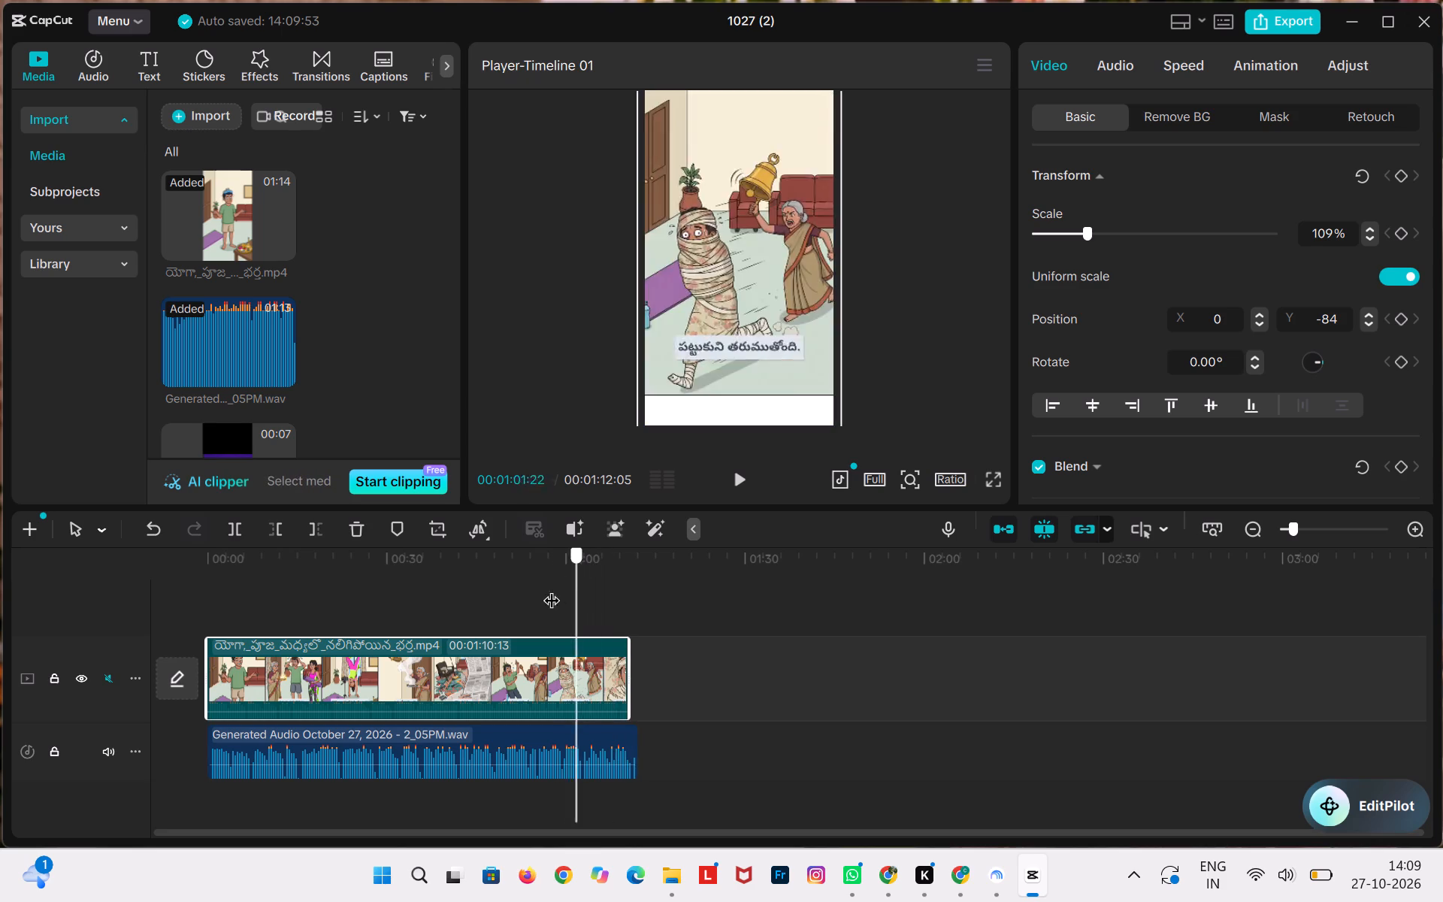
drag(551, 589, 157, 607)
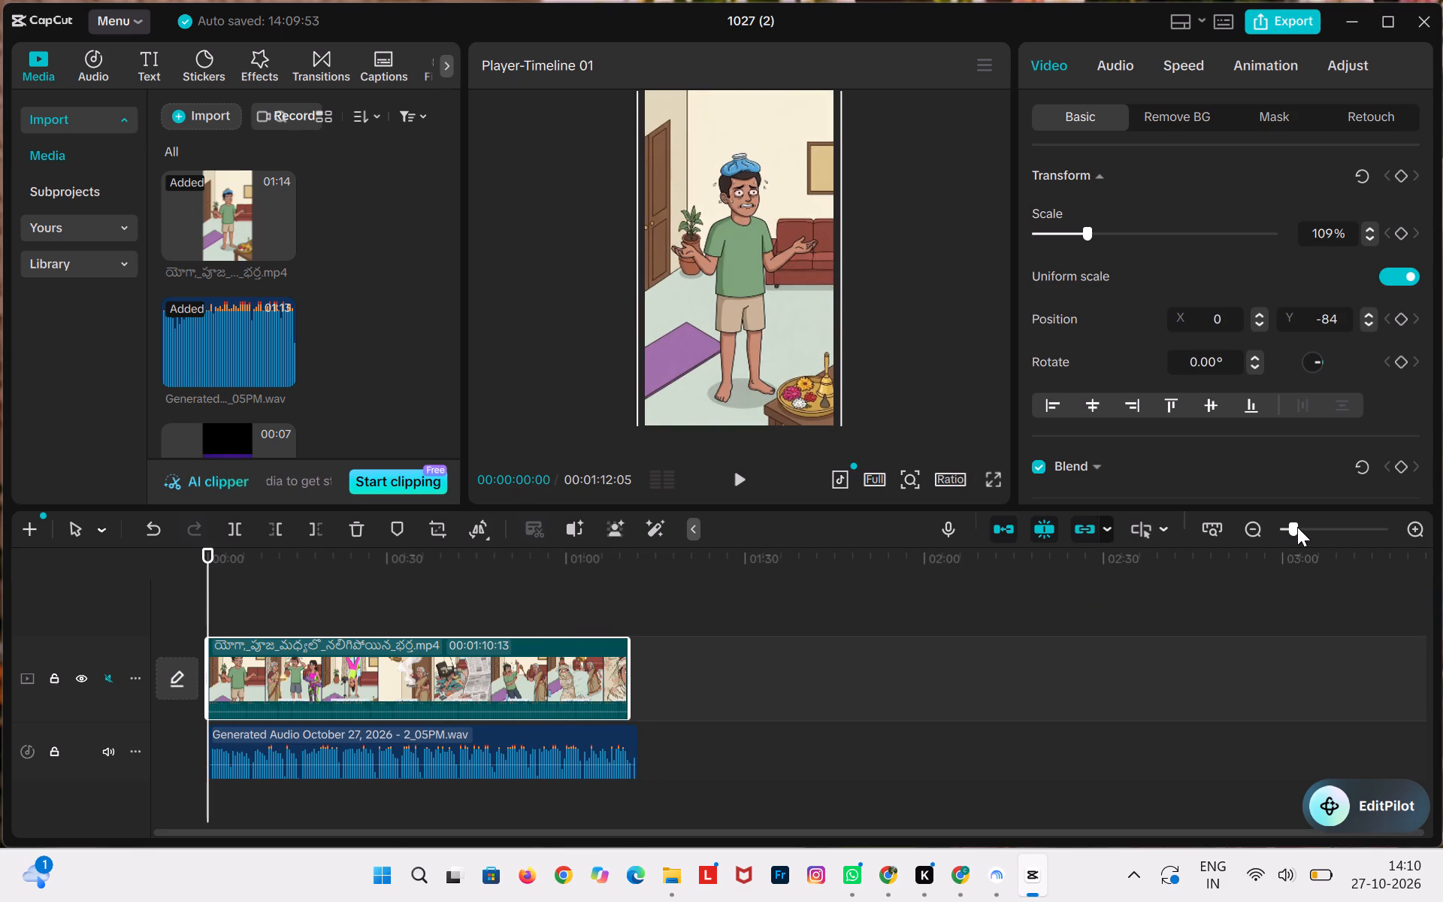
click(1420, 534)
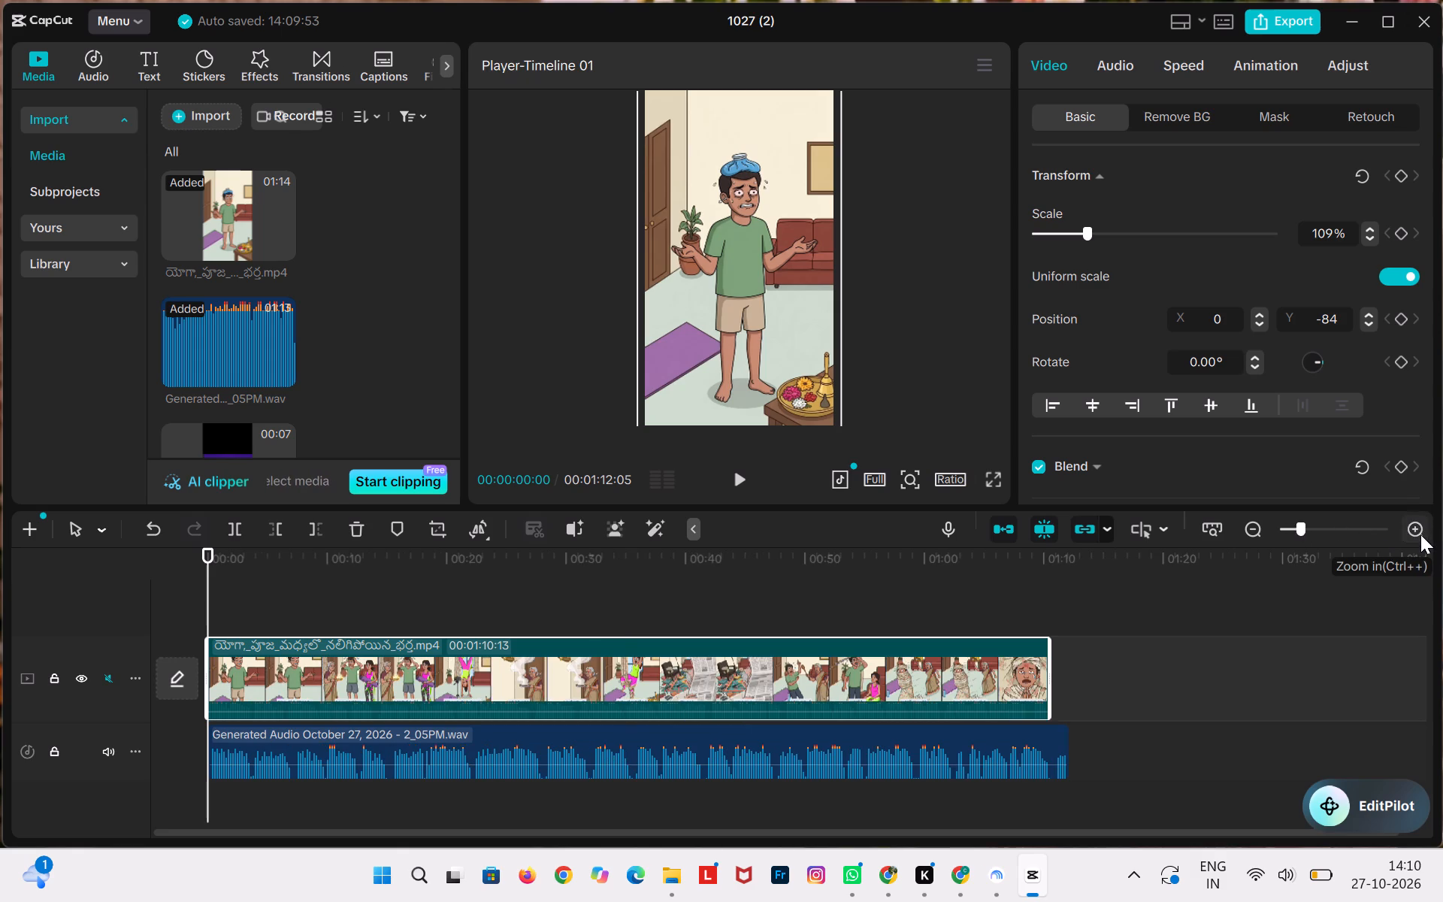
click(1417, 528)
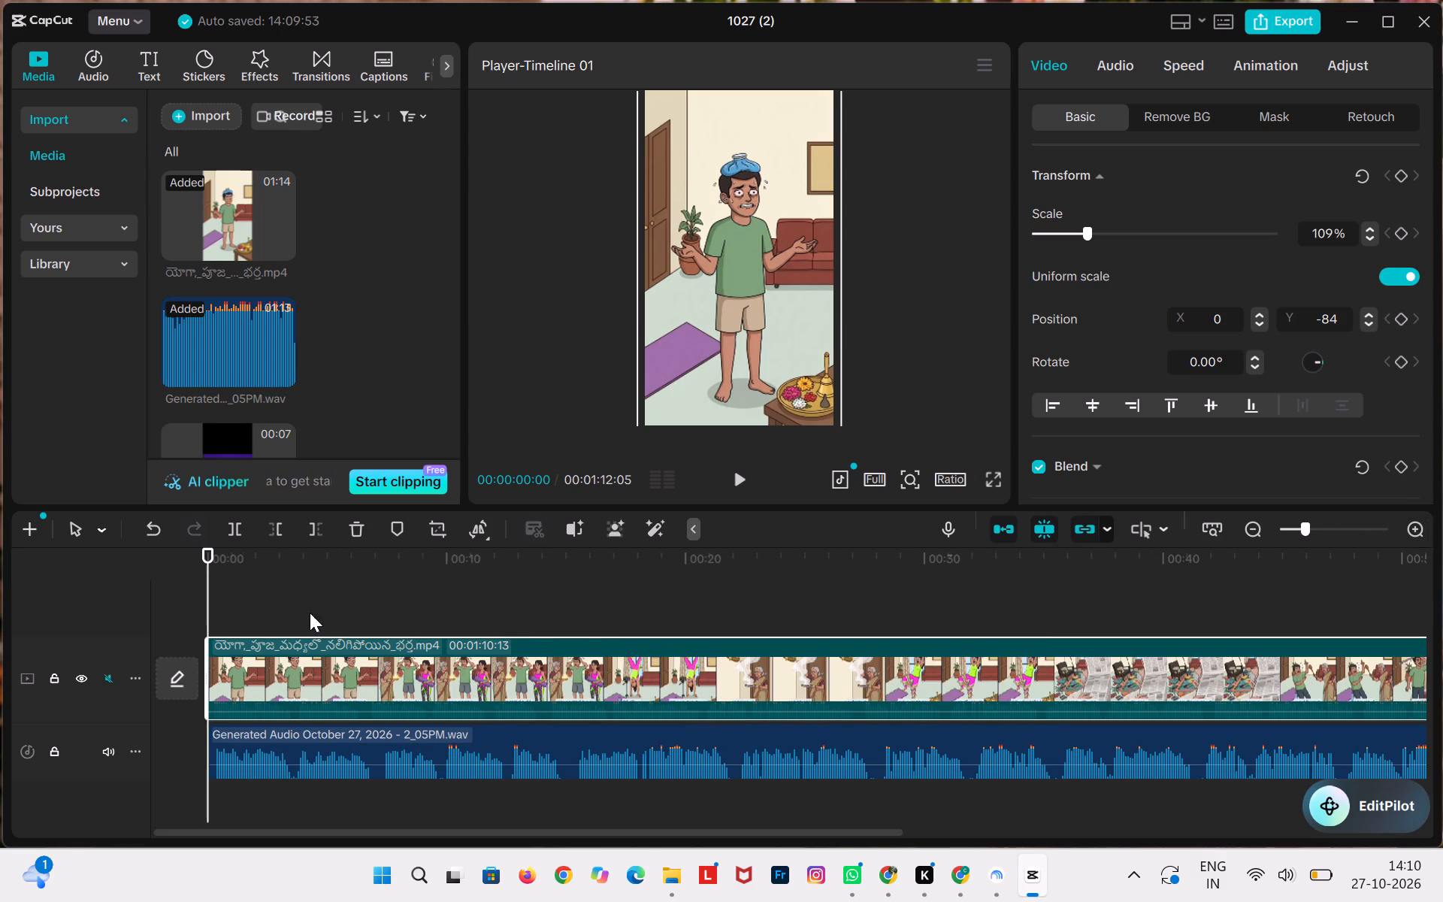
click(744, 475)
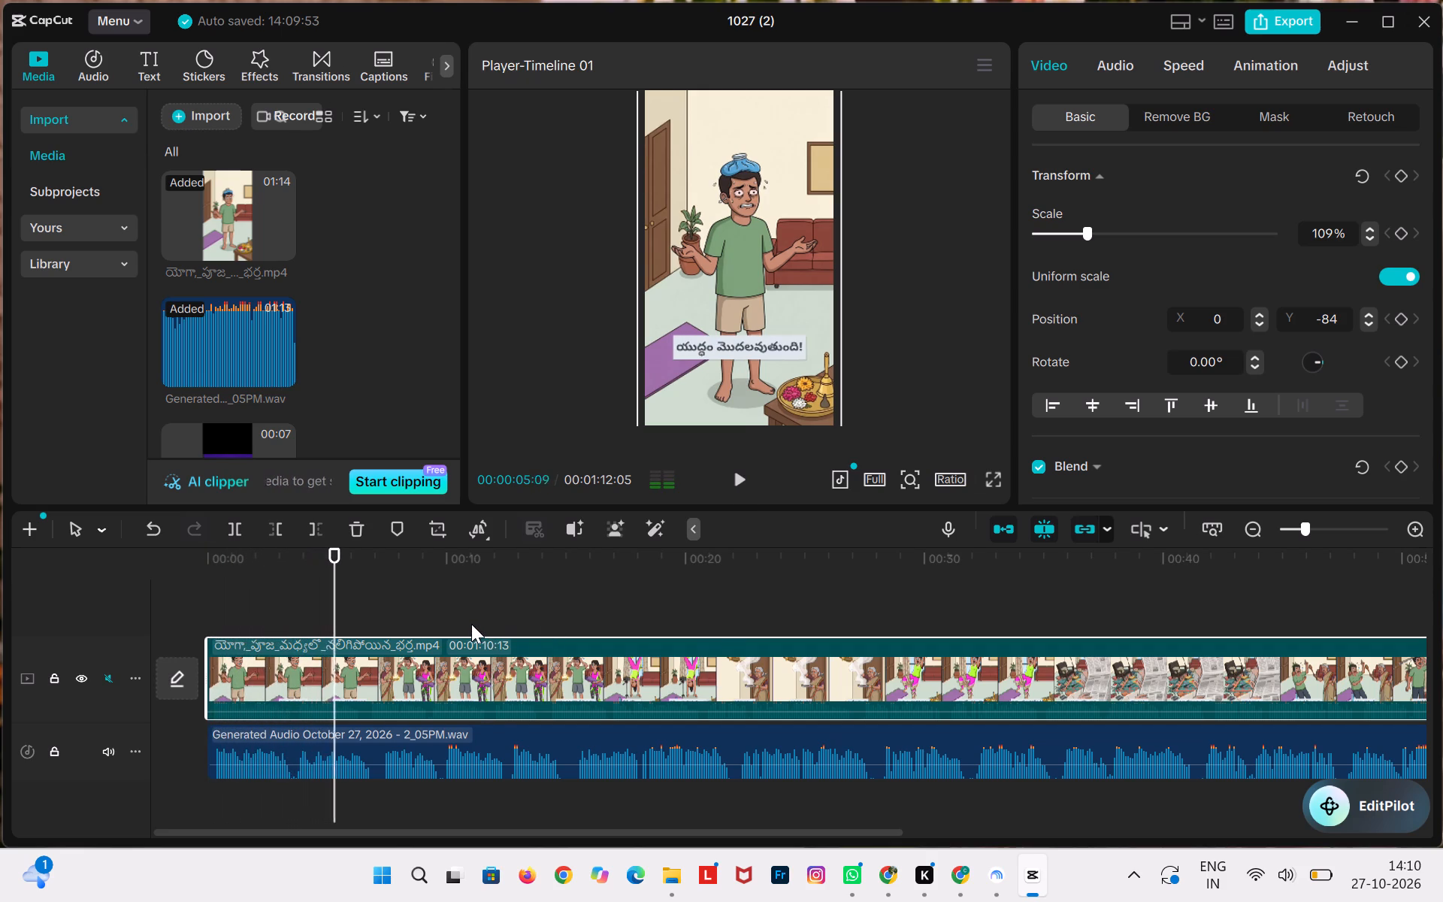
click(739, 477)
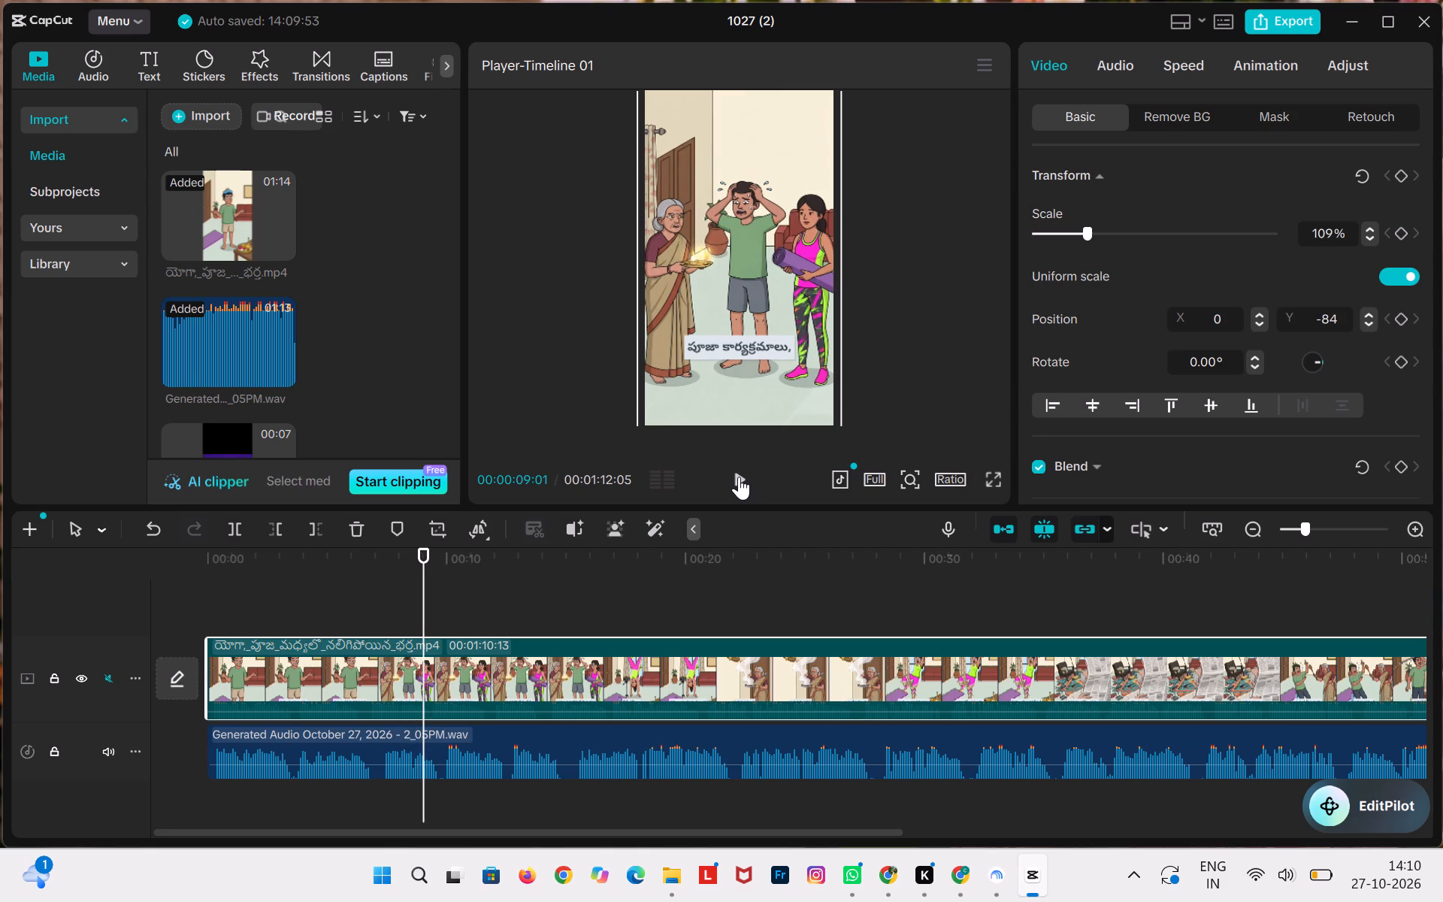
click(739, 477)
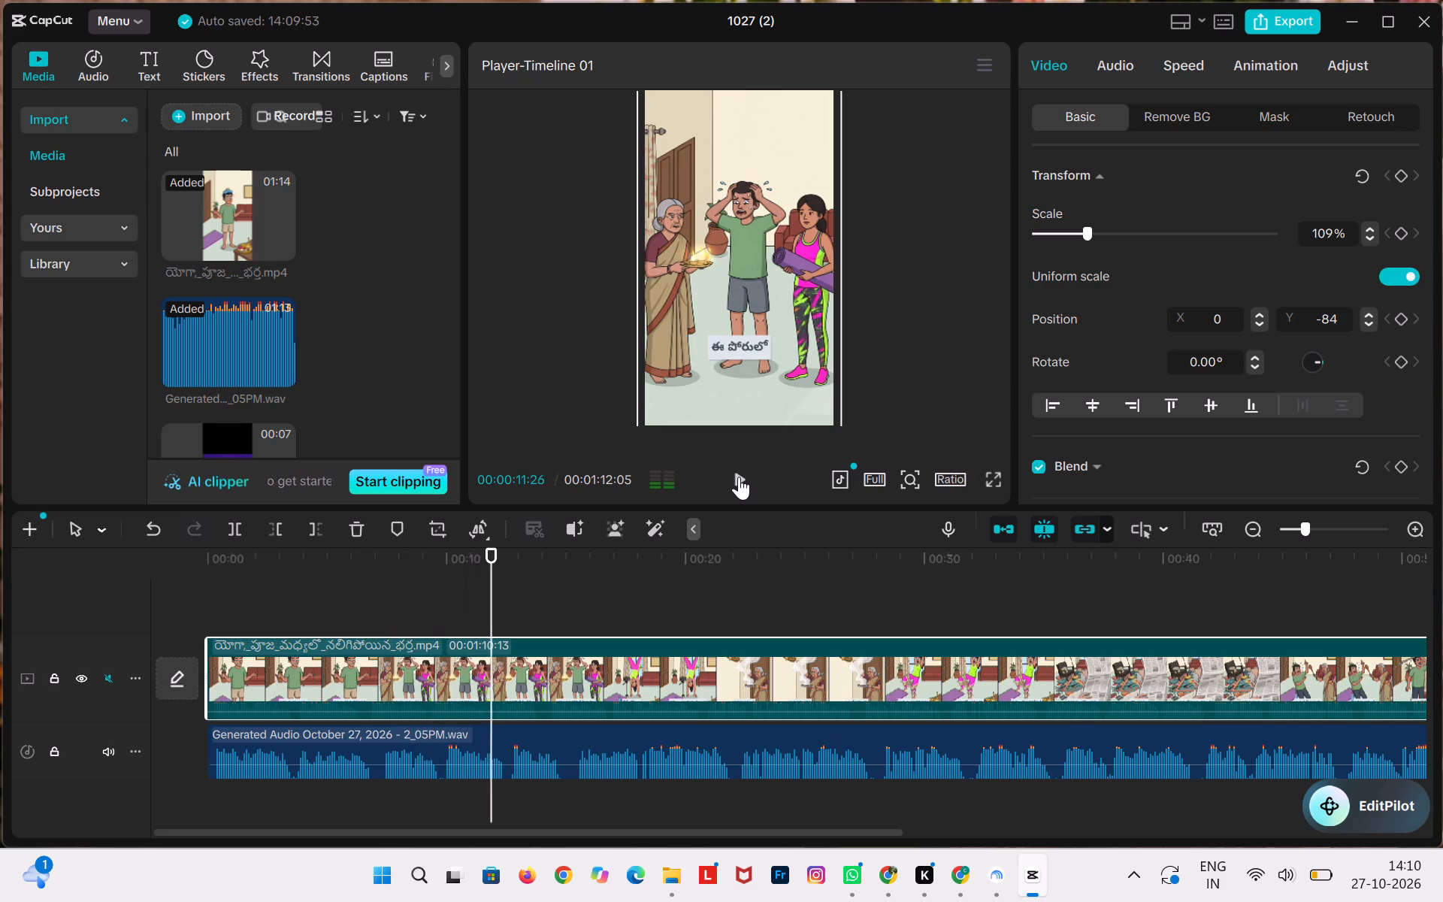
click(739, 477)
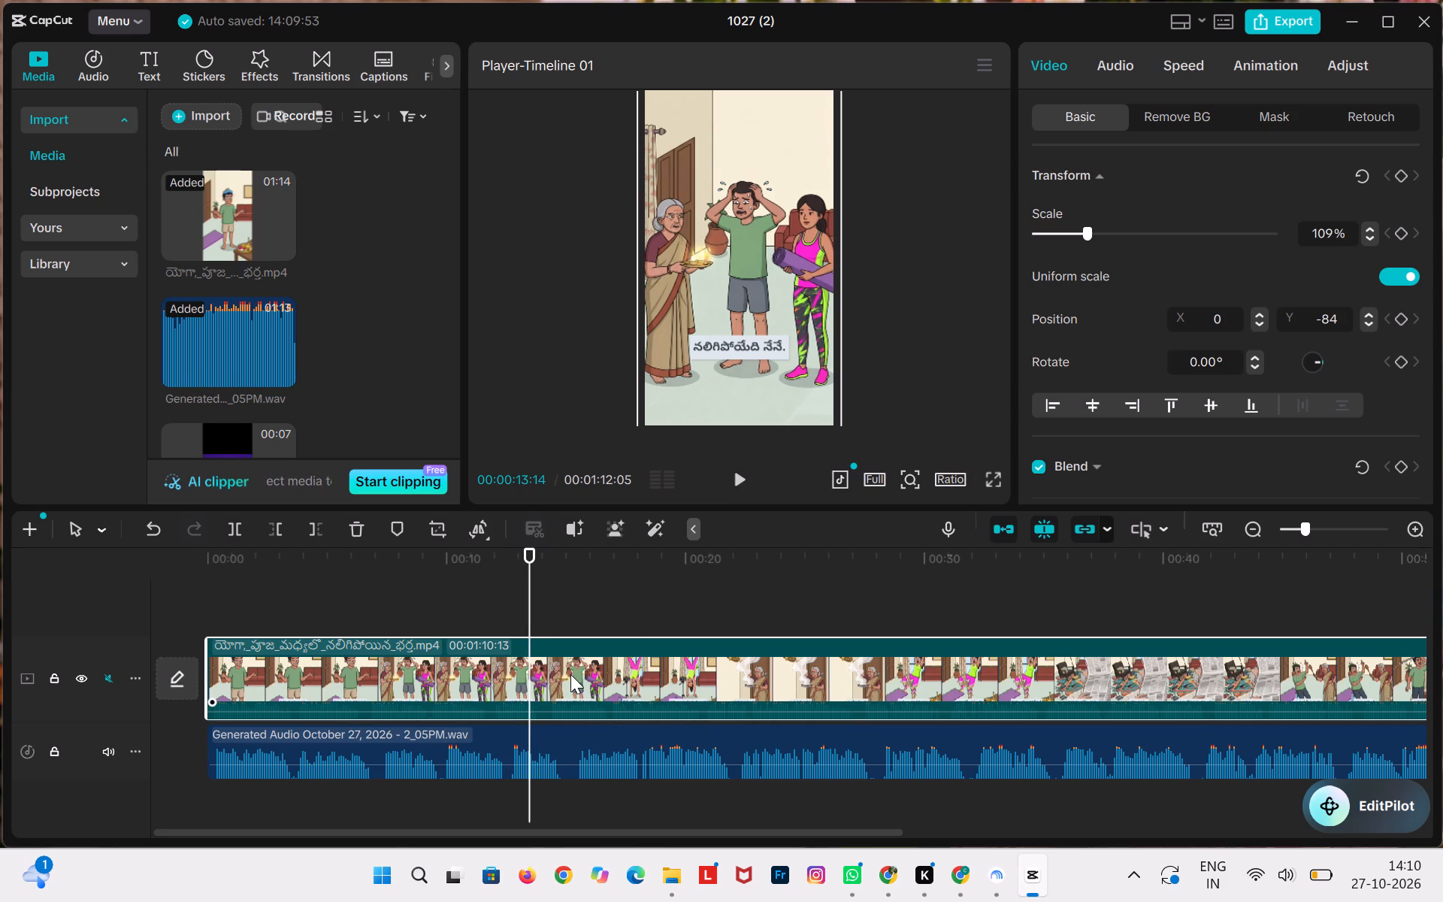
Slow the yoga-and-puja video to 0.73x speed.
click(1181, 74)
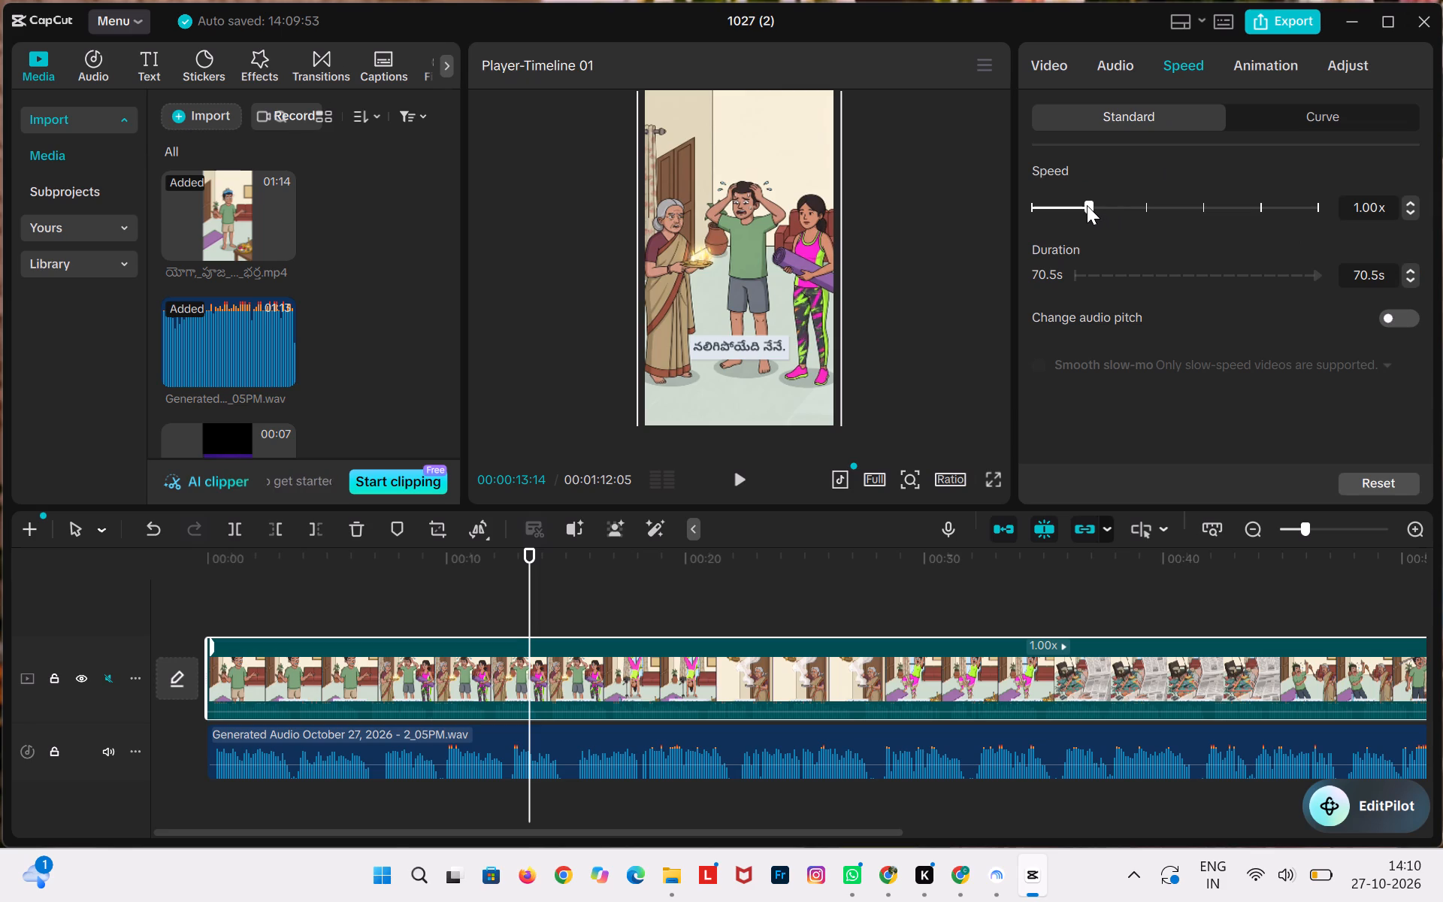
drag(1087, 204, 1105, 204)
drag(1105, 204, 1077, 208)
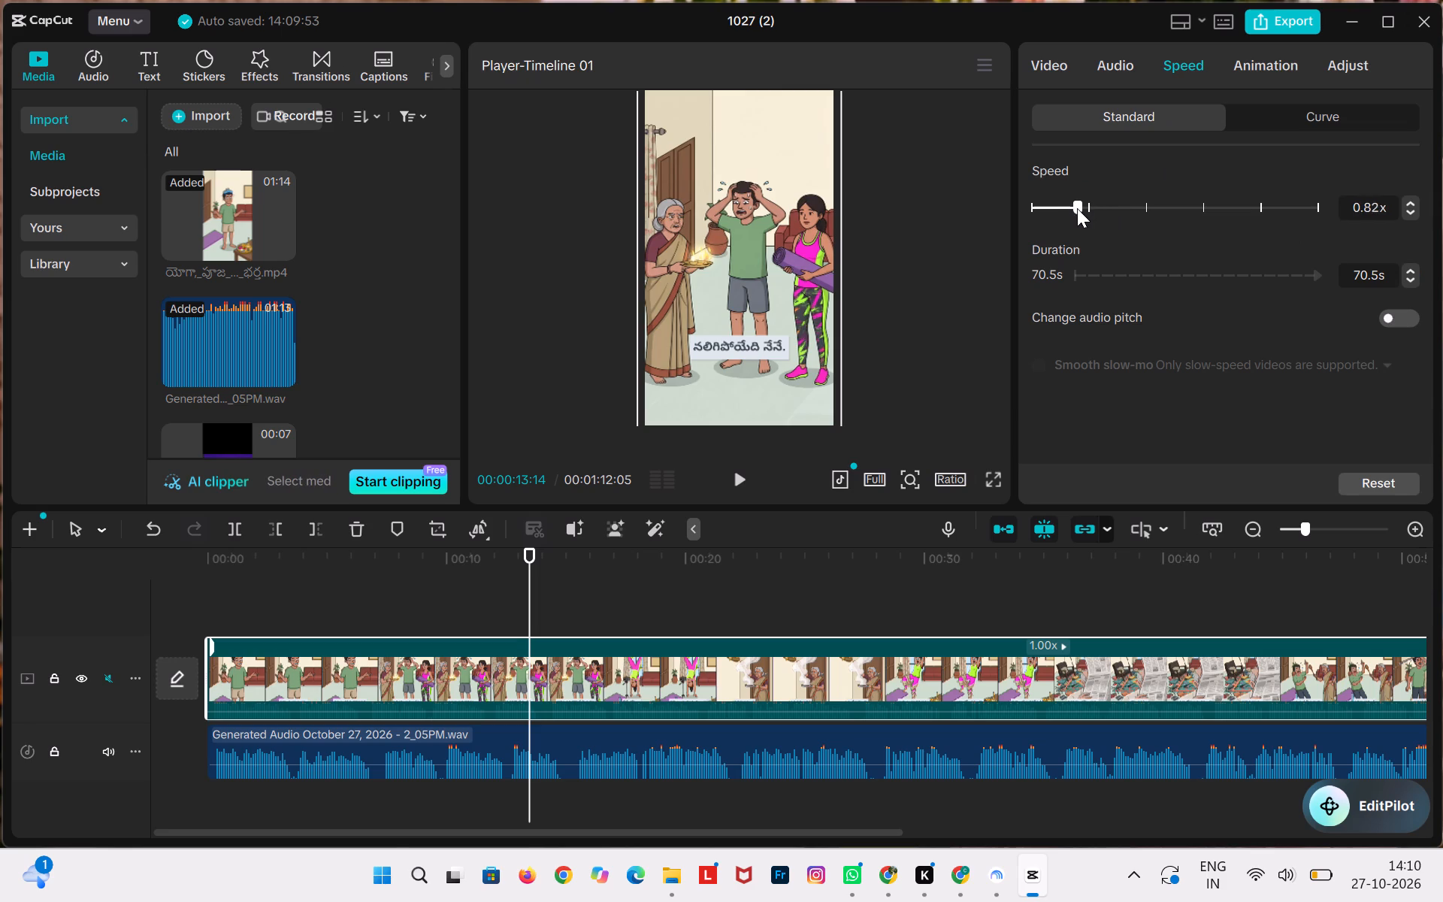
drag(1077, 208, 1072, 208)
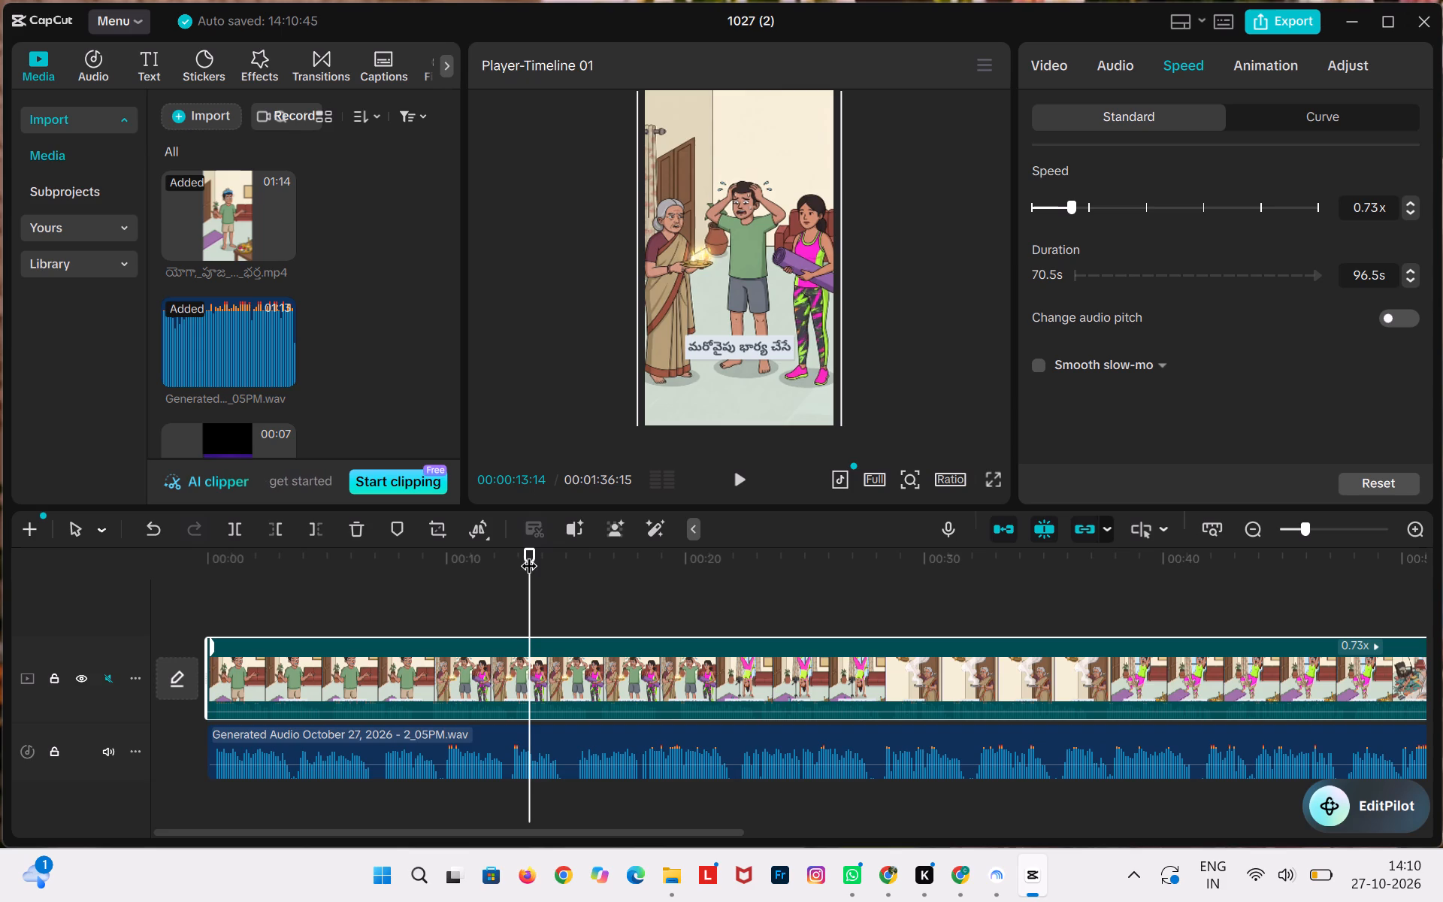
Play the slowed video from the start through the handstand scene to check its timing against the voiceover.
drag(528, 554, 101, 651)
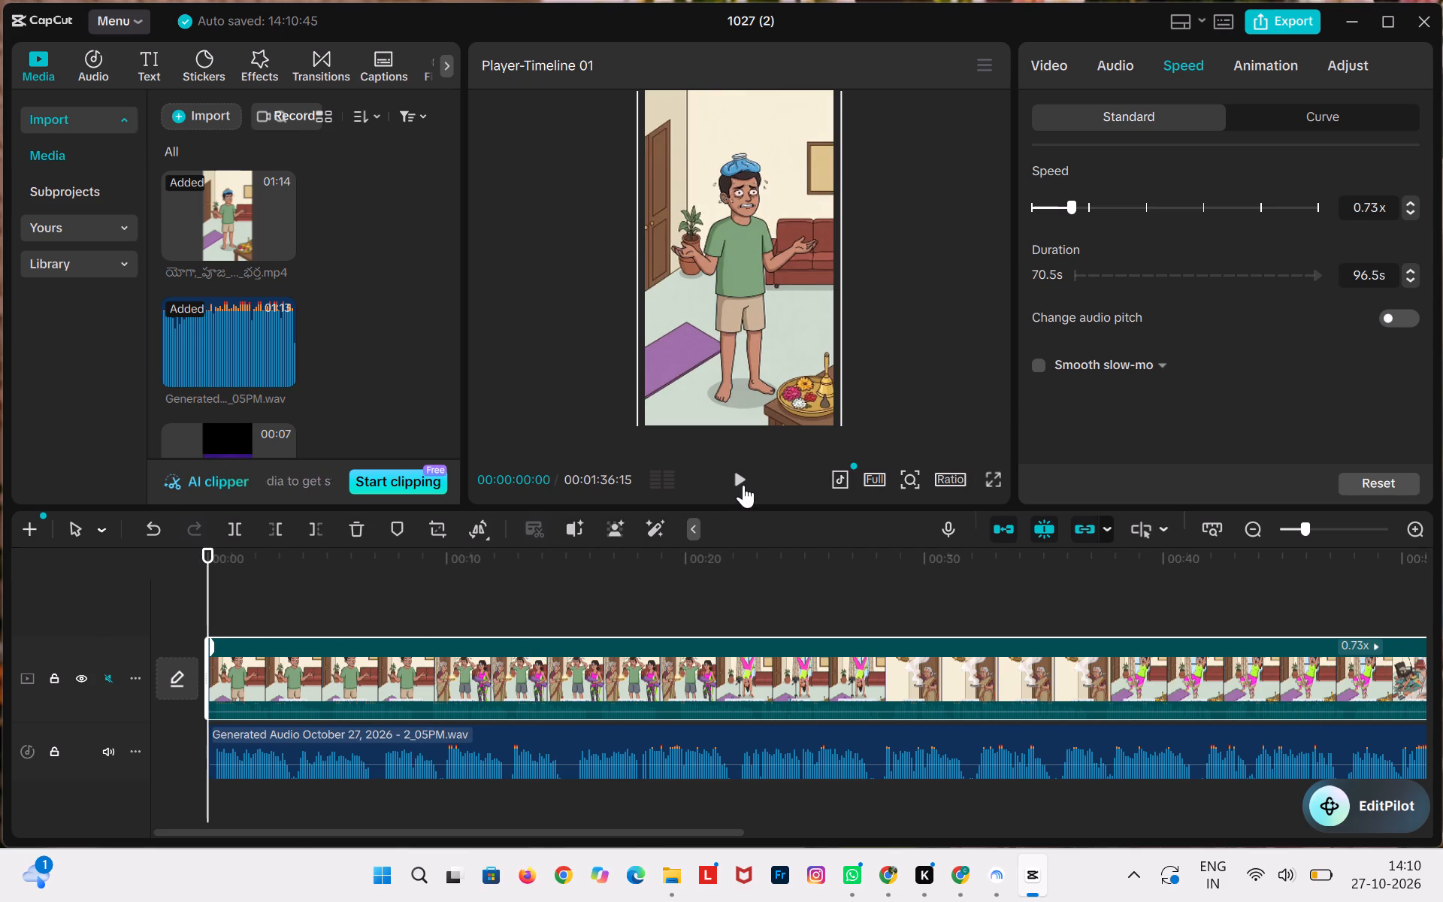
click(743, 485)
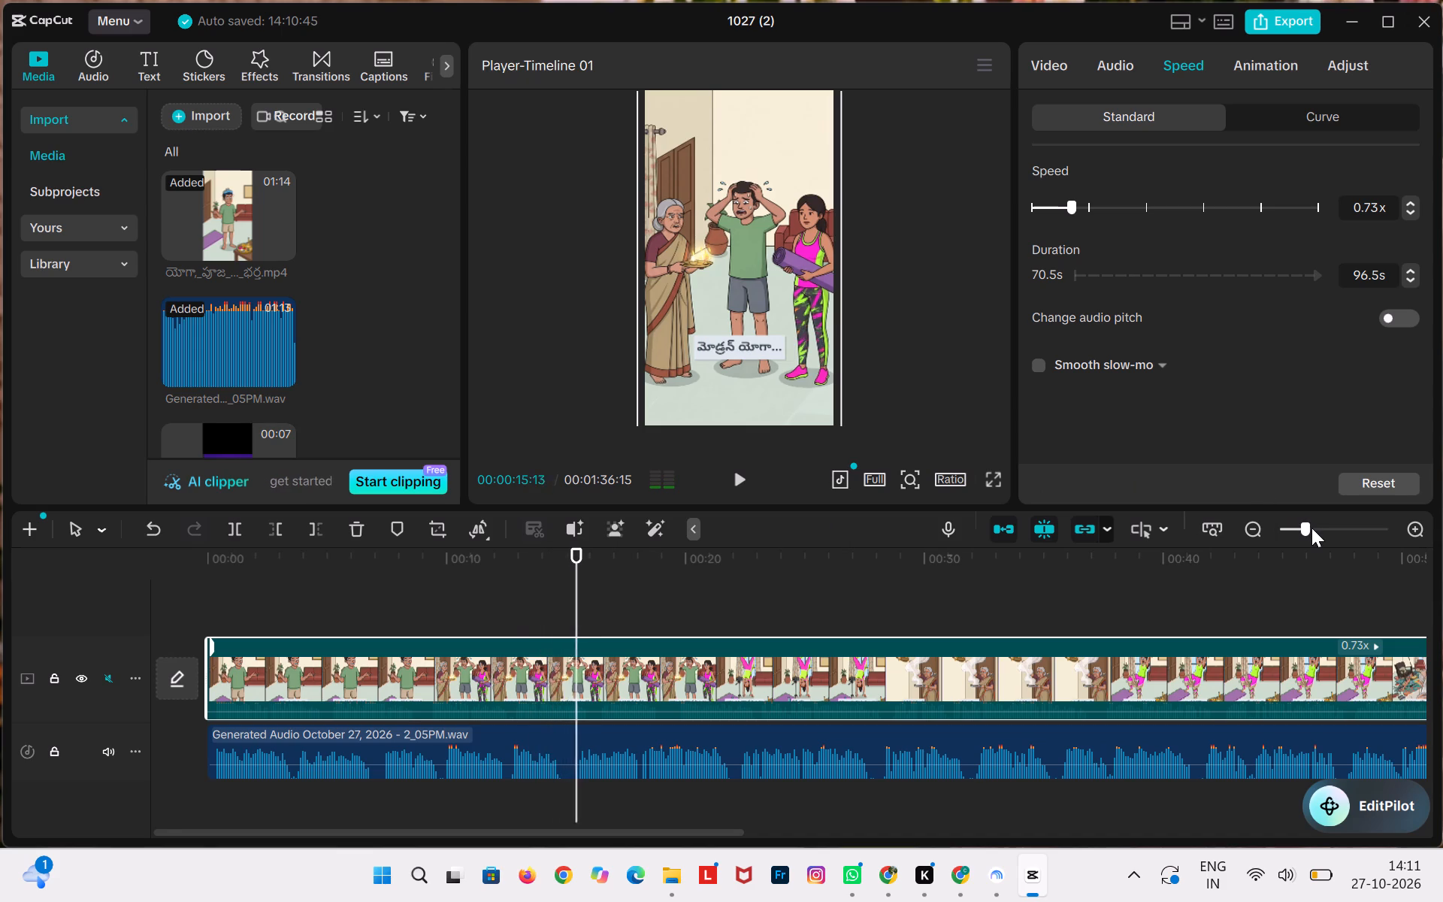
drag(1299, 530, 1288, 531)
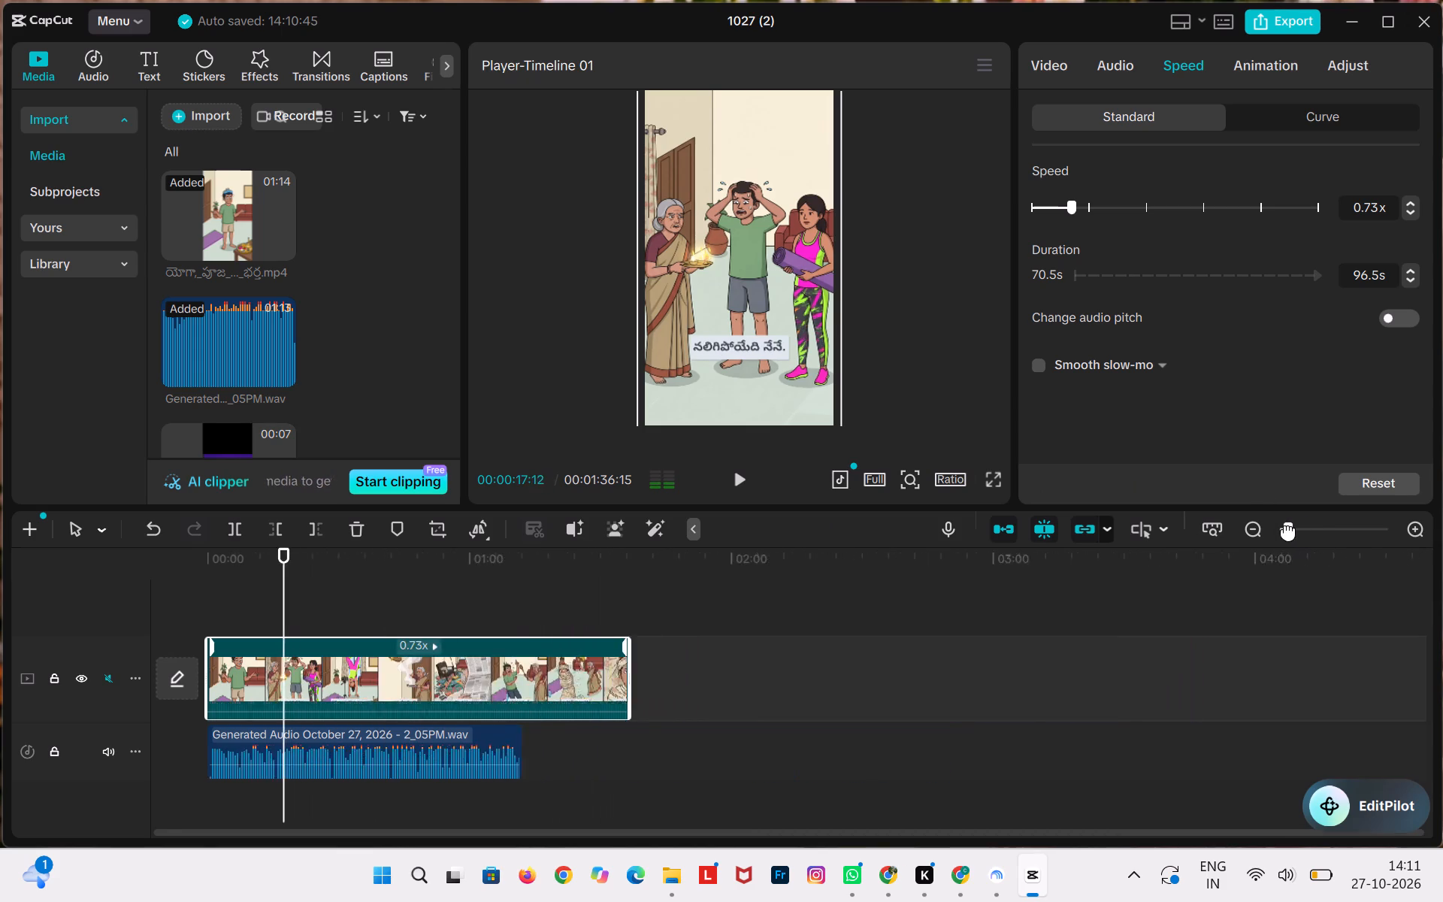
drag(1288, 531, 1304, 534)
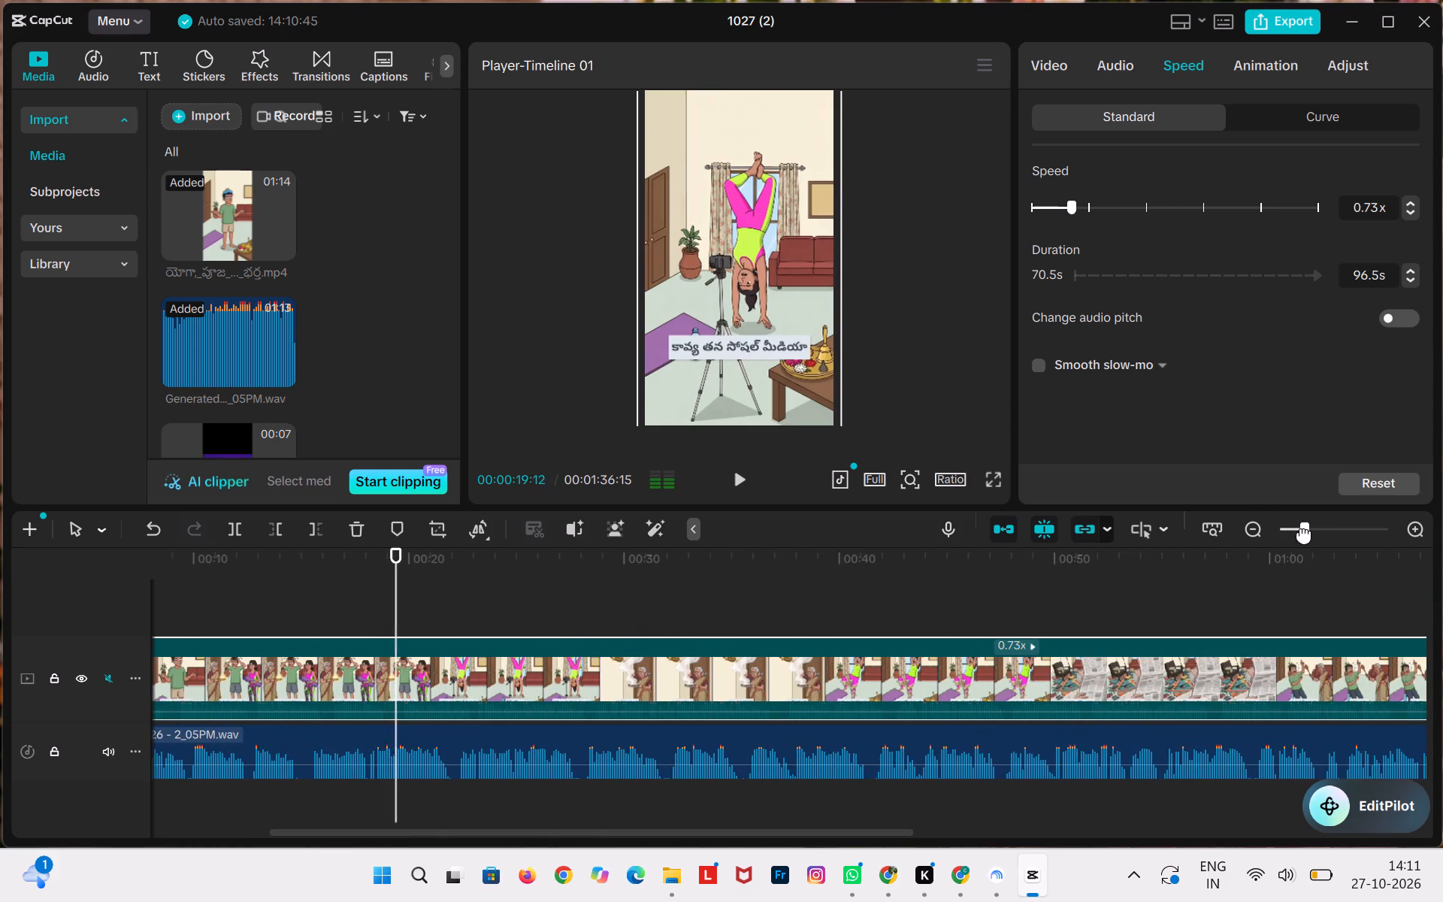
drag(1304, 534, 1310, 535)
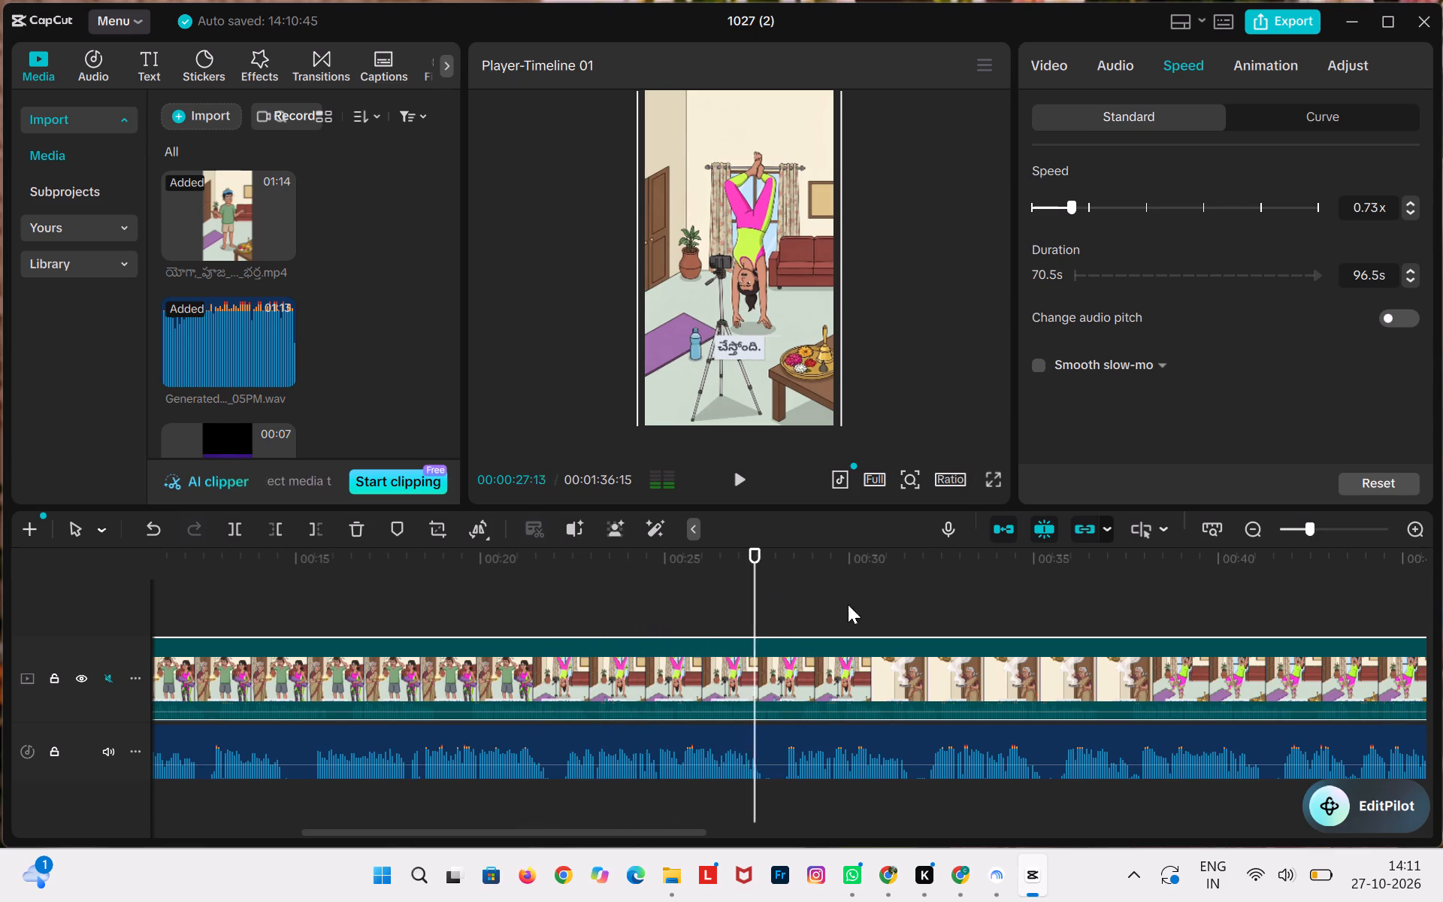
click(743, 476)
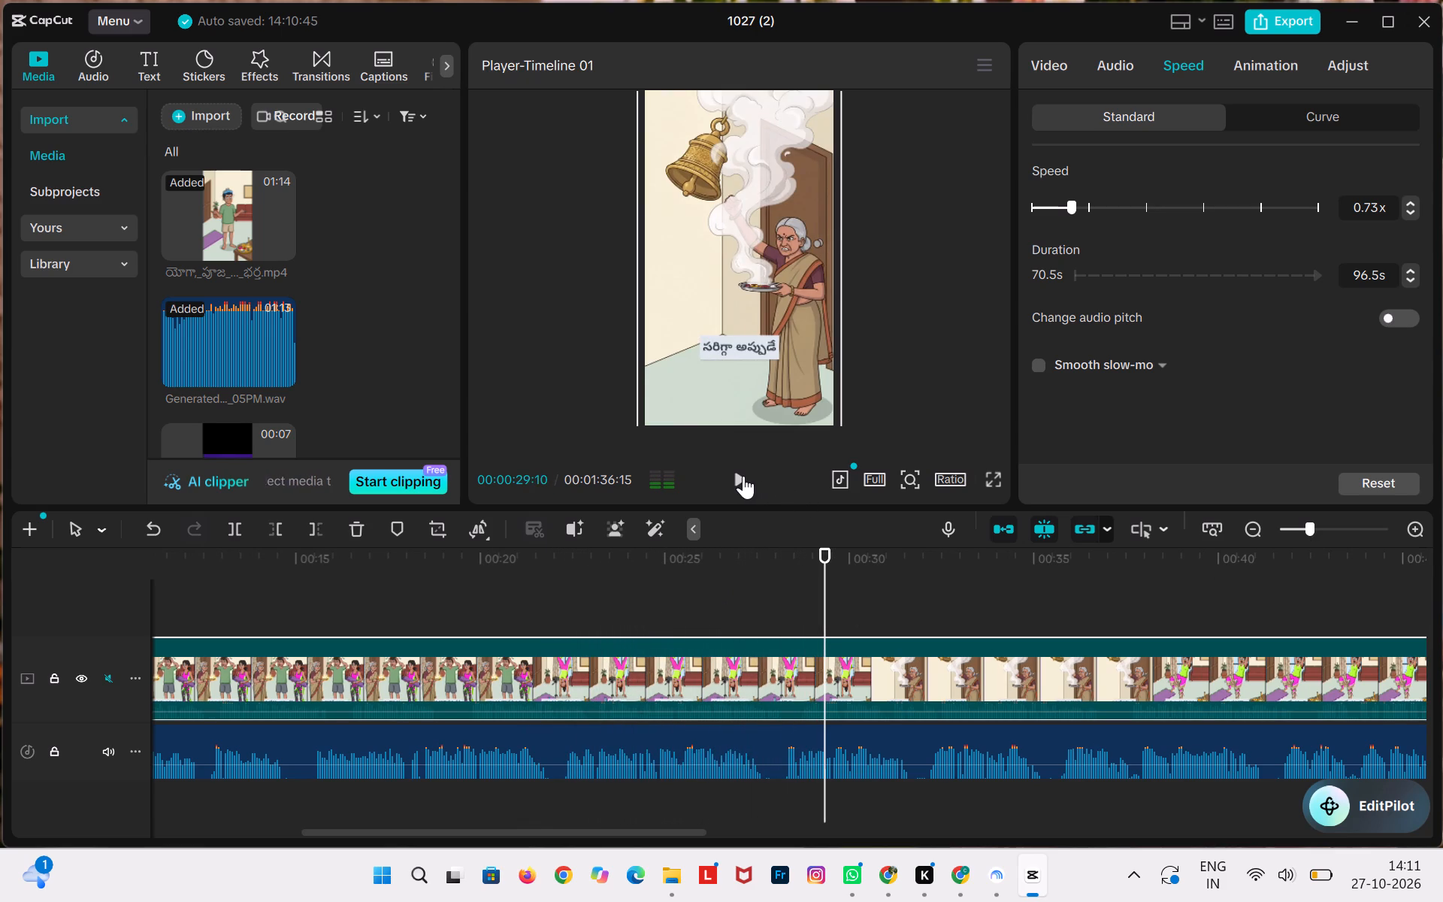
Set the yoga-and-puja video's speed to 0.90x.
drag(1071, 210, 1080, 210)
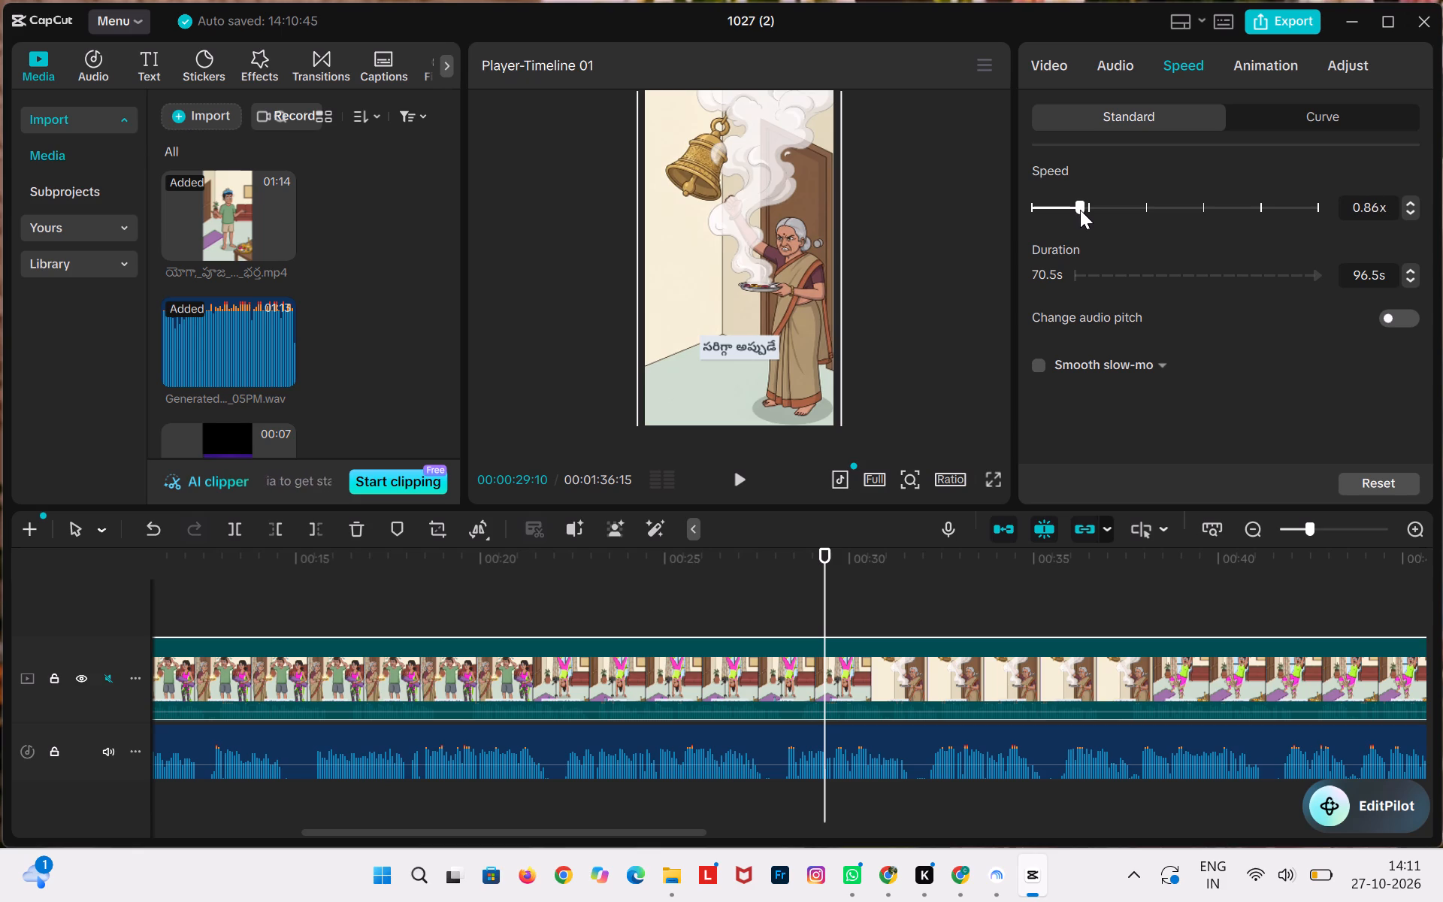
drag(1080, 210, 1083, 212)
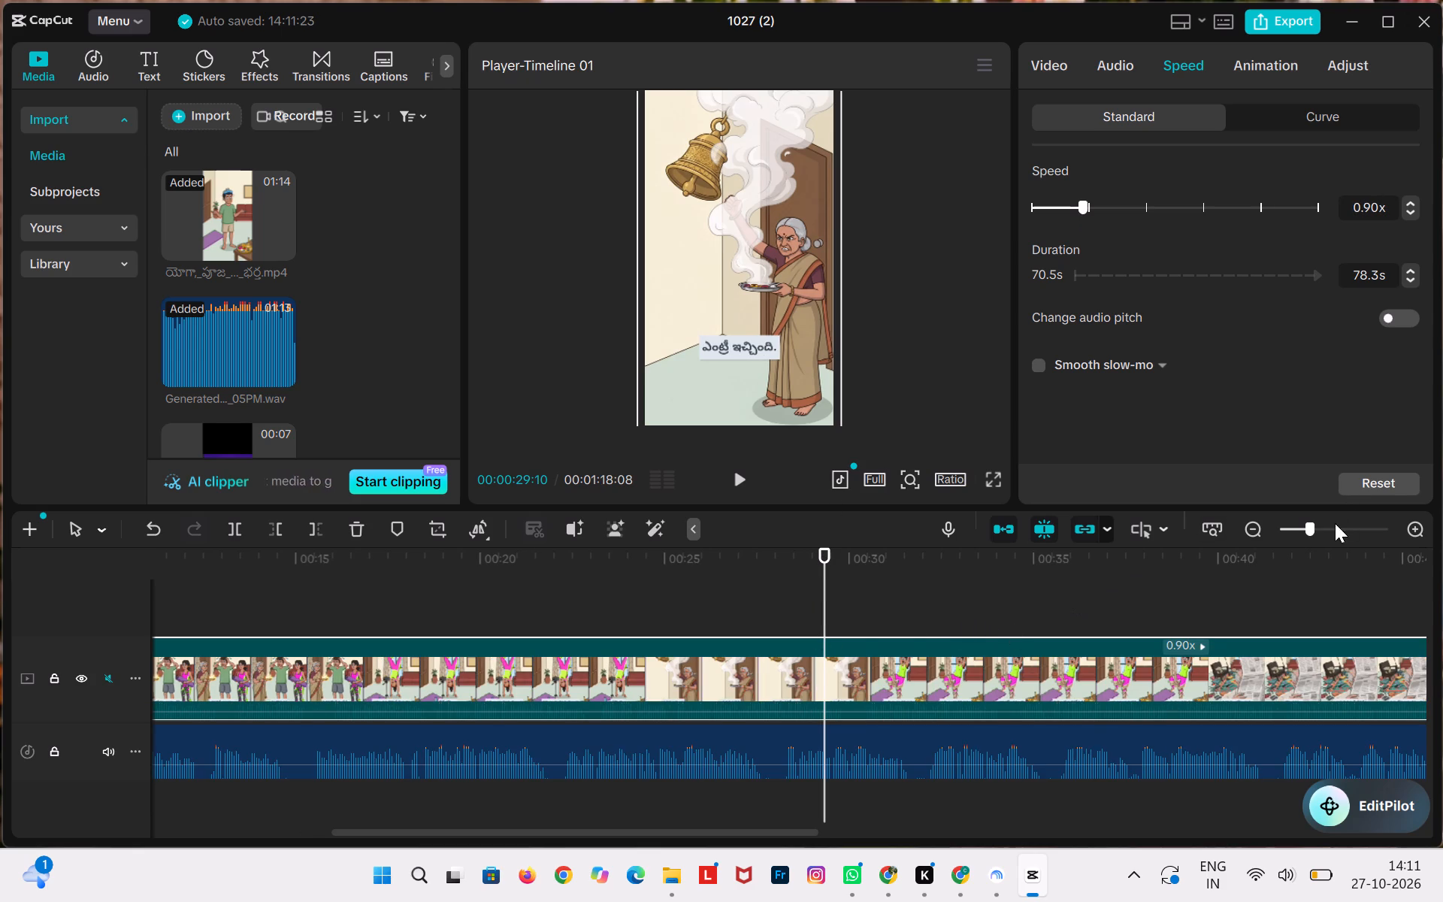
Play the 0.90x video from the start, and replay it from 00:00:14:19 to check the handstand scene against the voiceover.
click(1310, 527)
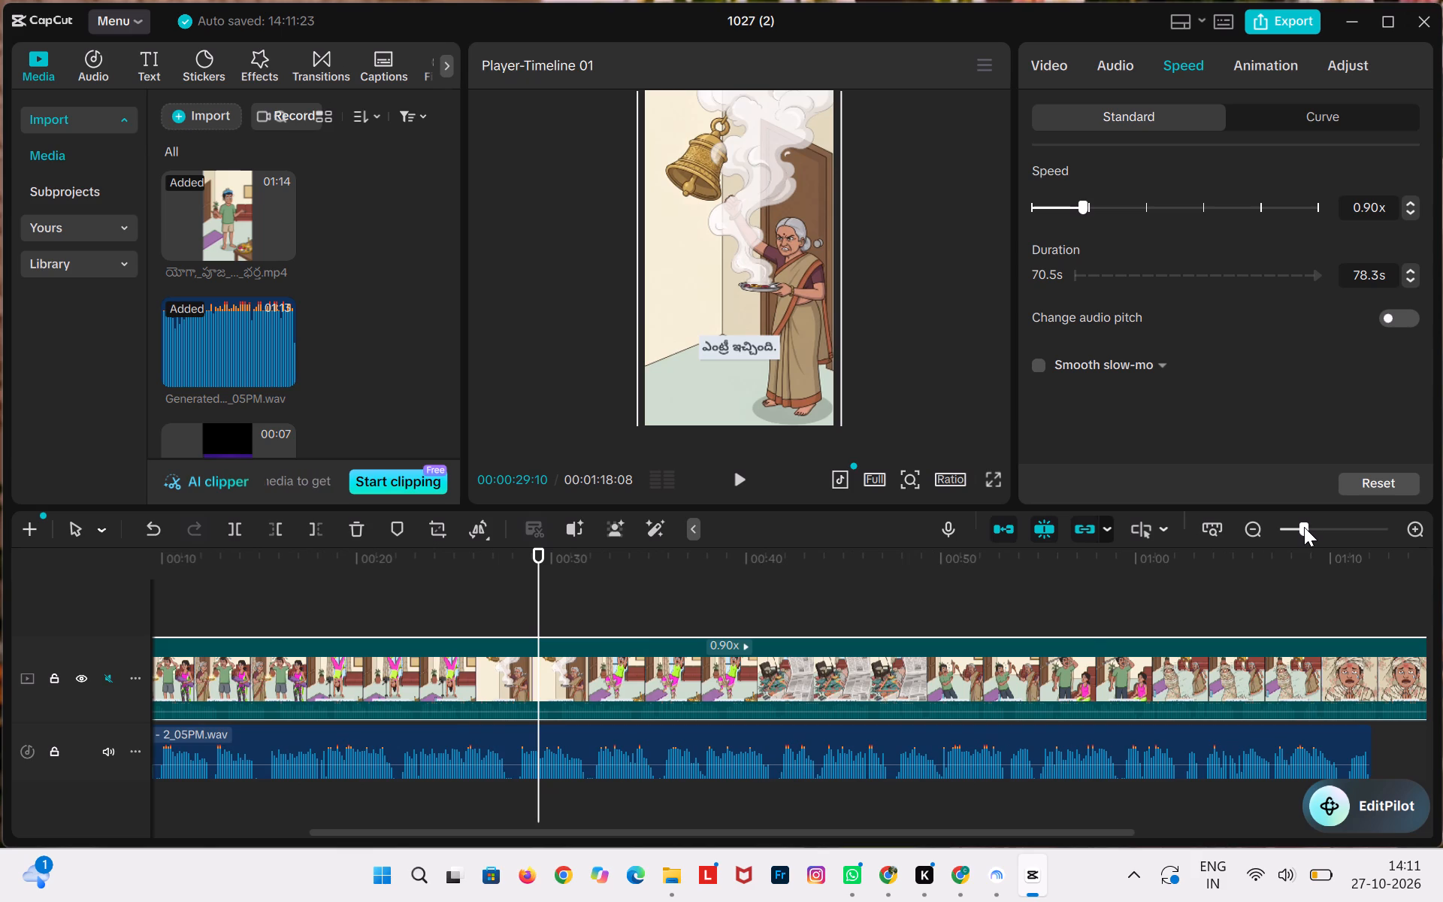
scroll(697, 612, right, 7)
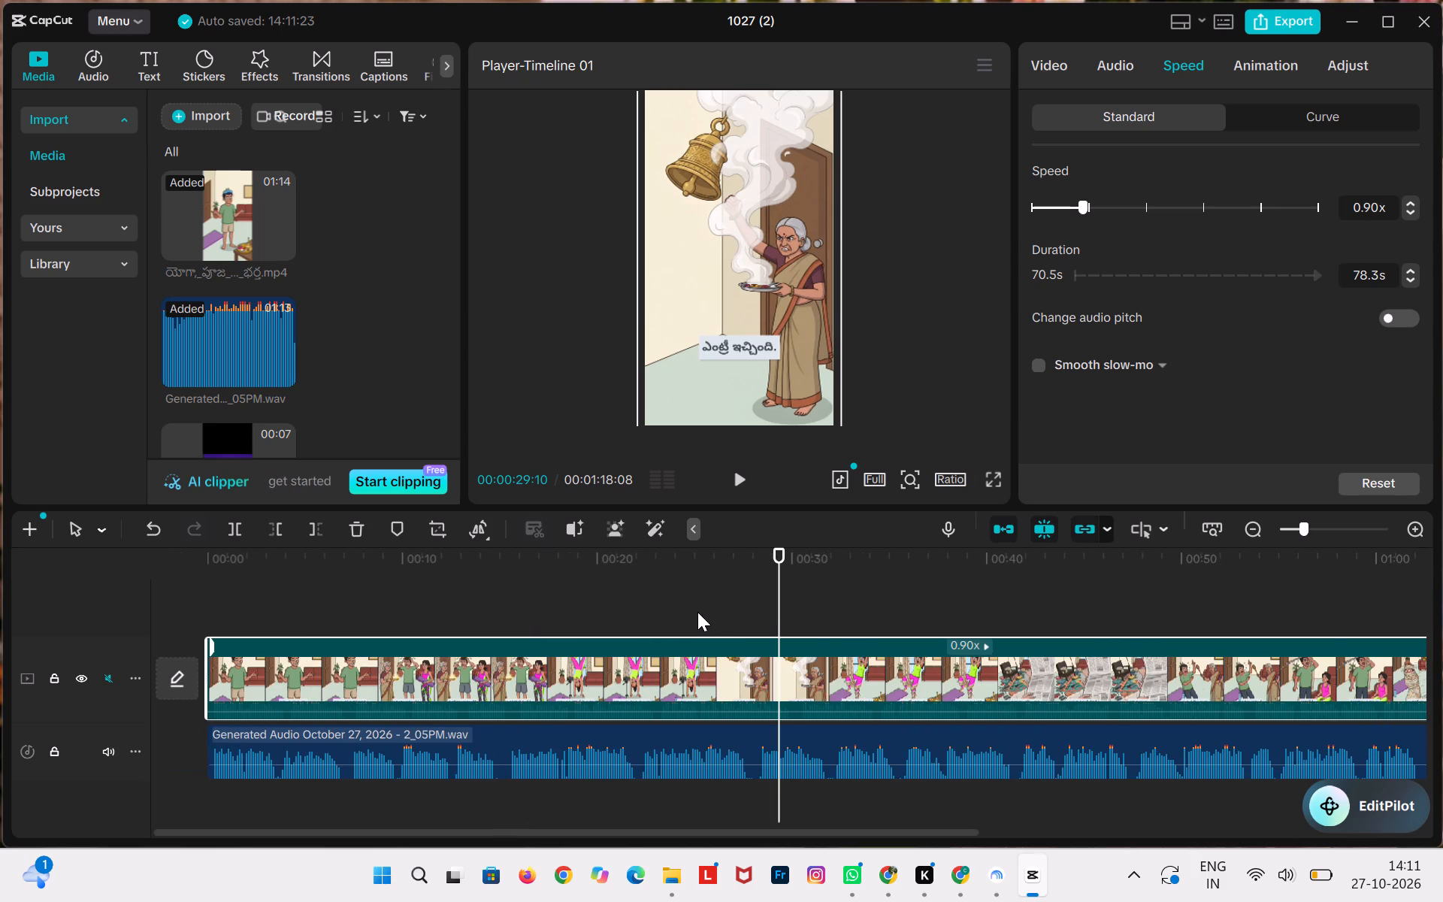
drag(776, 554, 15, 649)
click(734, 484)
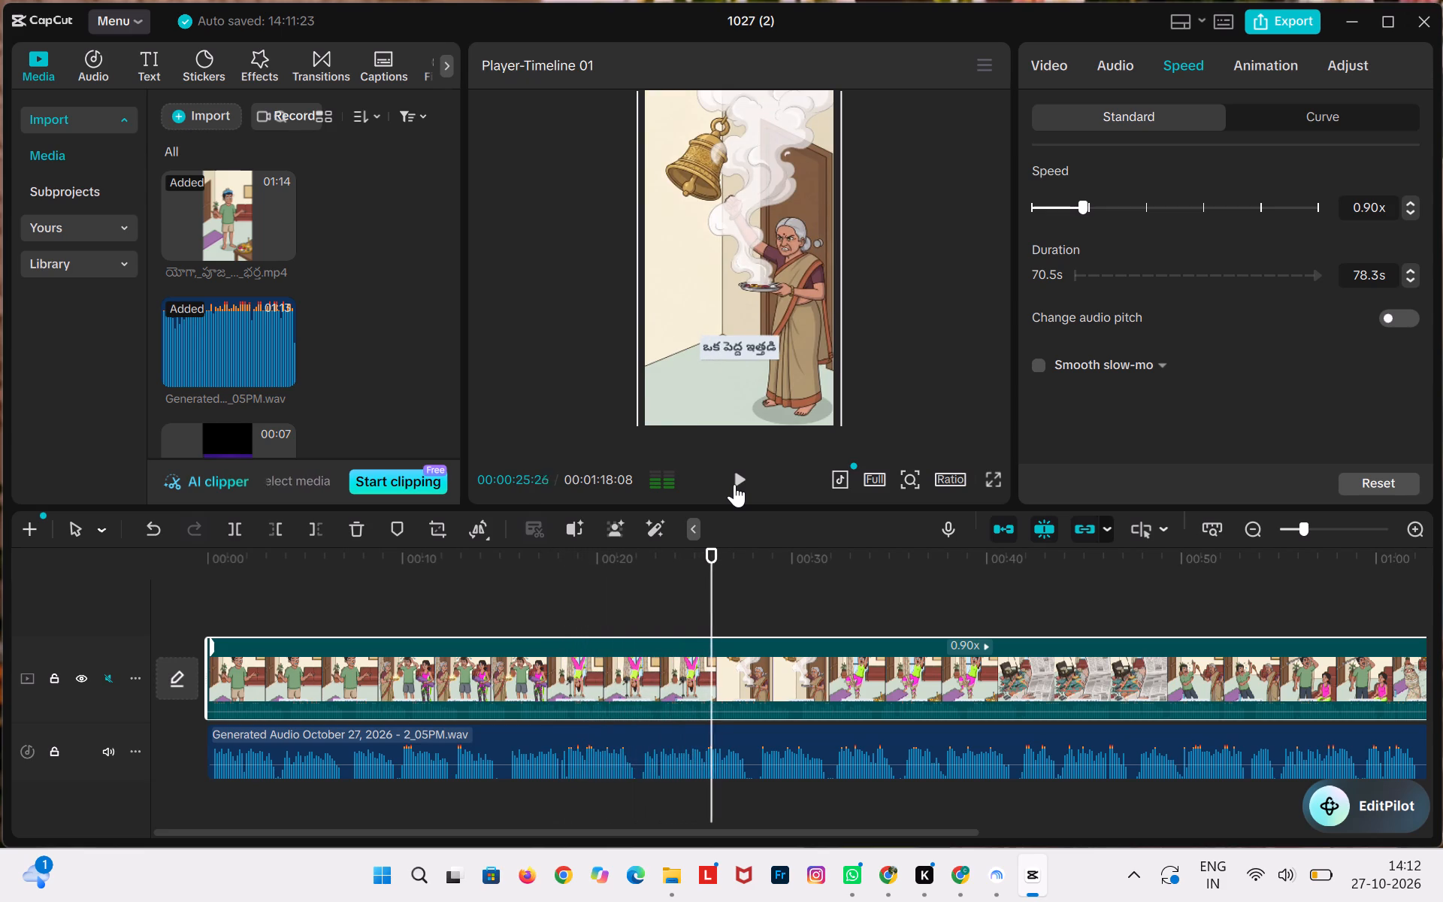
click(734, 484)
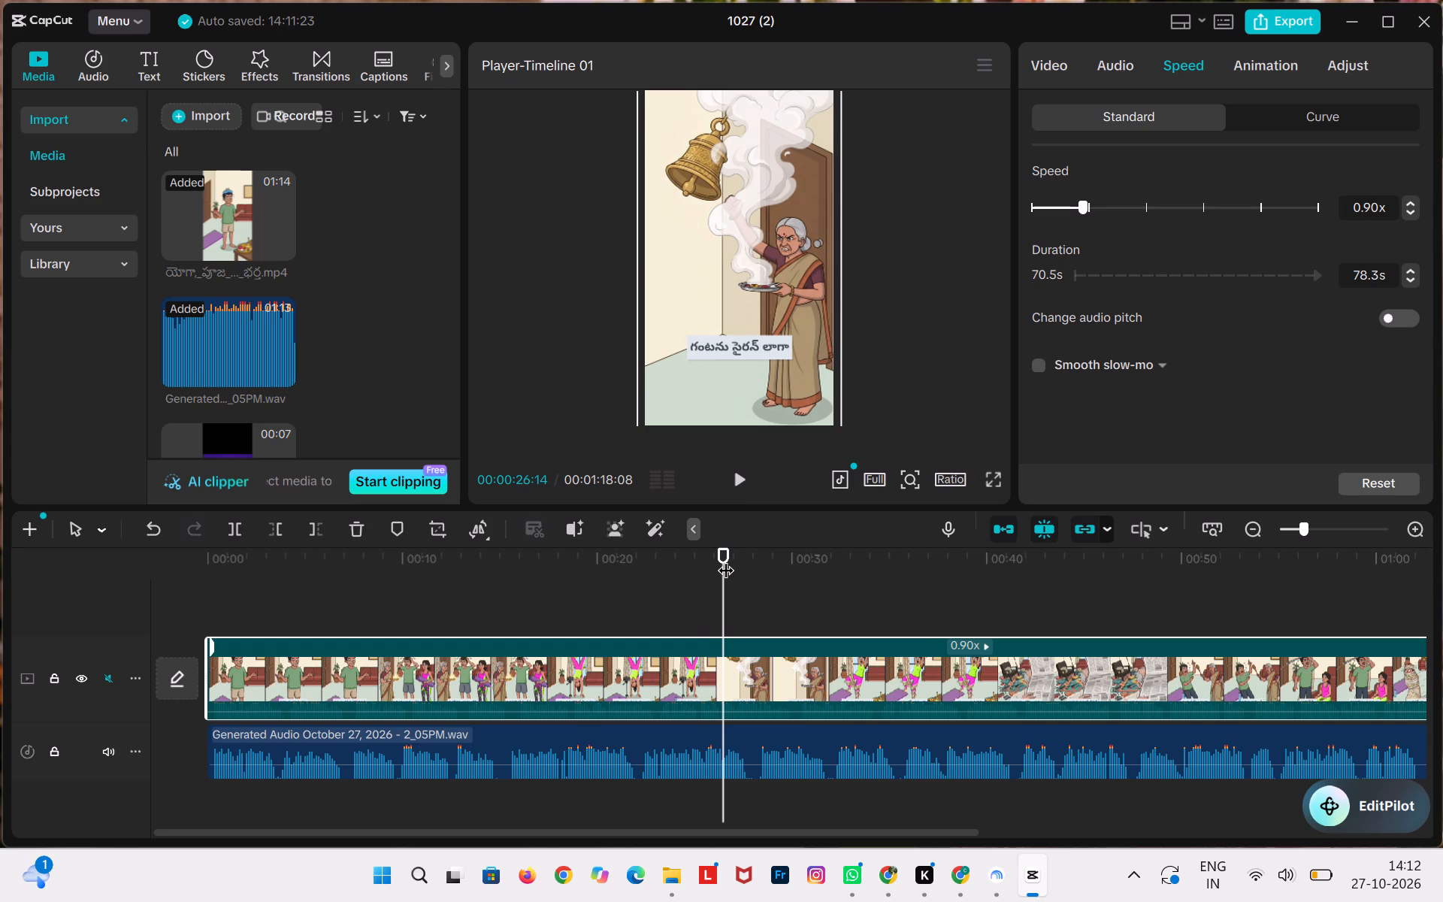
drag(725, 558, 526, 612)
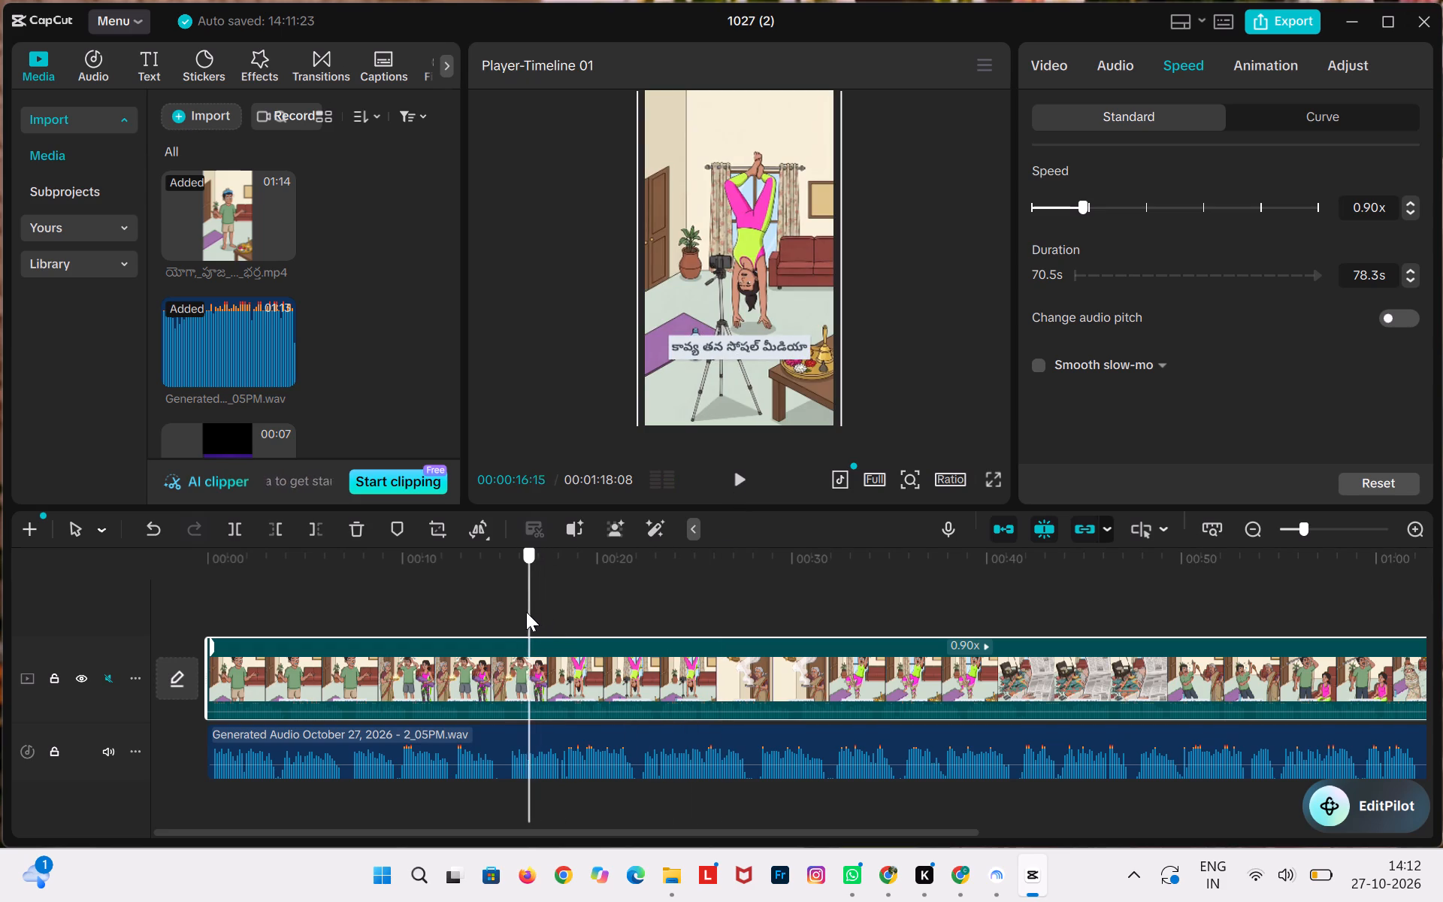
drag(526, 612, 512, 612)
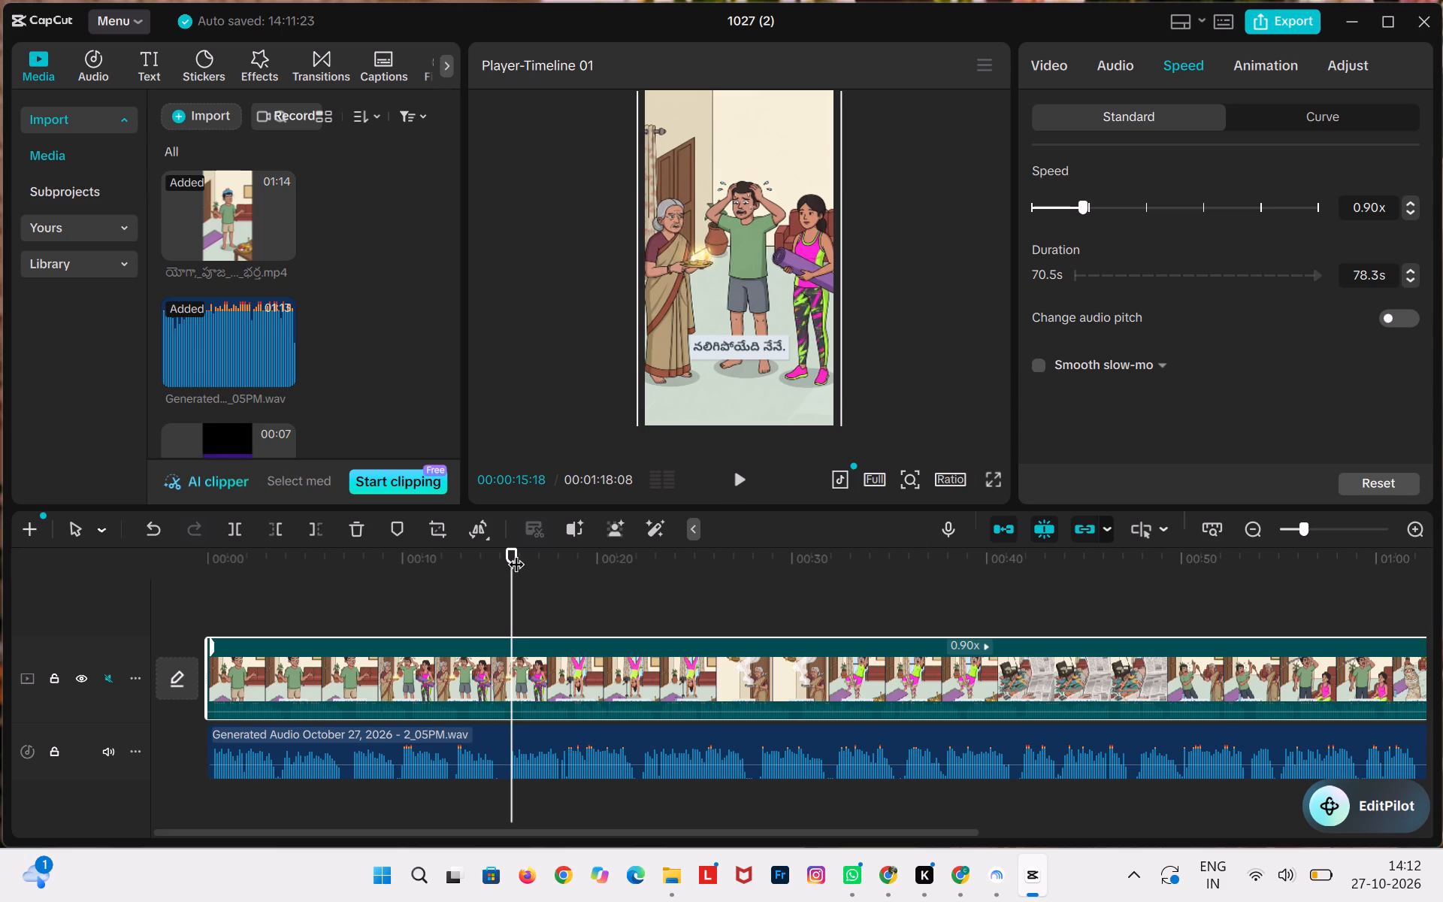
drag(515, 552, 493, 556)
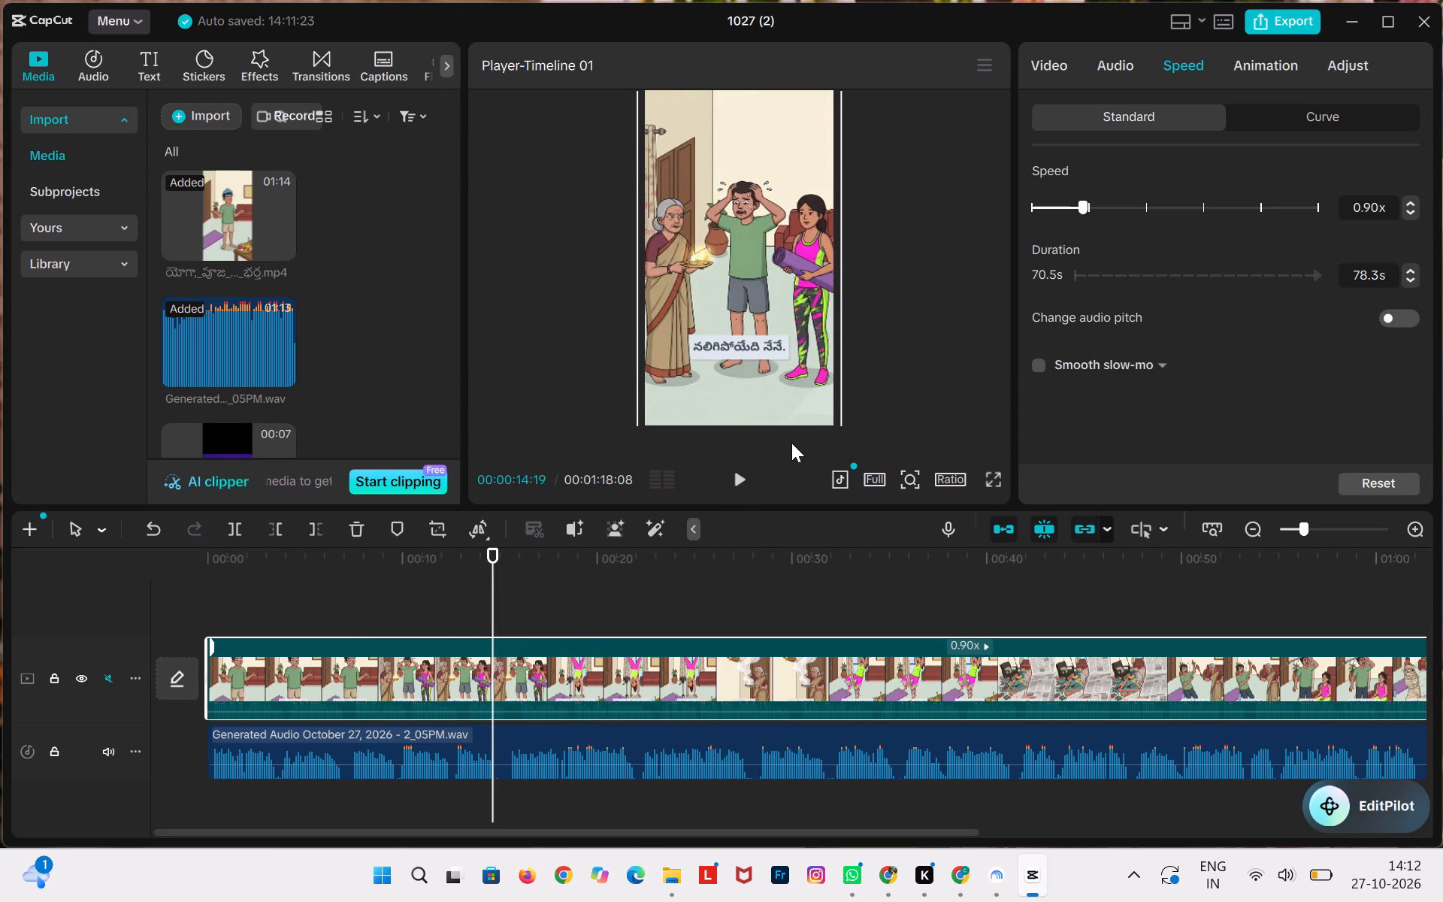
click(732, 483)
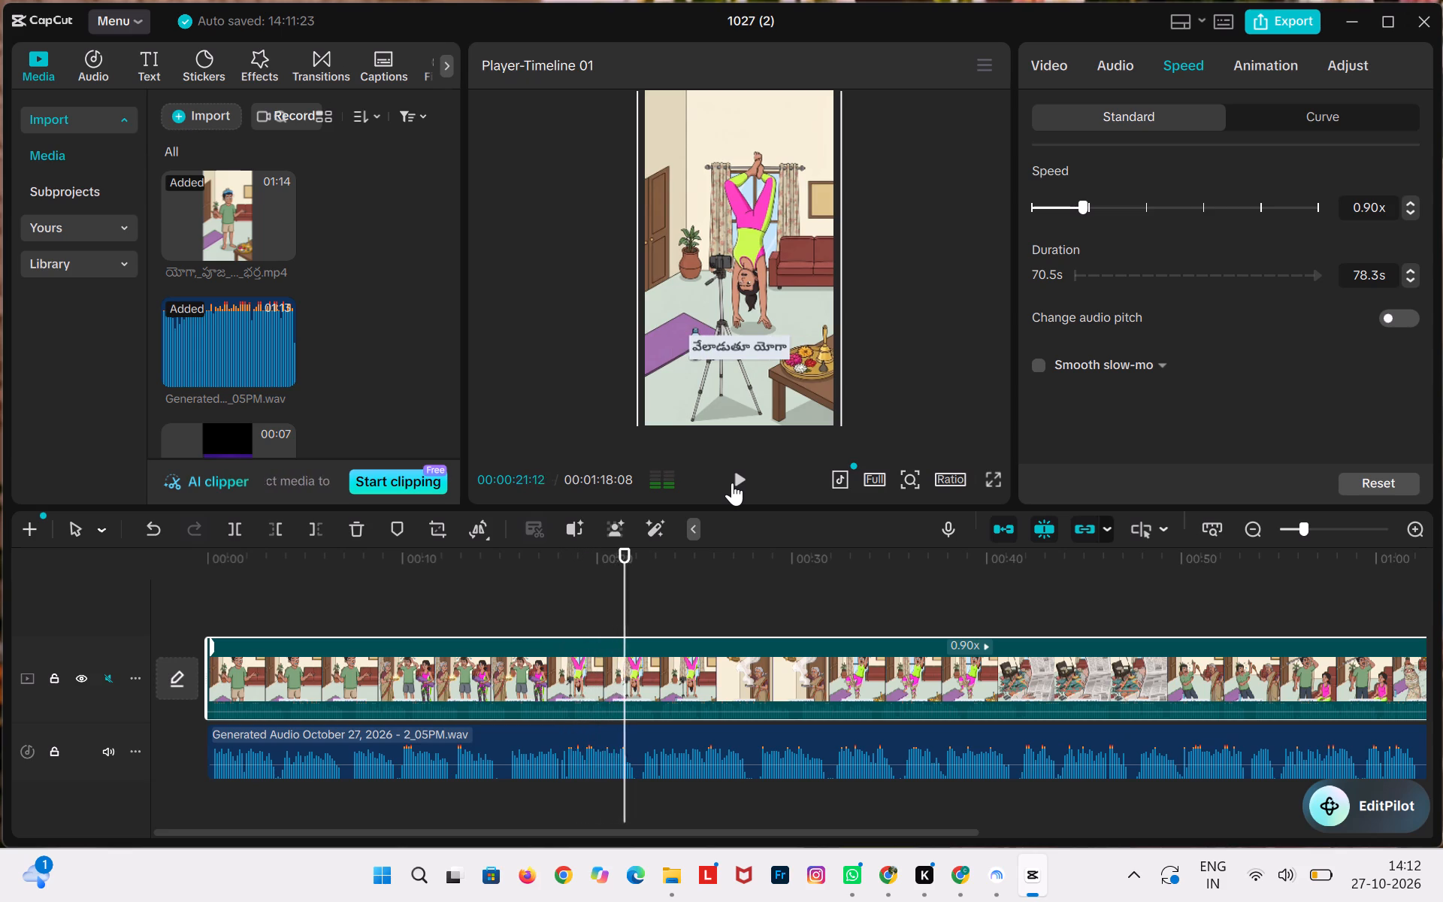
click(732, 483)
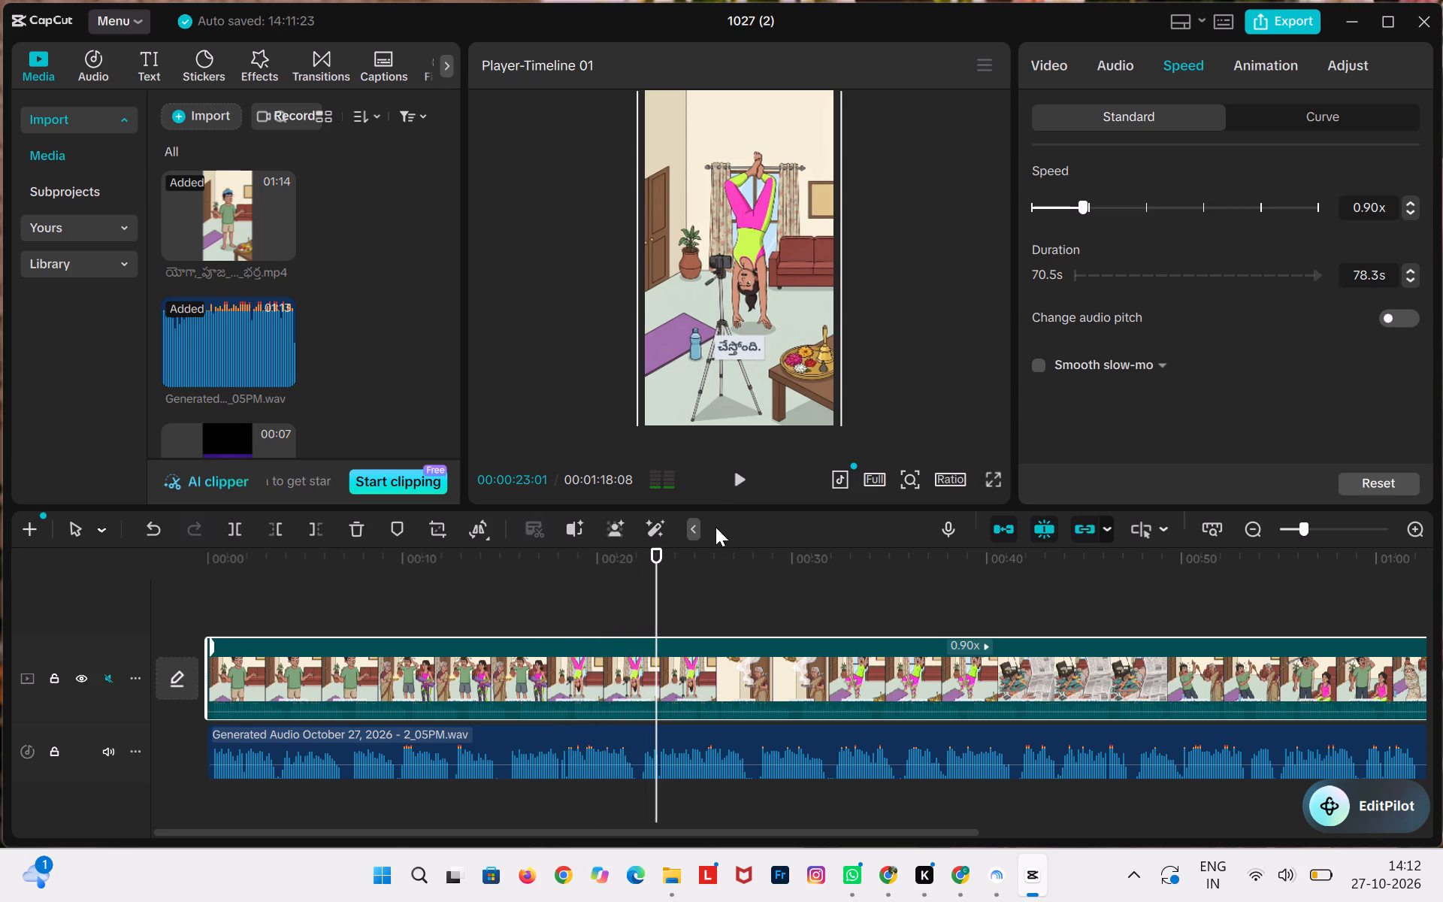
Split the yoga-and-puja video at 00:00:22:09, at the end of the handstand scene.
drag(660, 552, 644, 556)
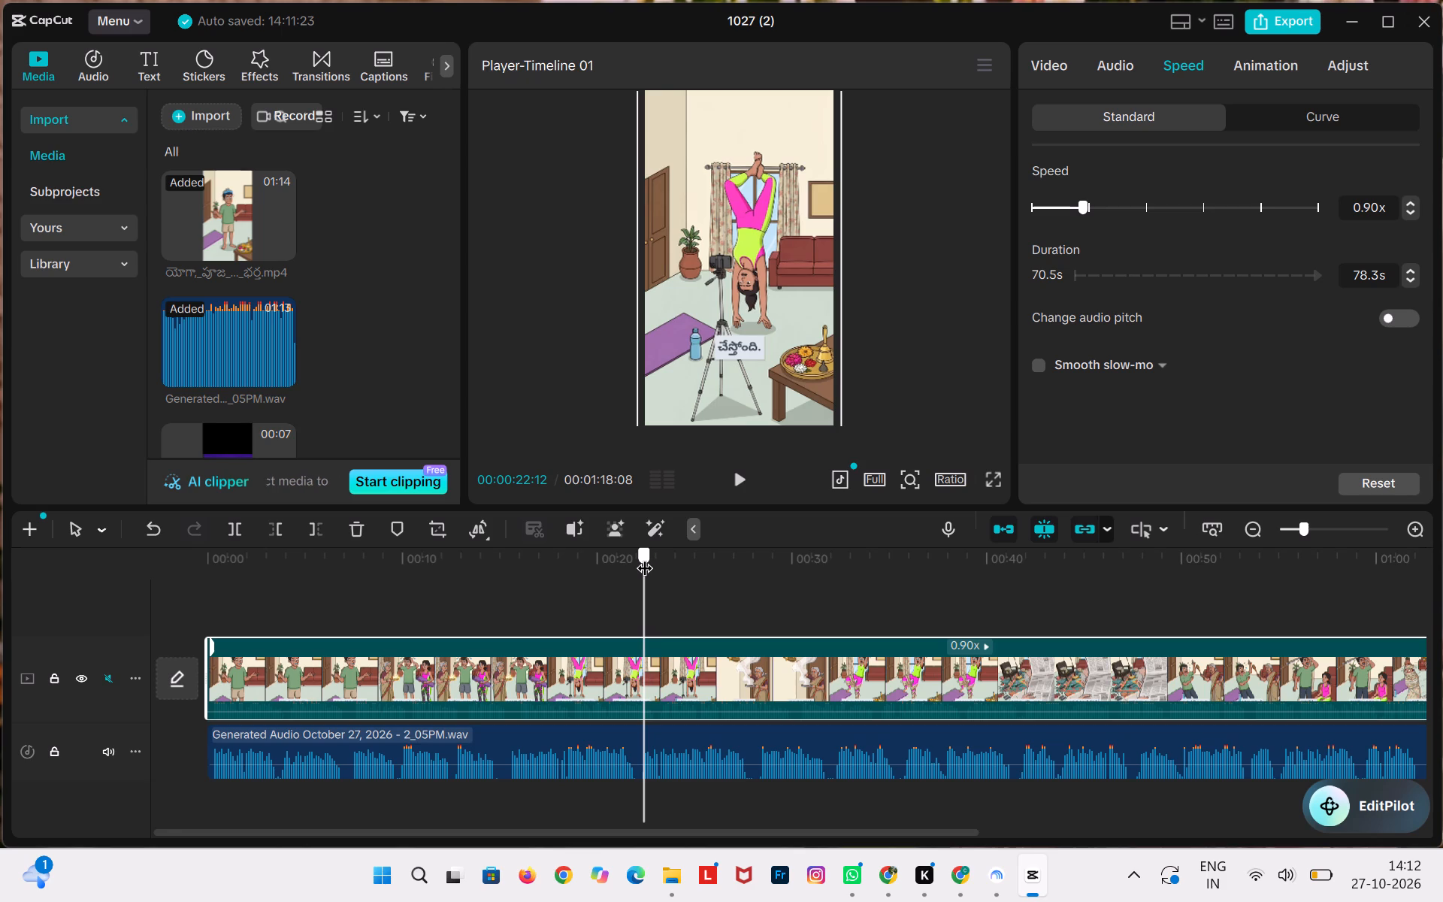
drag(644, 556, 644, 558)
drag(642, 555, 636, 557)
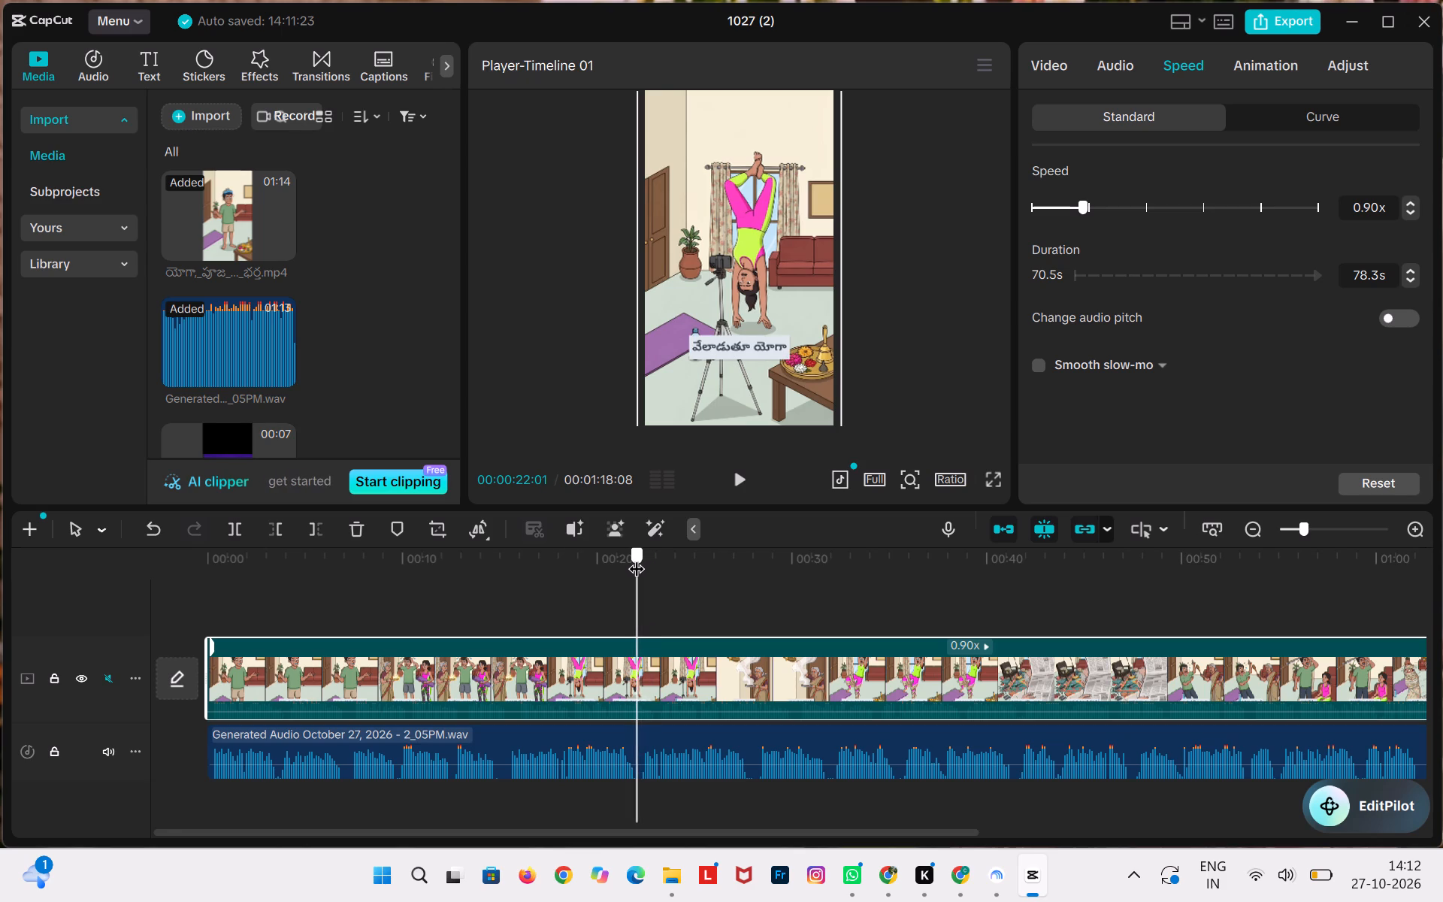
drag(636, 557, 640, 561)
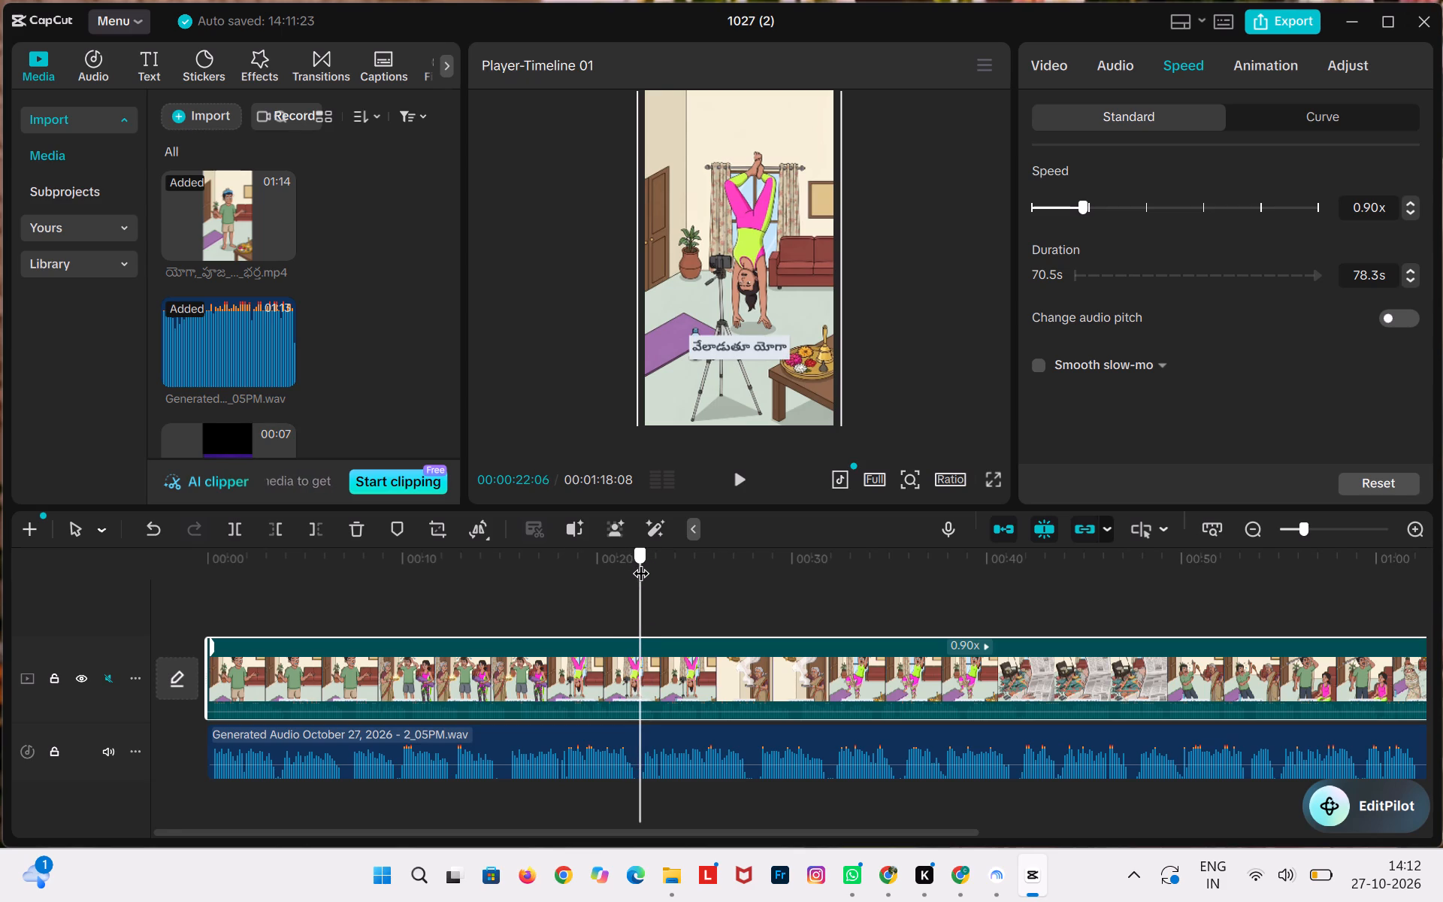
drag(640, 561, 642, 564)
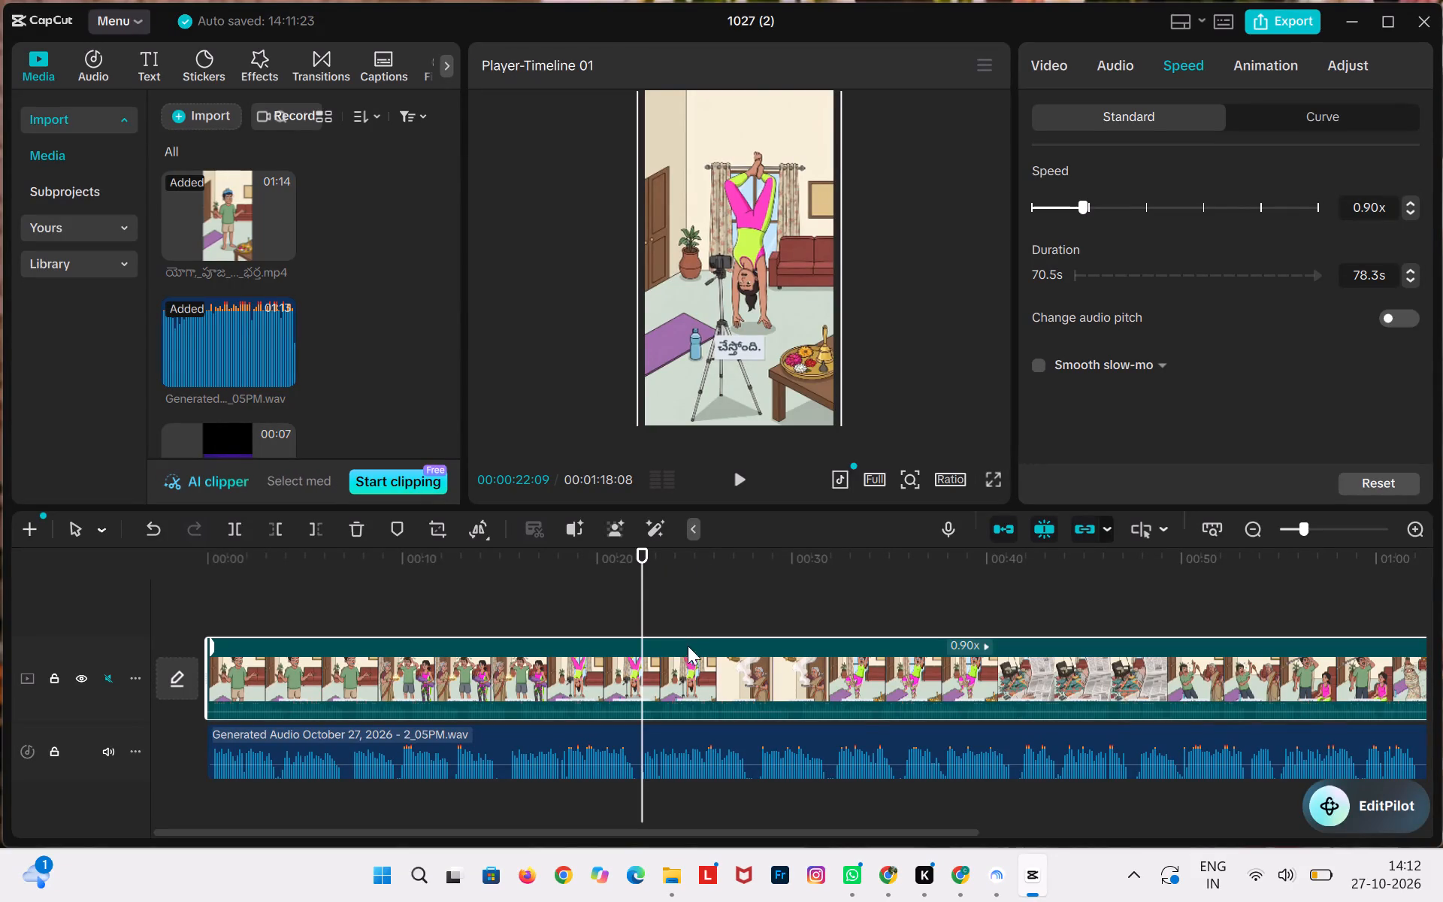
click(685, 654)
click(235, 530)
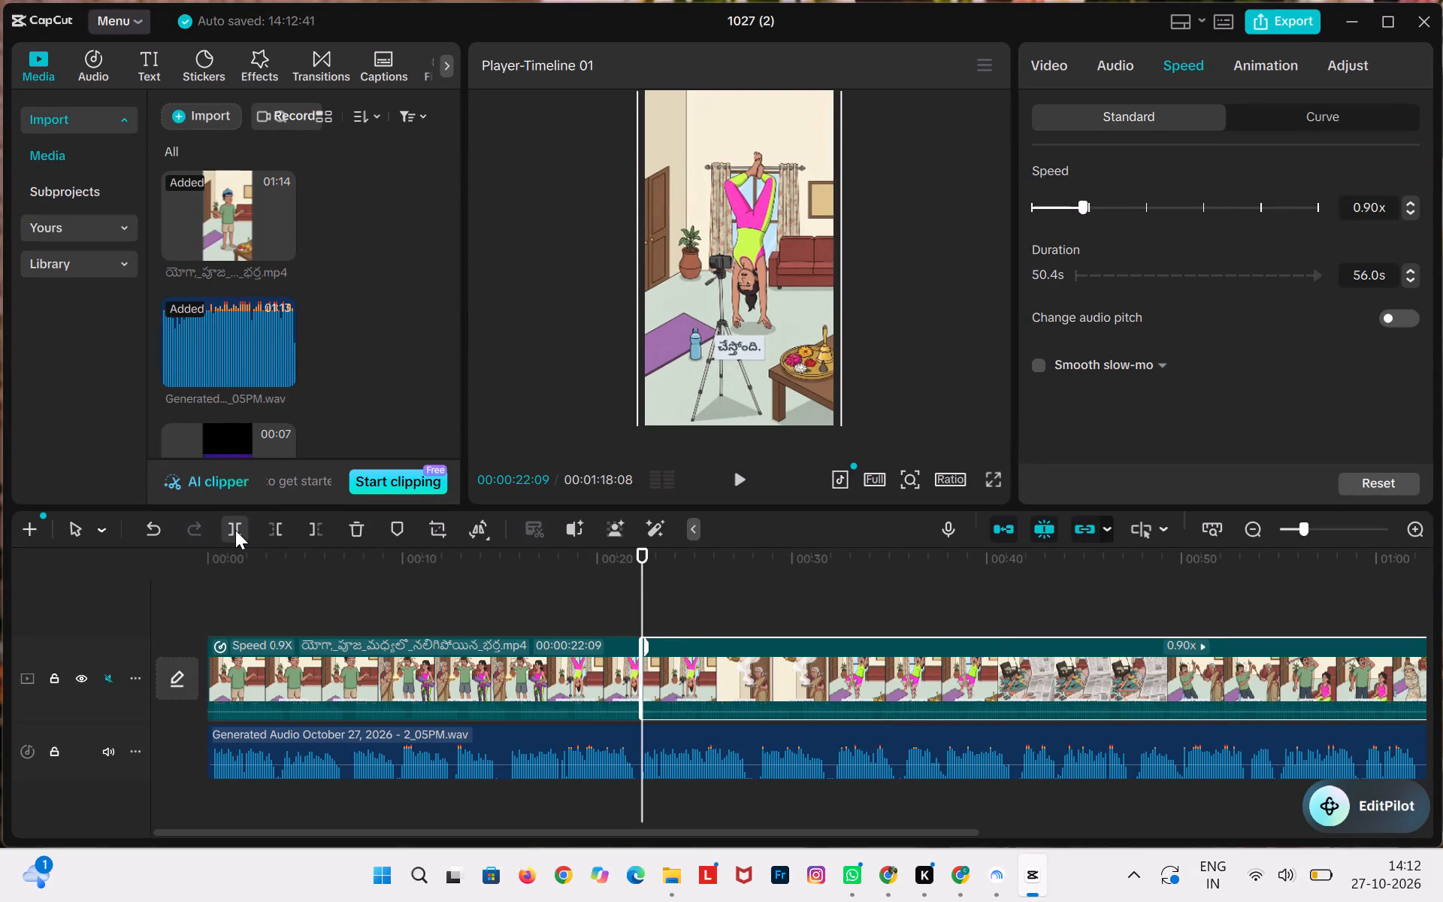
Trim about 0.8 s off the start of the segment after the cut, bringing its duration to 55.2 s.
click(640, 646)
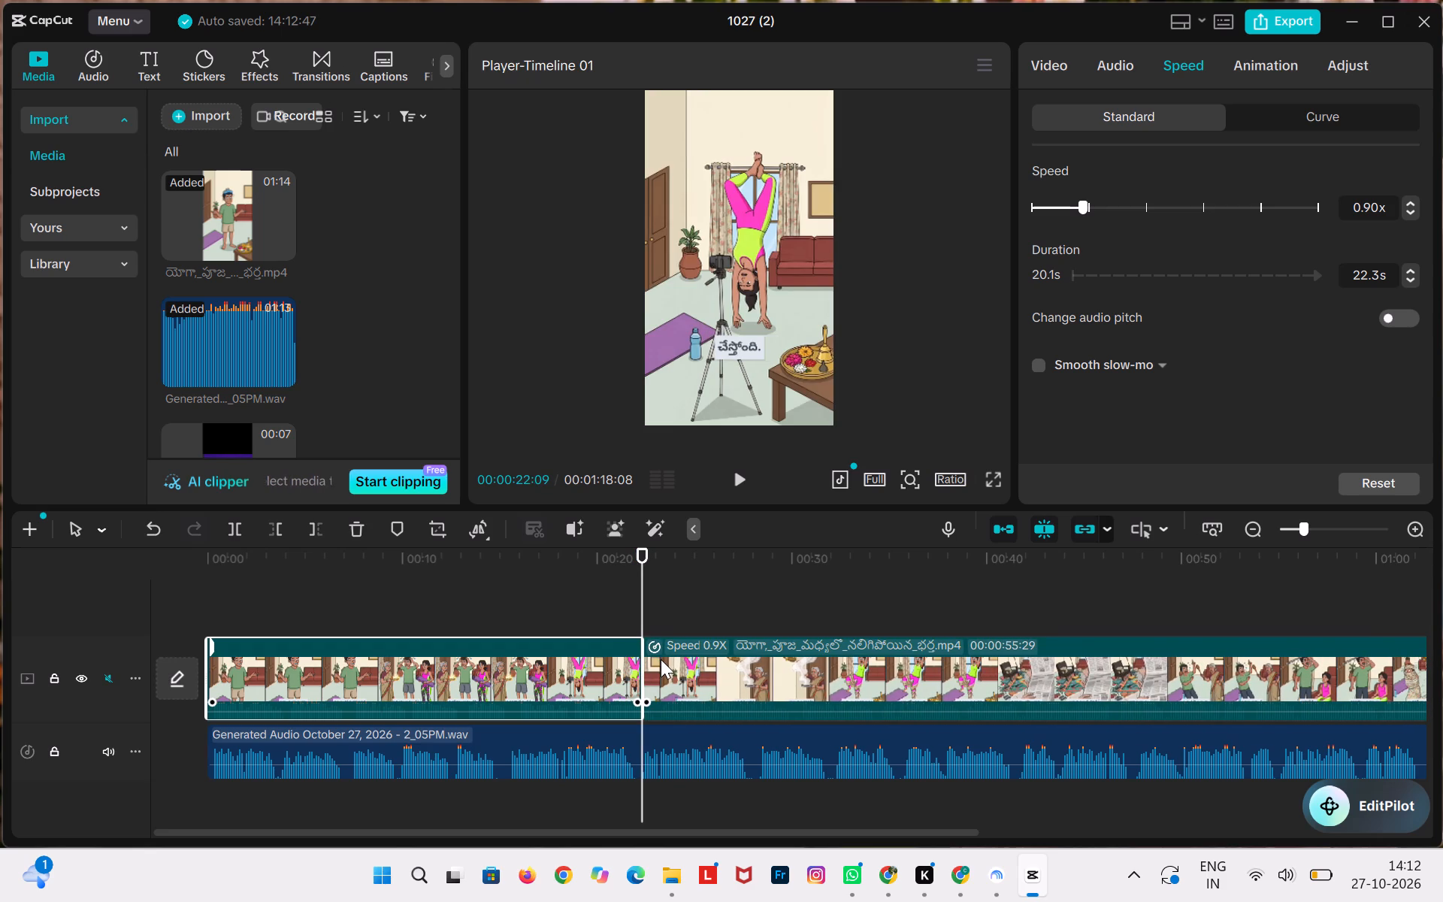
click(661, 659)
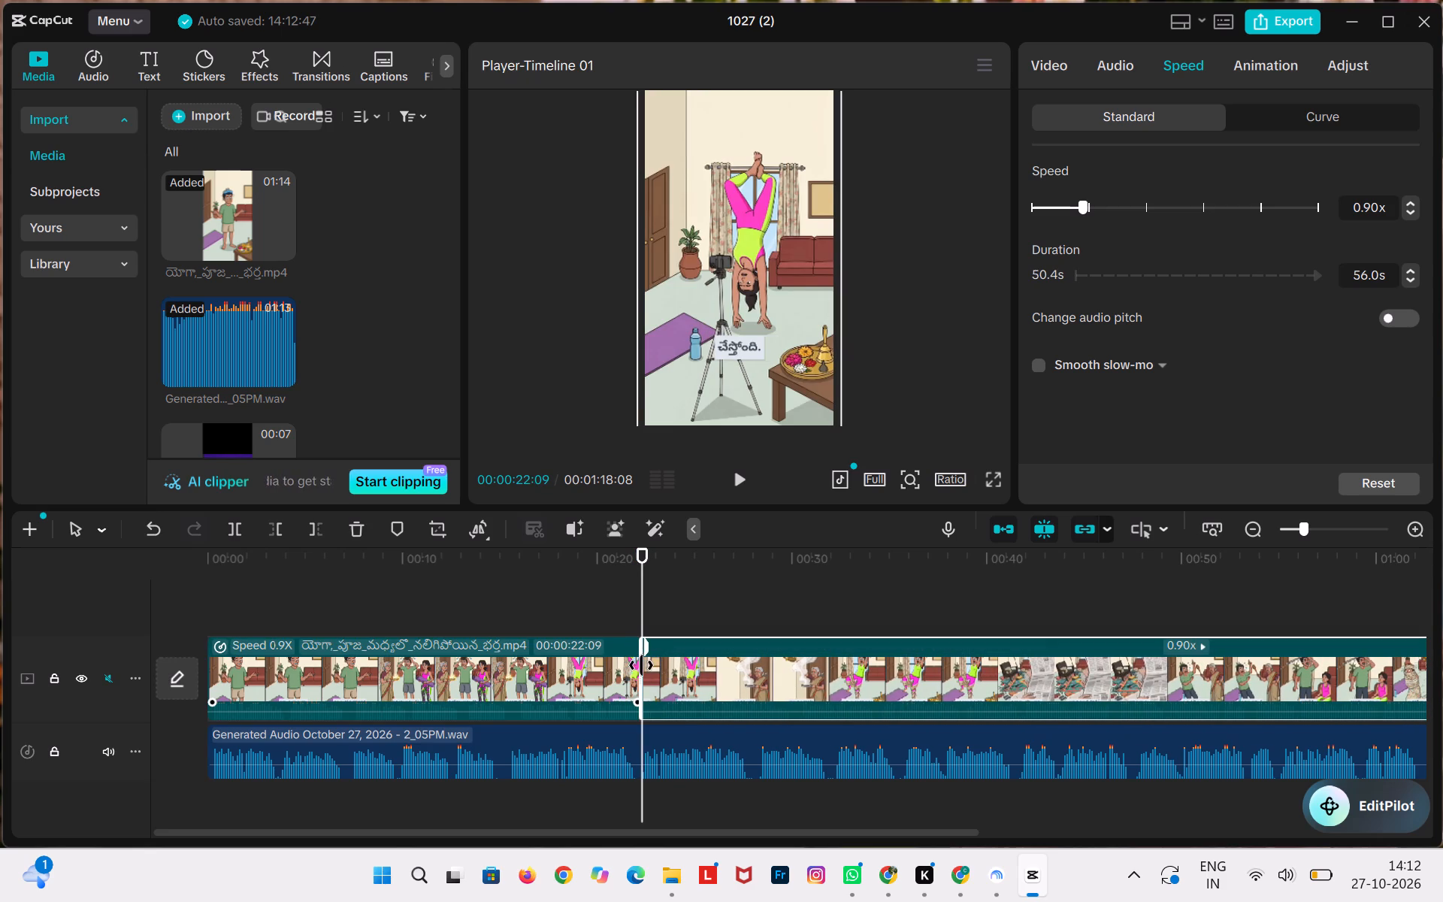
drag(641, 670, 644, 670)
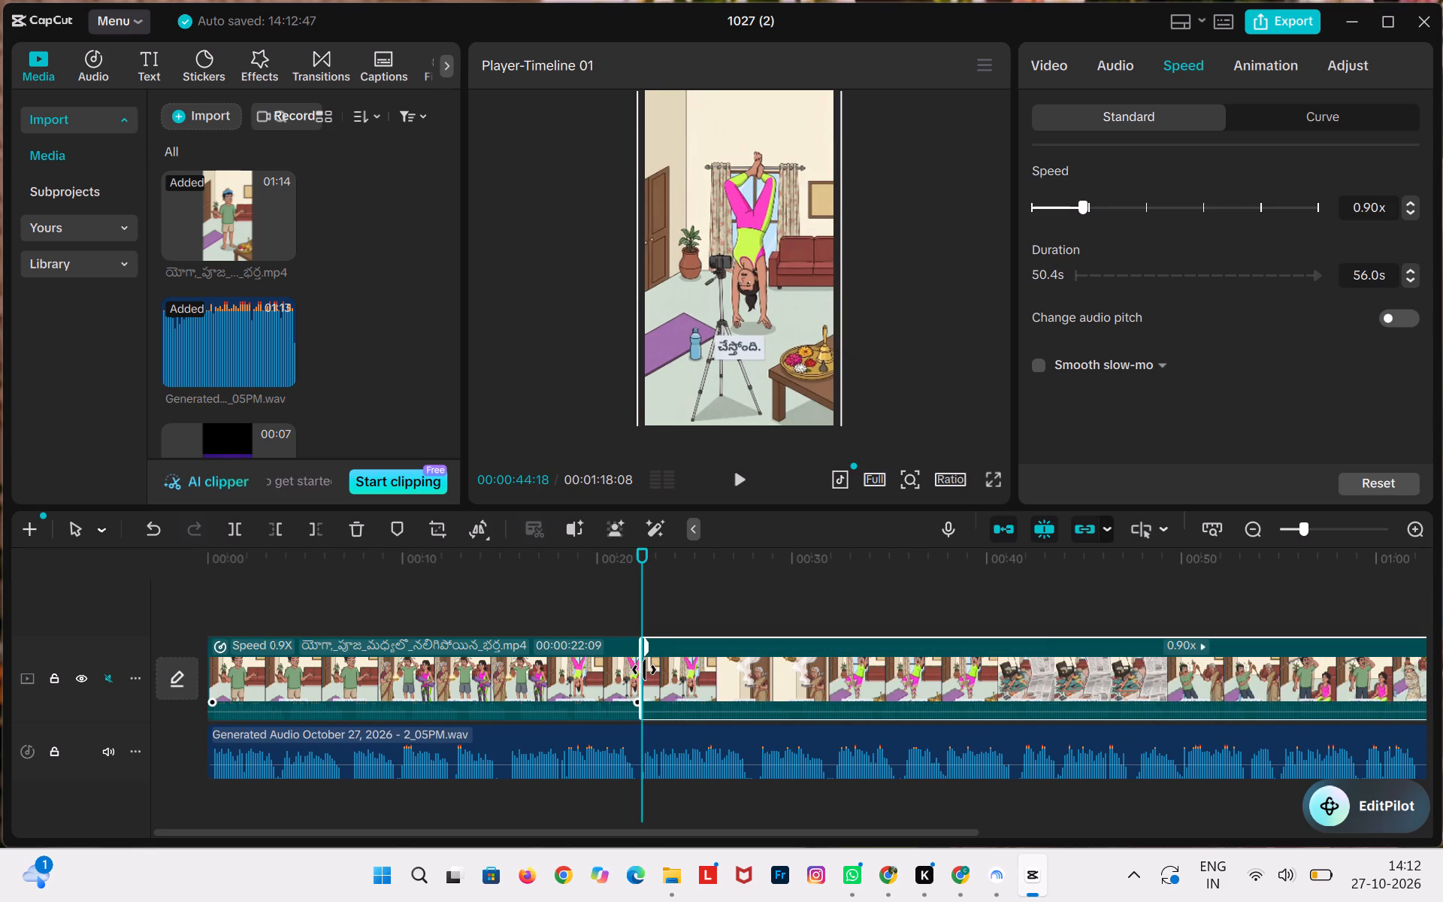
drag(644, 670, 648, 670)
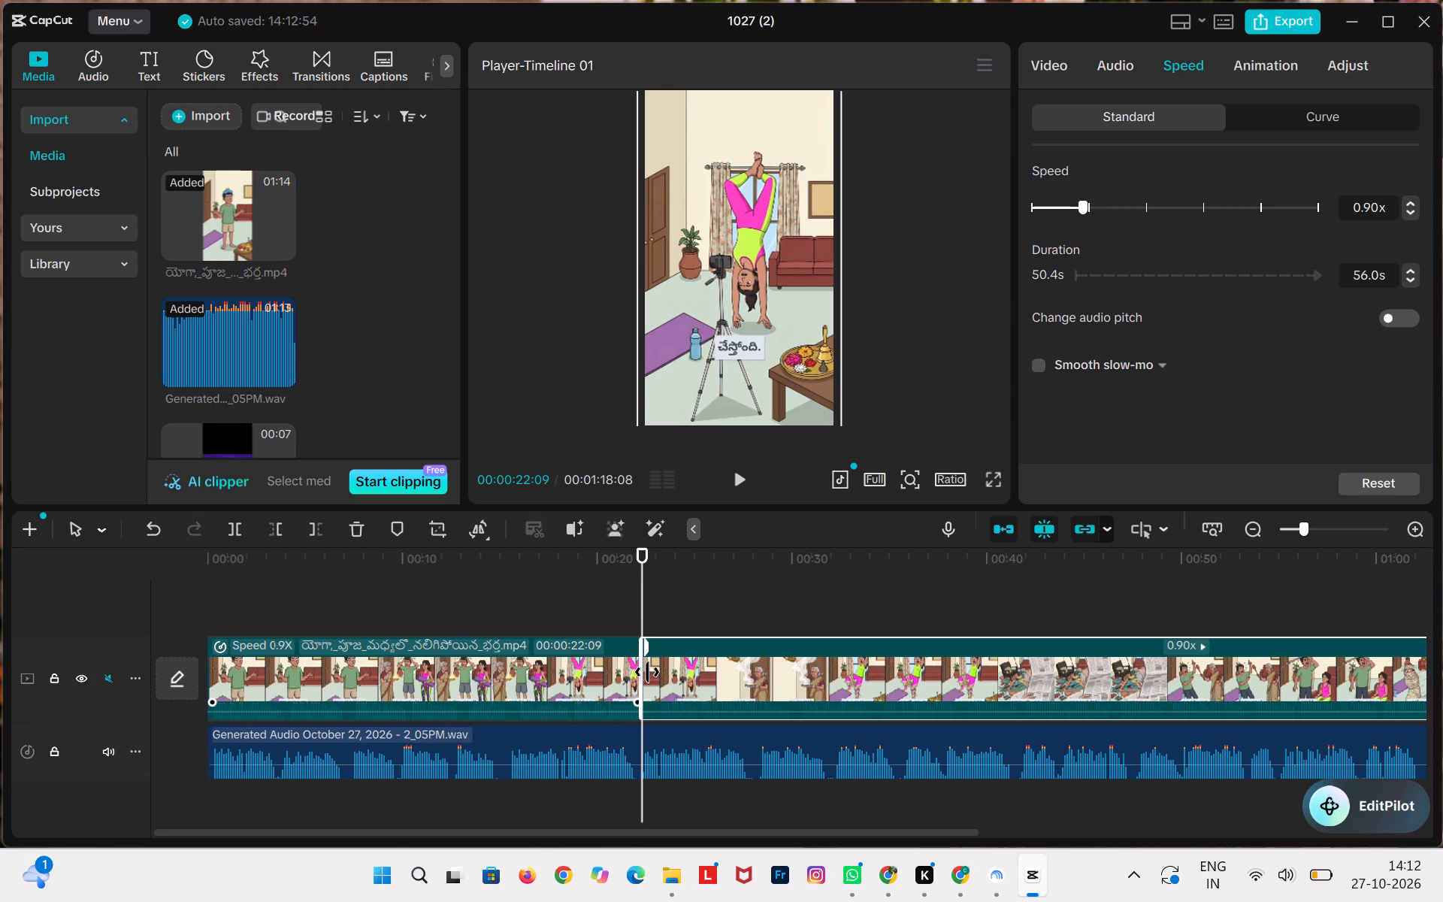
drag(646, 672, 661, 673)
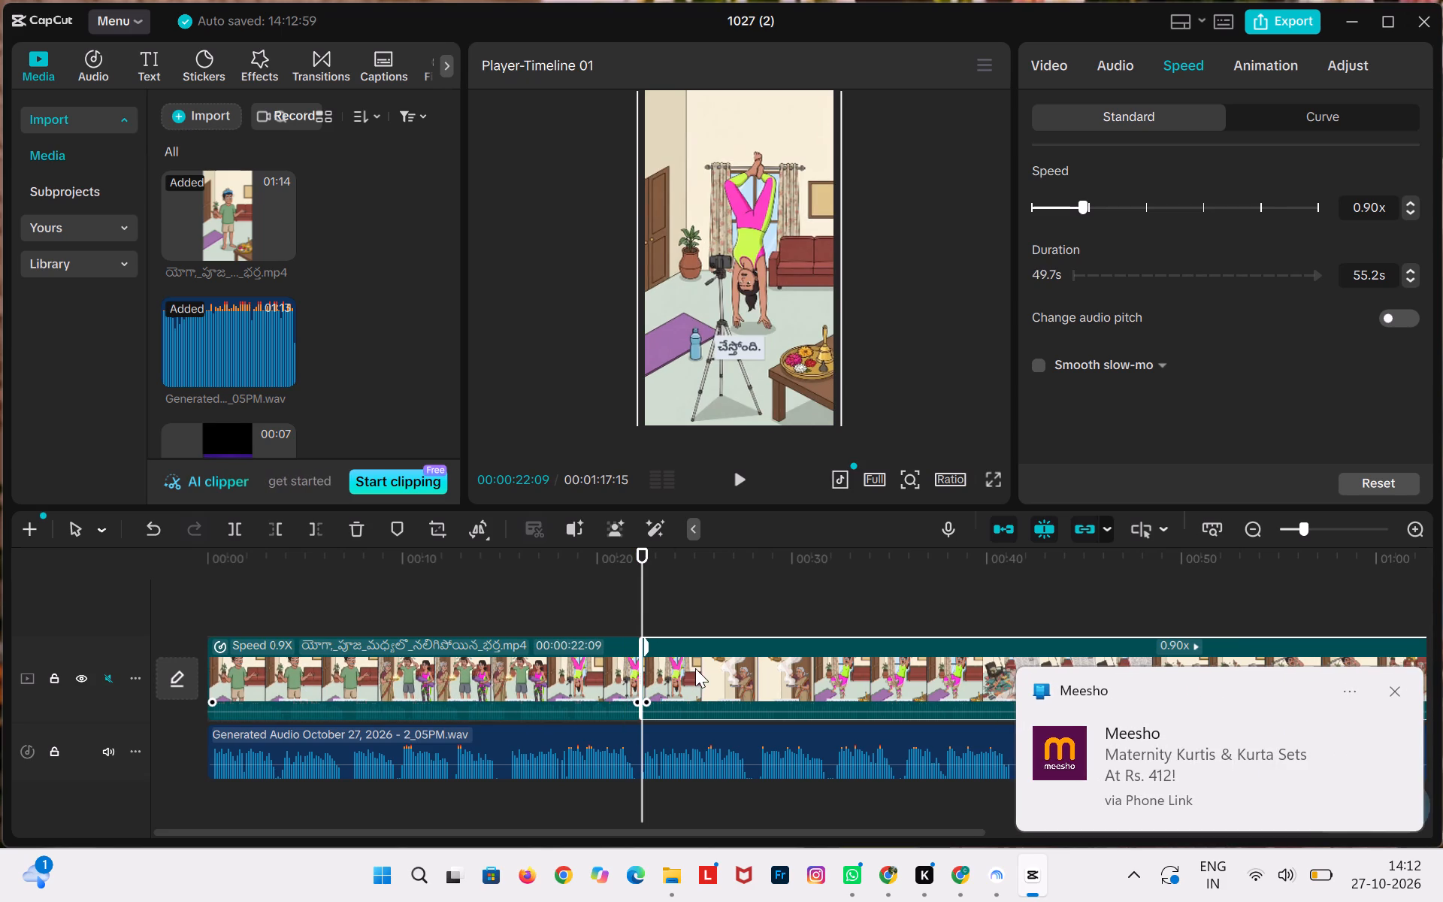
Play across the cut, replay from 00:00:17:08, and recheck the end of the bell scene around 00:00:28:14 against the voiceover.
click(729, 475)
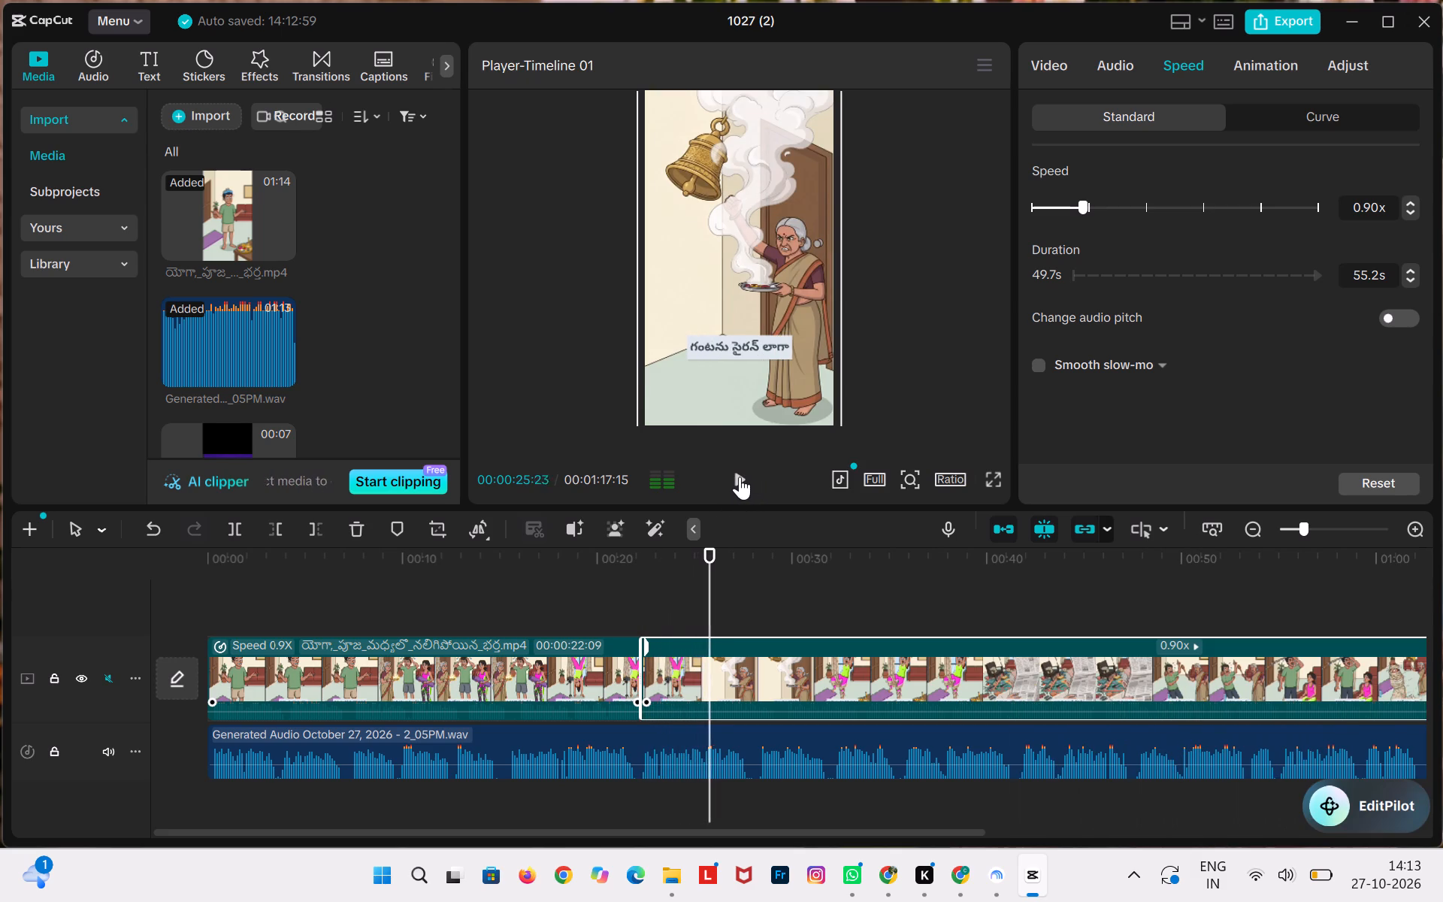
click(740, 477)
drag(725, 548, 544, 589)
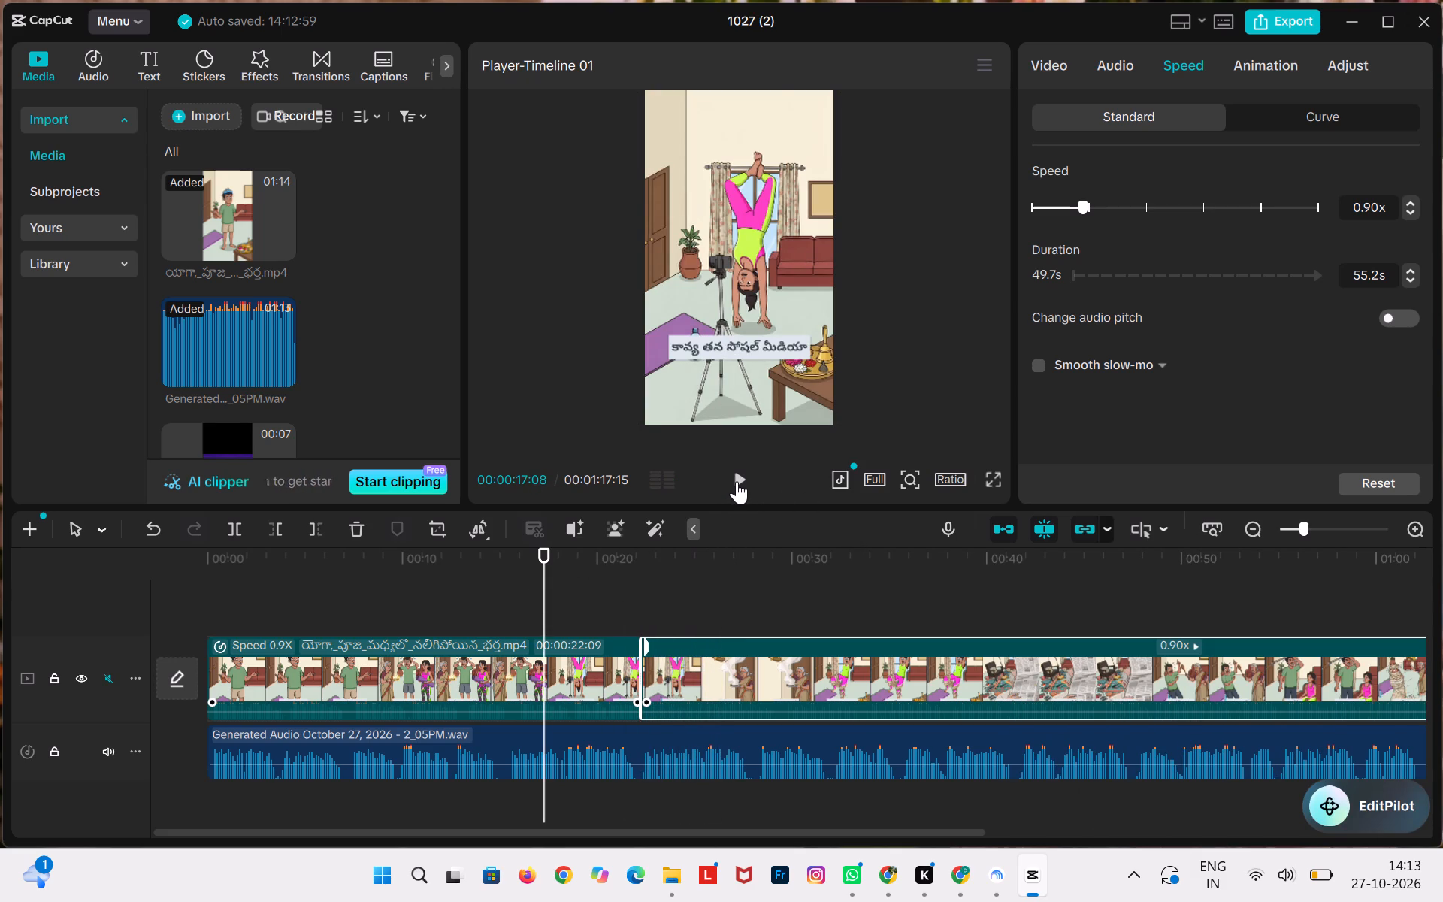
click(737, 481)
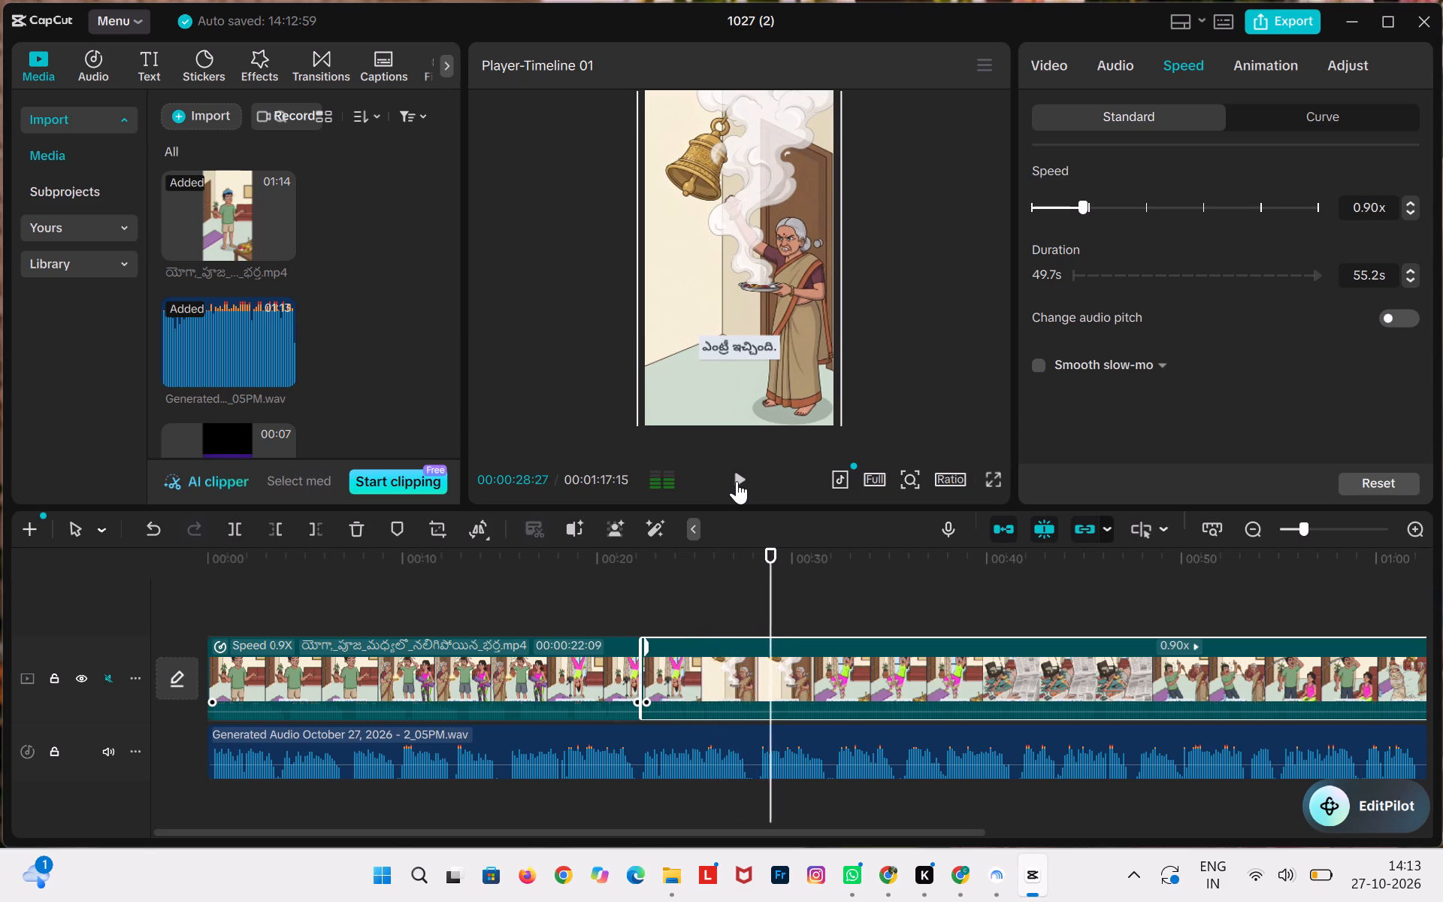
click(737, 481)
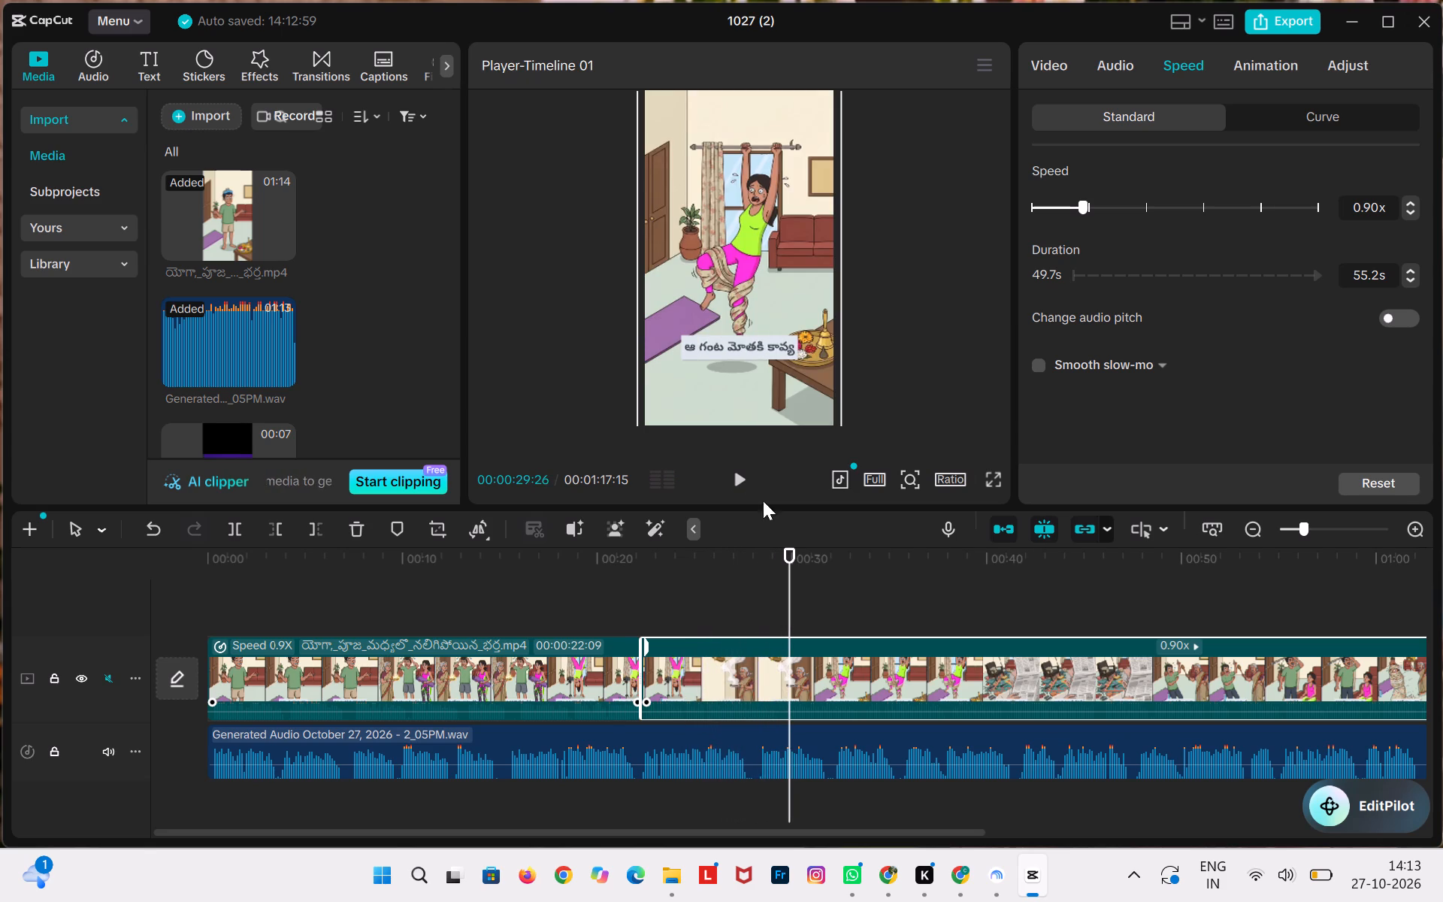
drag(792, 552, 776, 558)
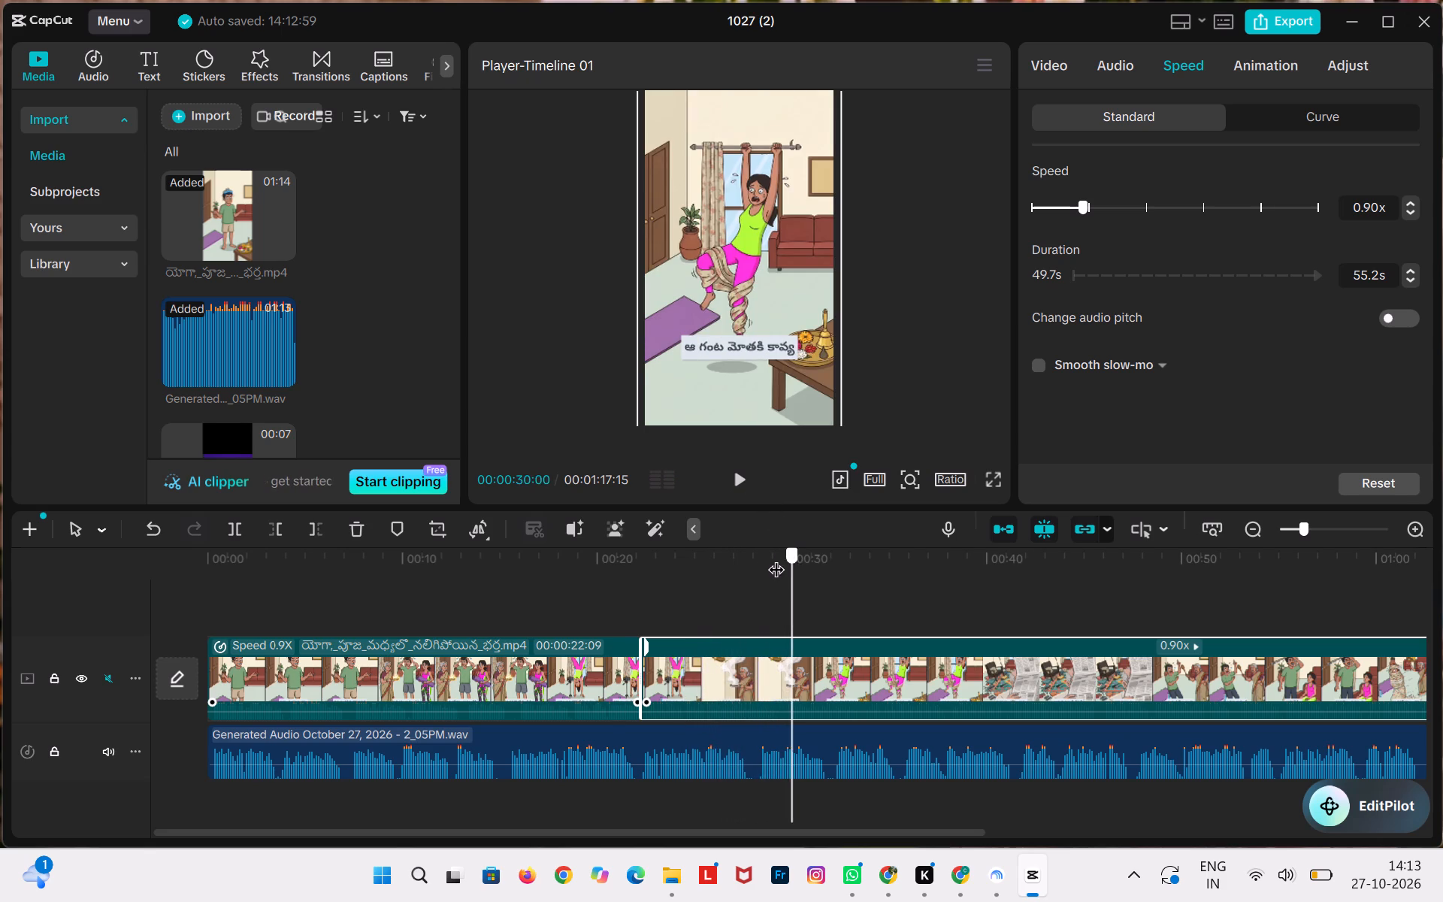
drag(776, 558, 762, 561)
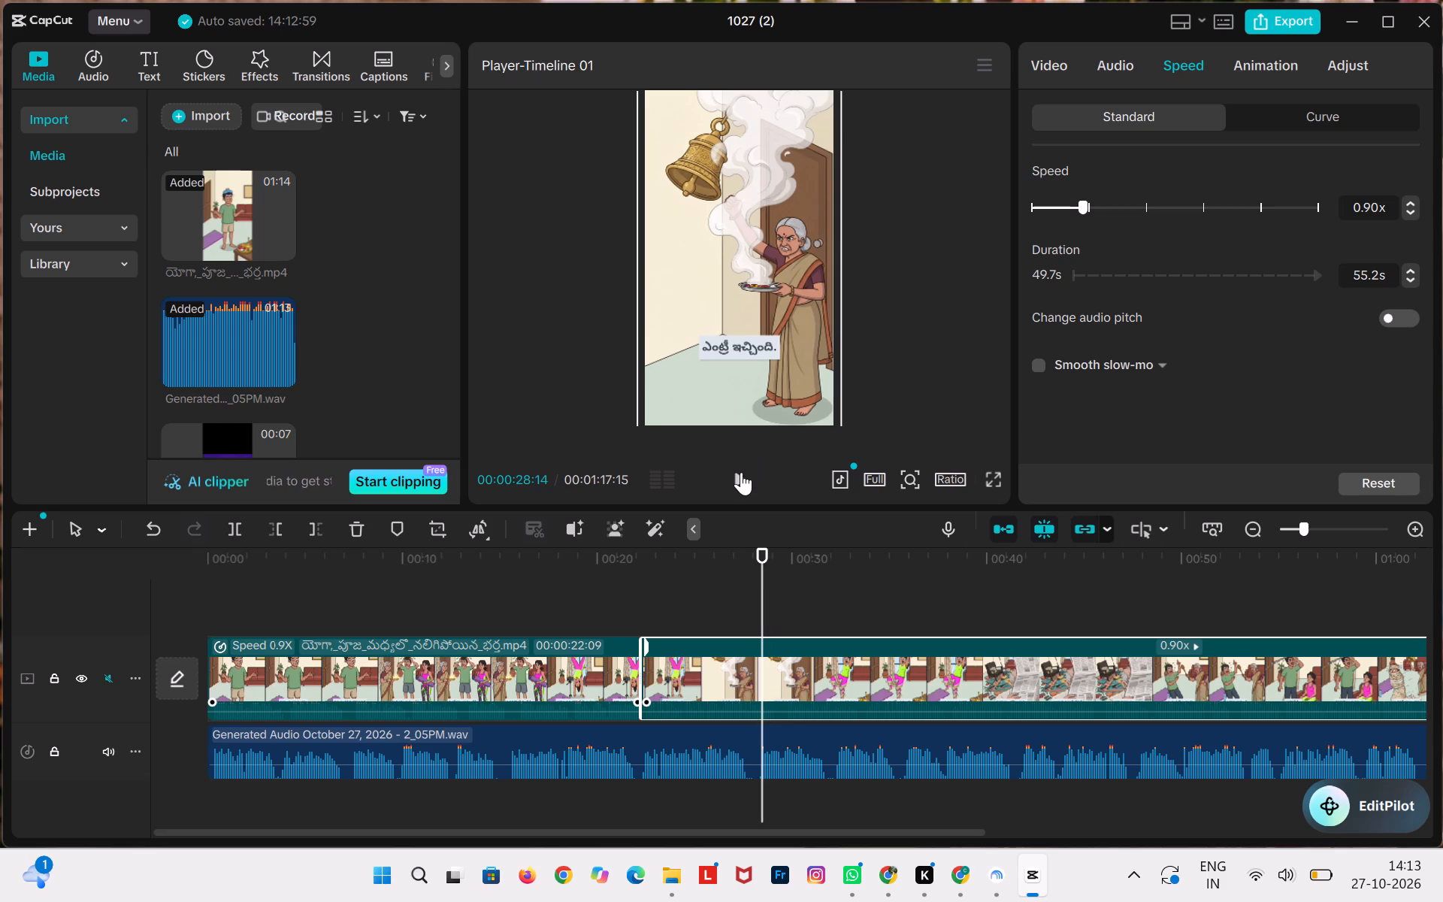
click(741, 477)
click(741, 477)
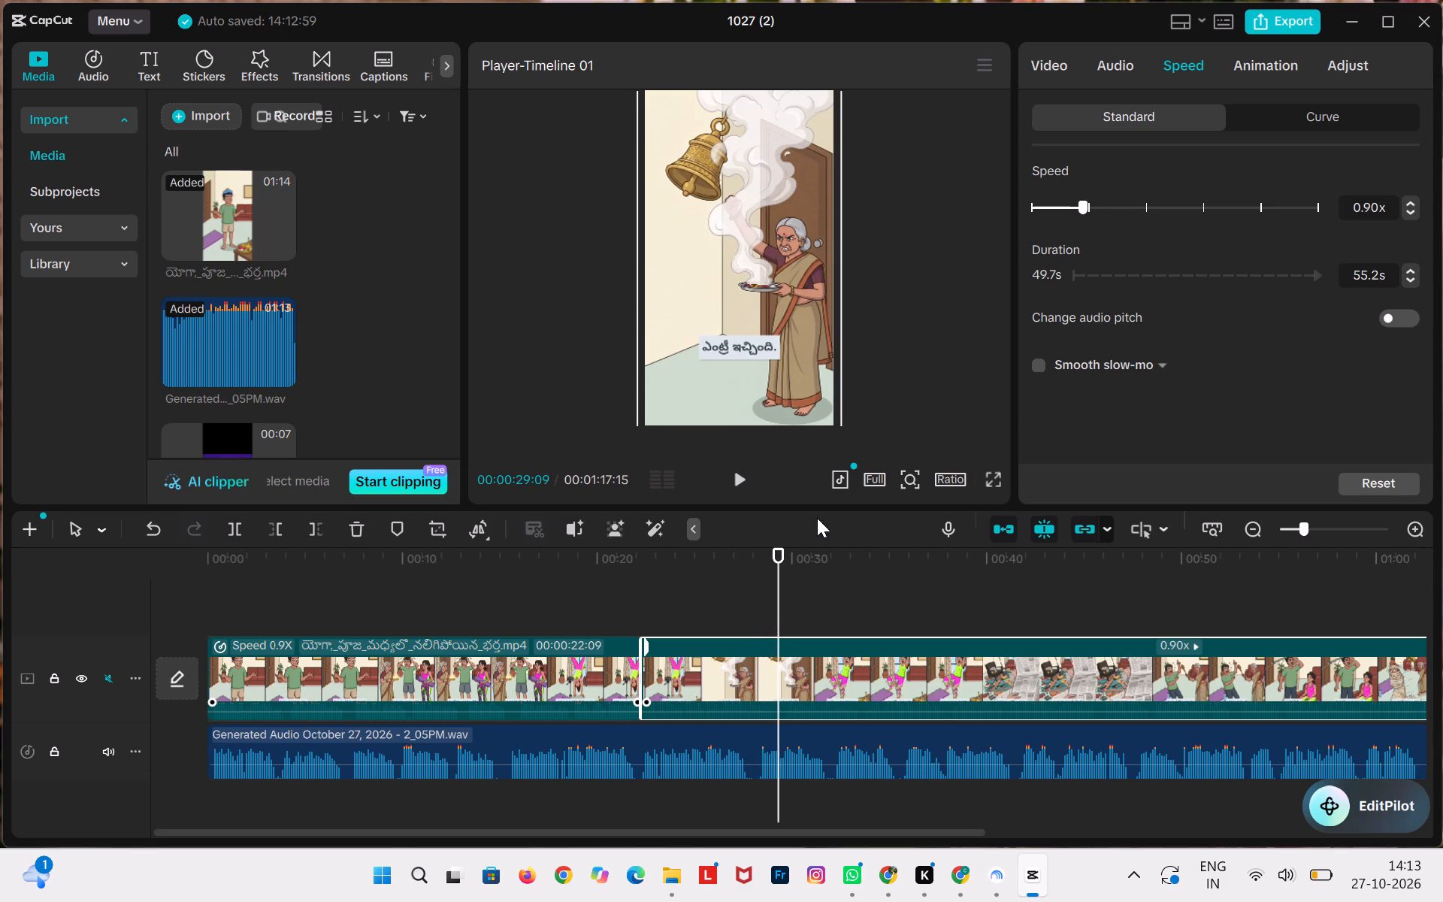
drag(781, 552, 767, 557)
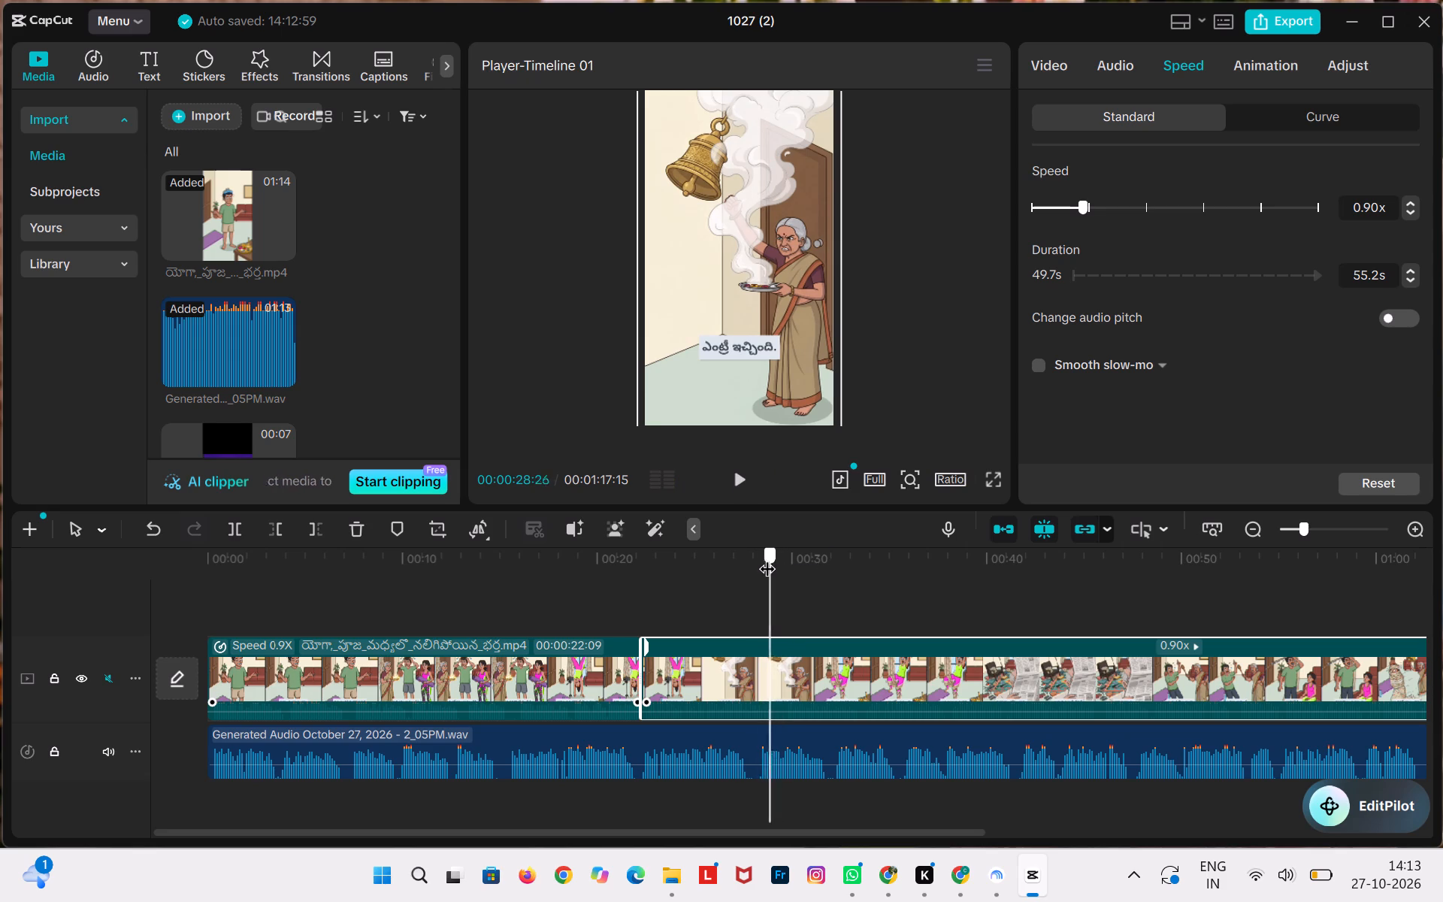
drag(767, 557, 755, 563)
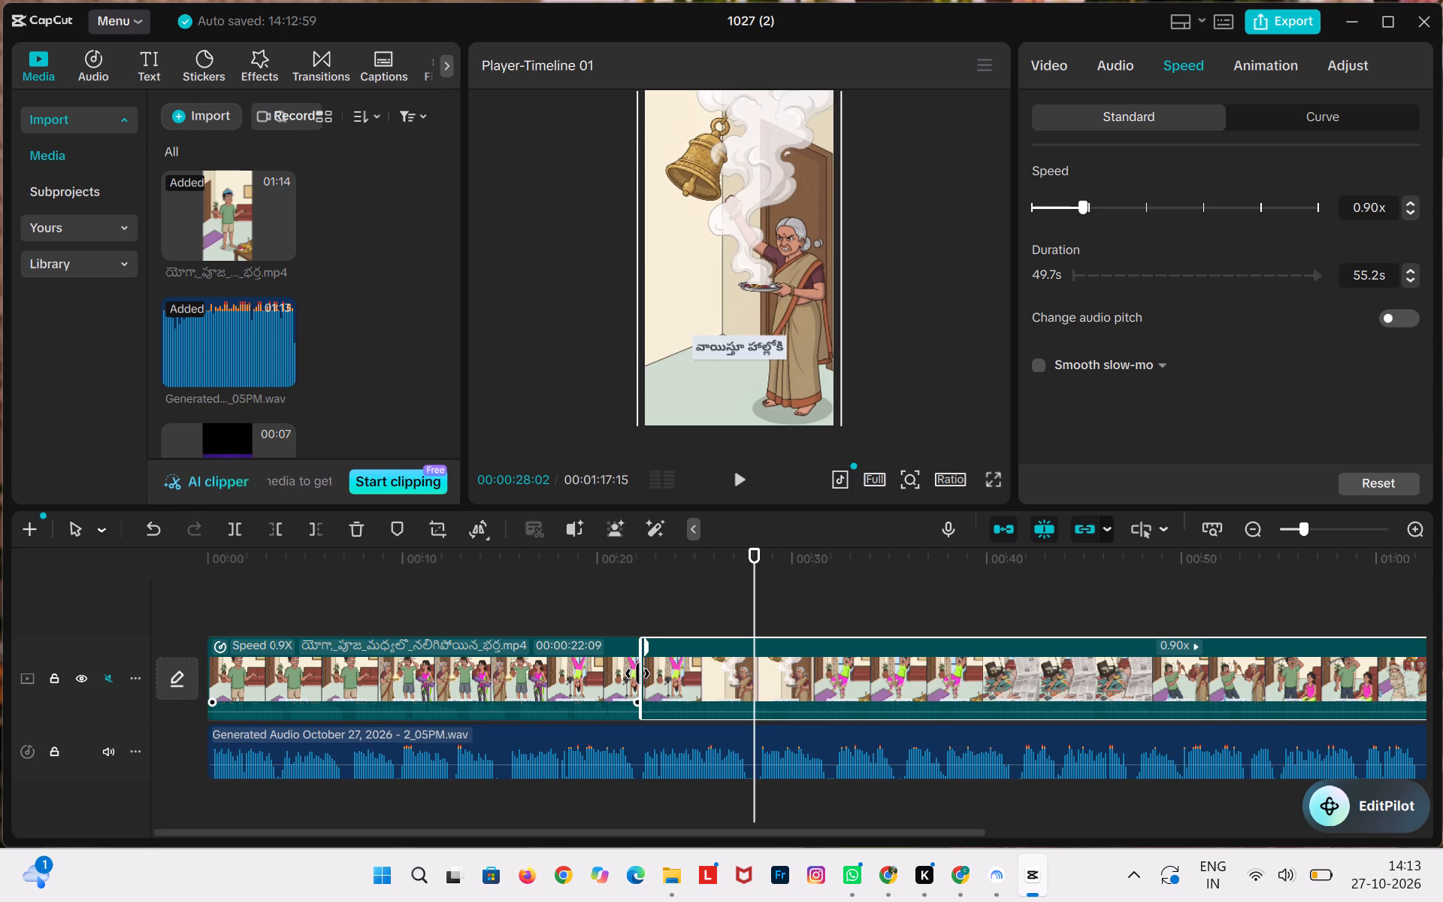
Return to the handstand scene and scrub from 00:00:20:05 to 00:00:21:06 to recheck the frames just before the cut.
click(637, 673)
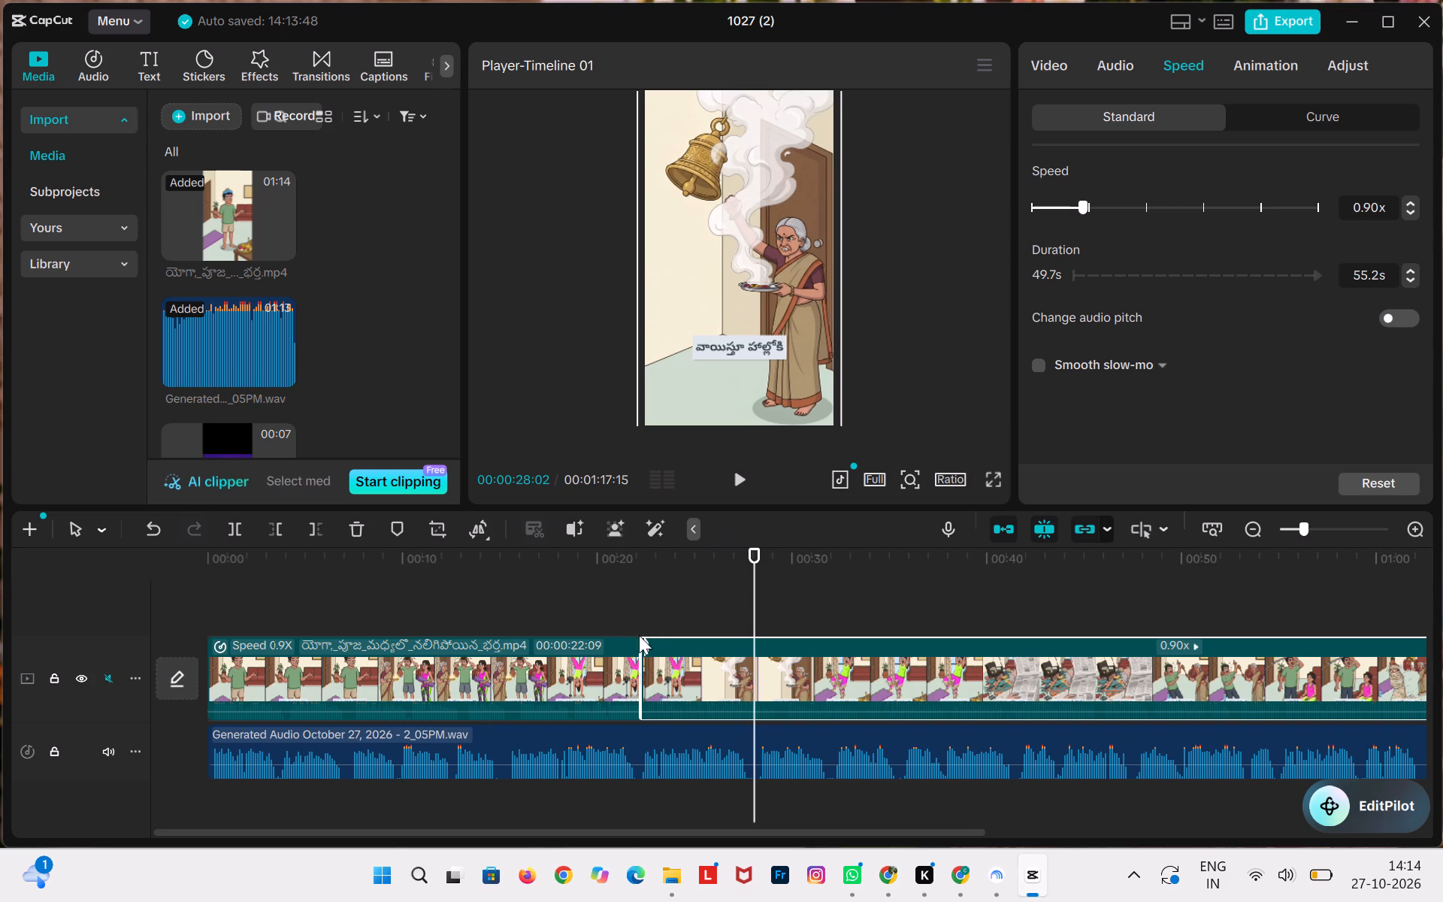
click(636, 669)
drag(755, 552, 604, 583)
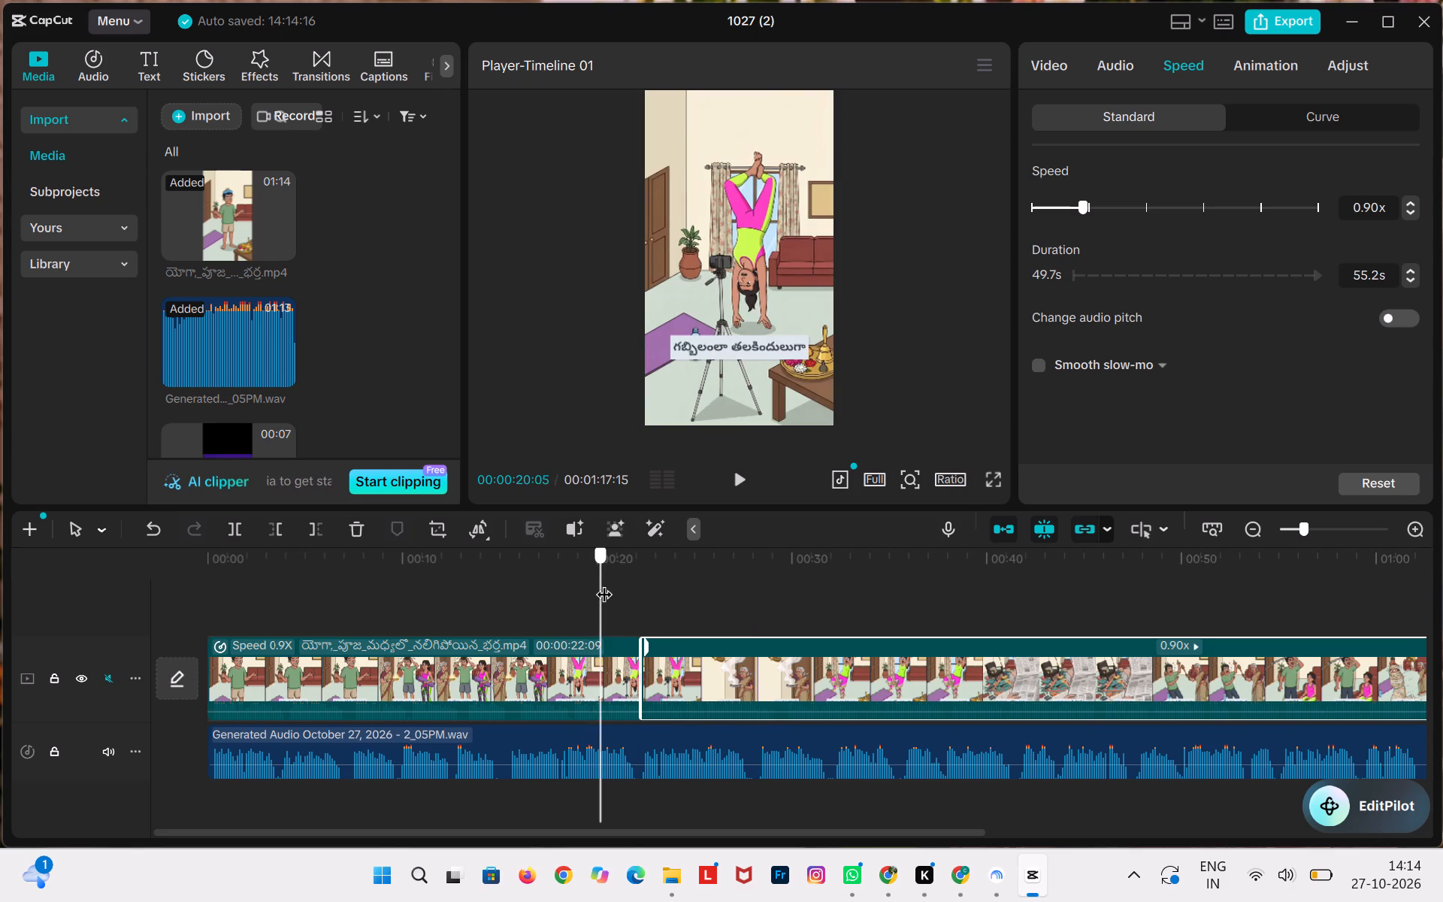
drag(604, 583, 621, 588)
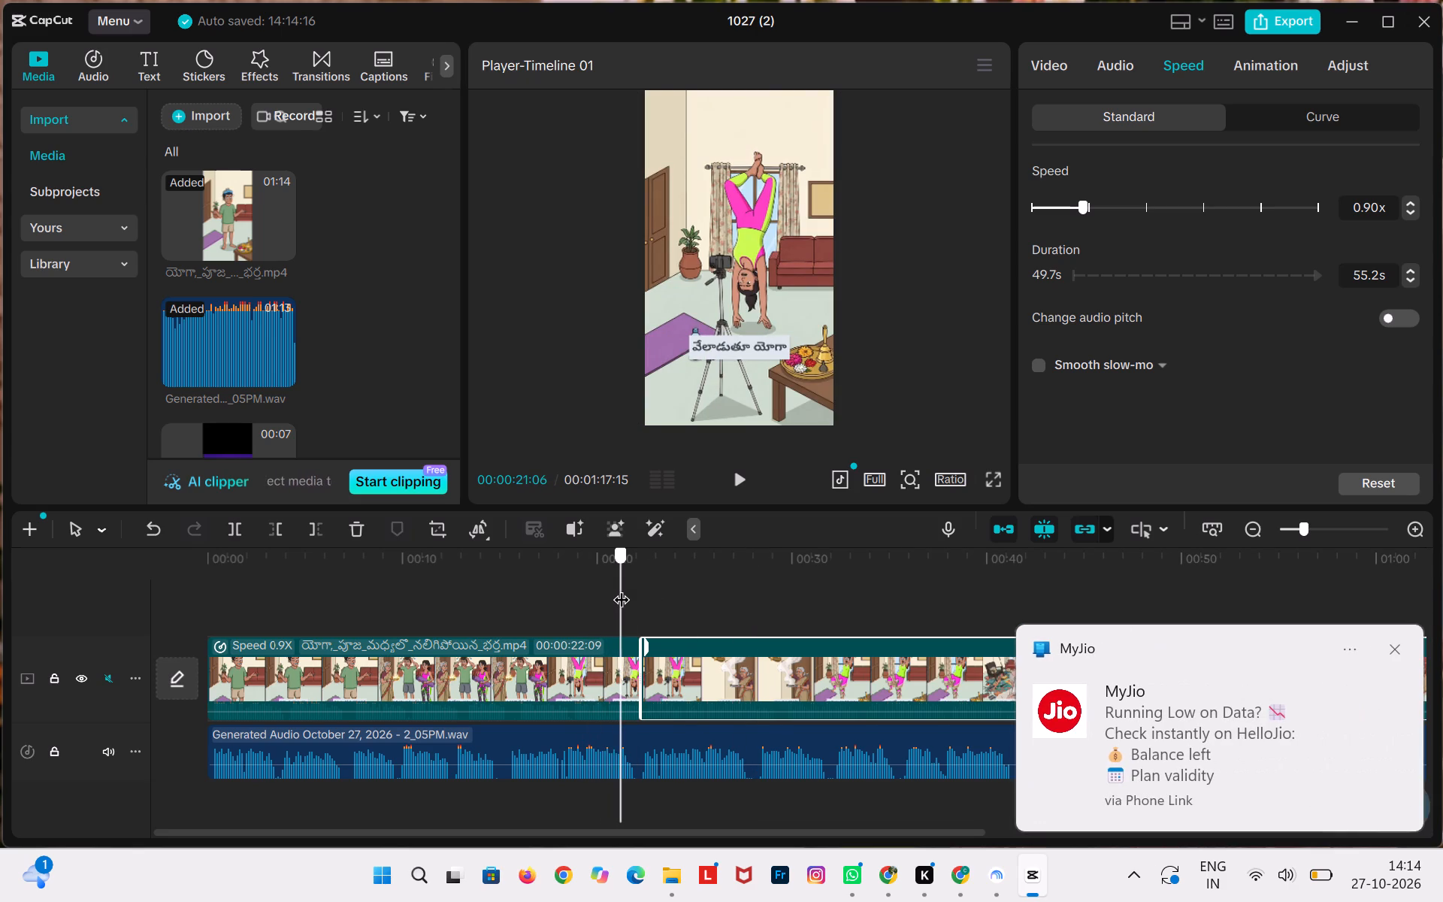
Split the second video segment at 00:00:28:21, near the end of the bell-ringing scene.
drag(621, 588, 643, 589)
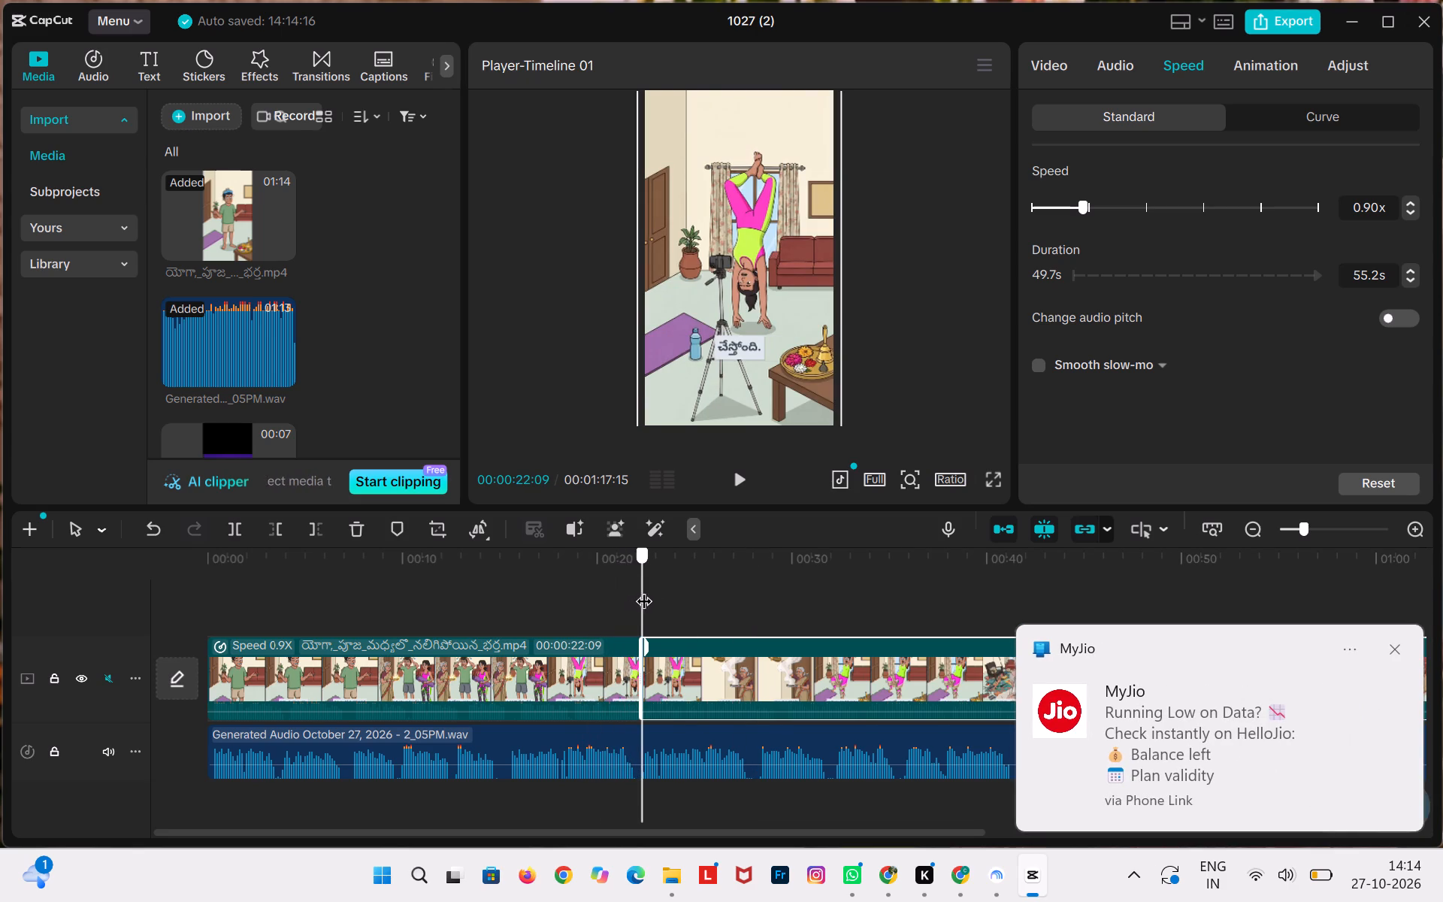
drag(643, 589, 620, 589)
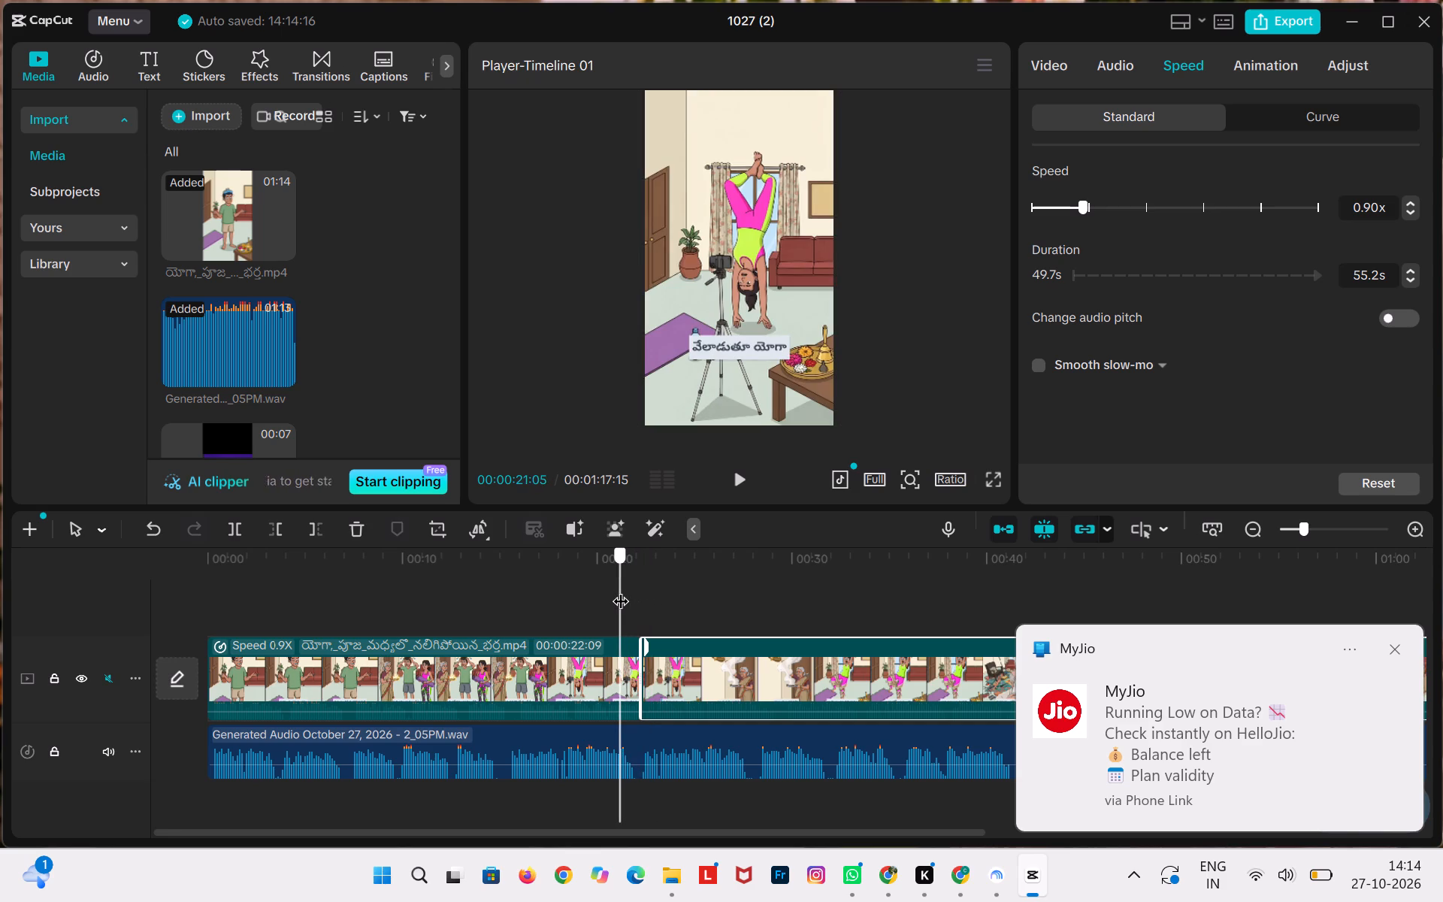
drag(620, 589, 625, 593)
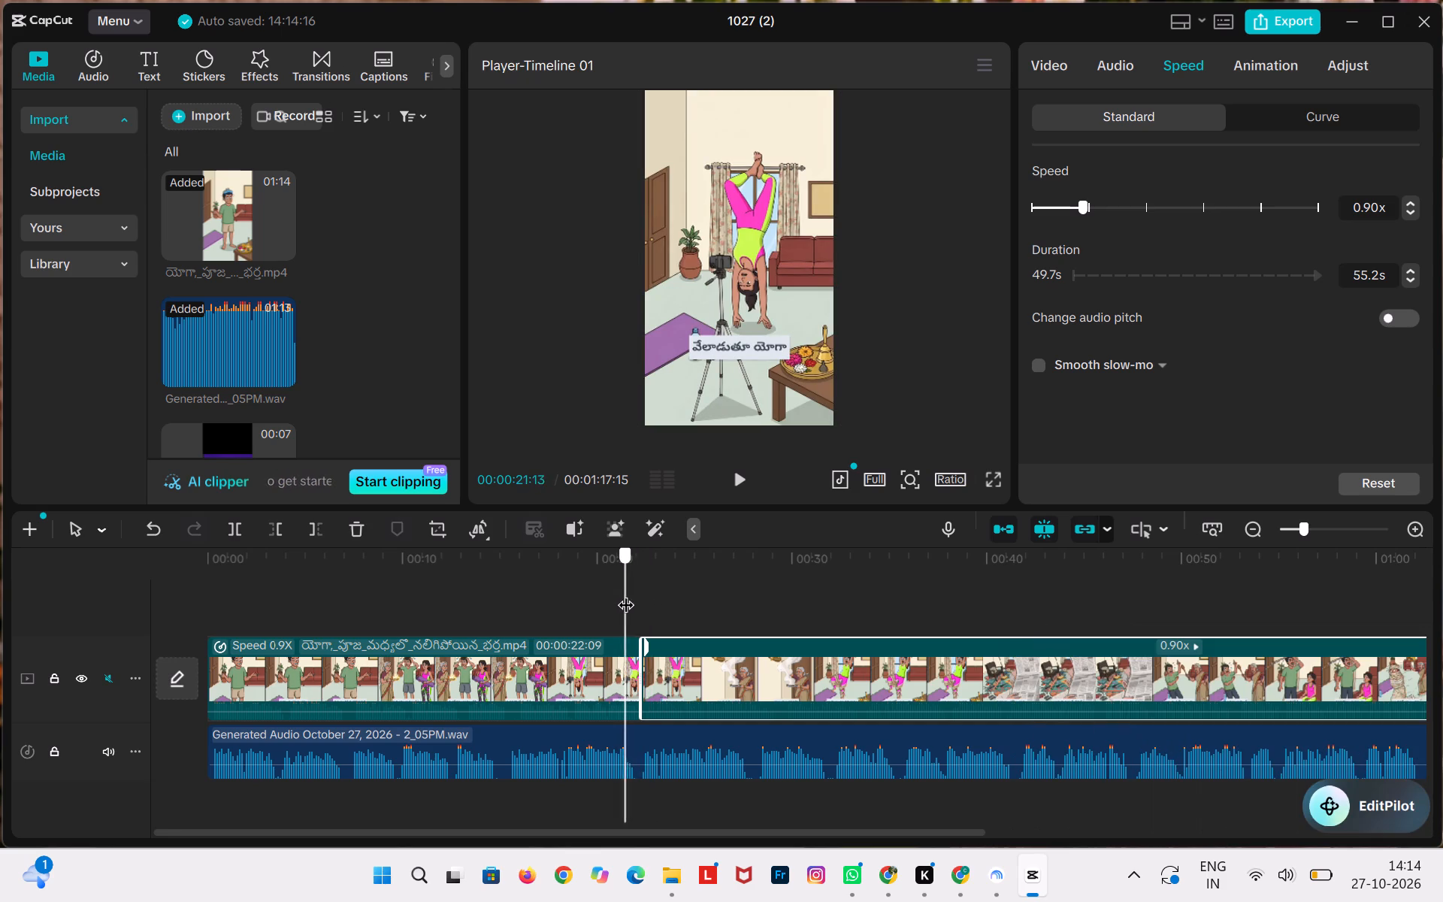
drag(625, 593, 647, 593)
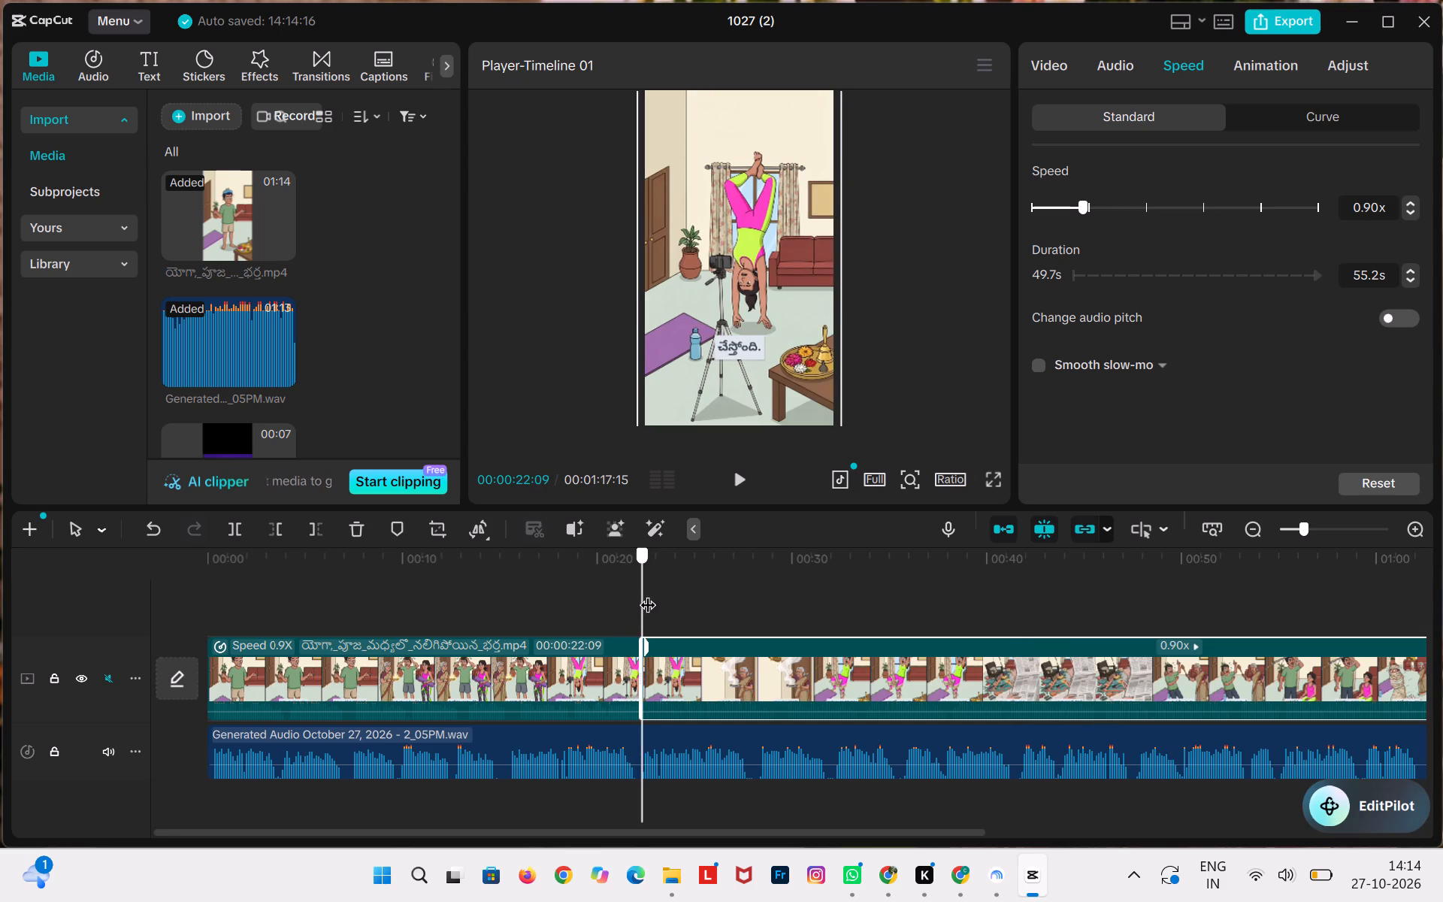
drag(647, 593, 655, 593)
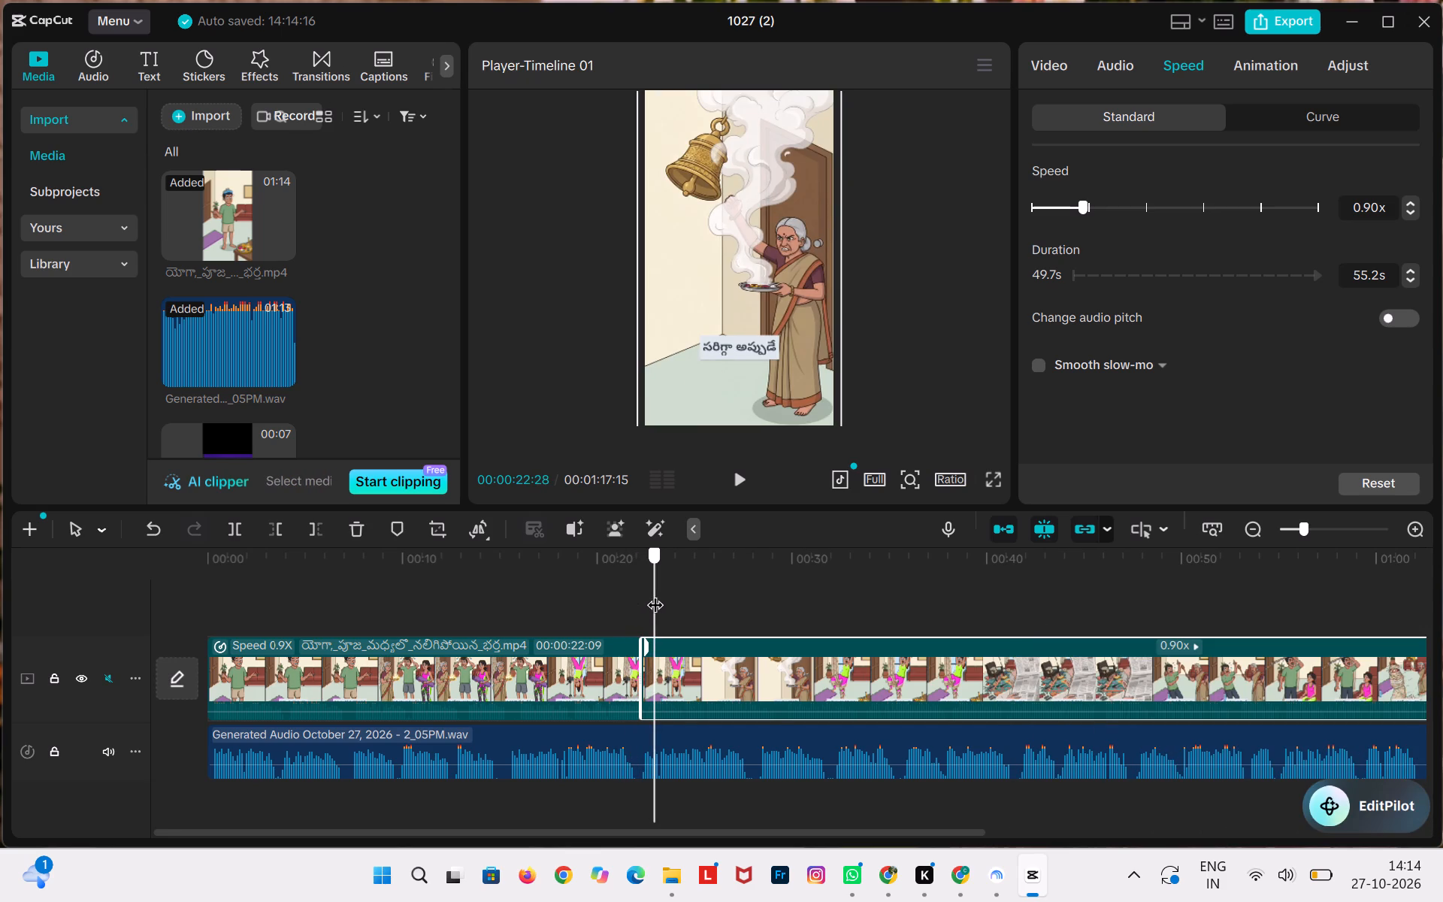
drag(655, 593, 678, 598)
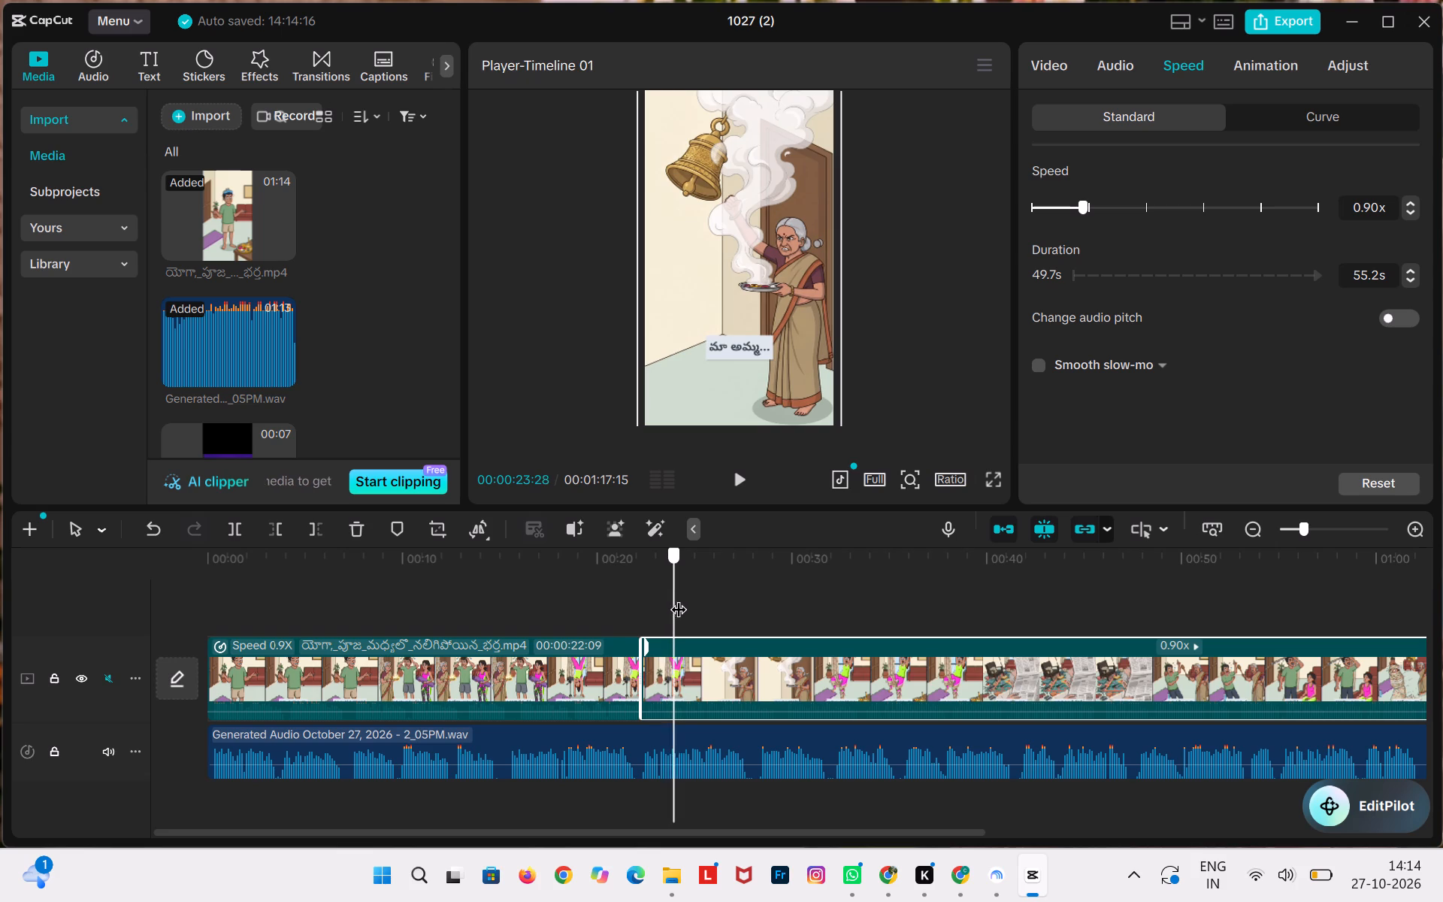
drag(678, 598, 695, 599)
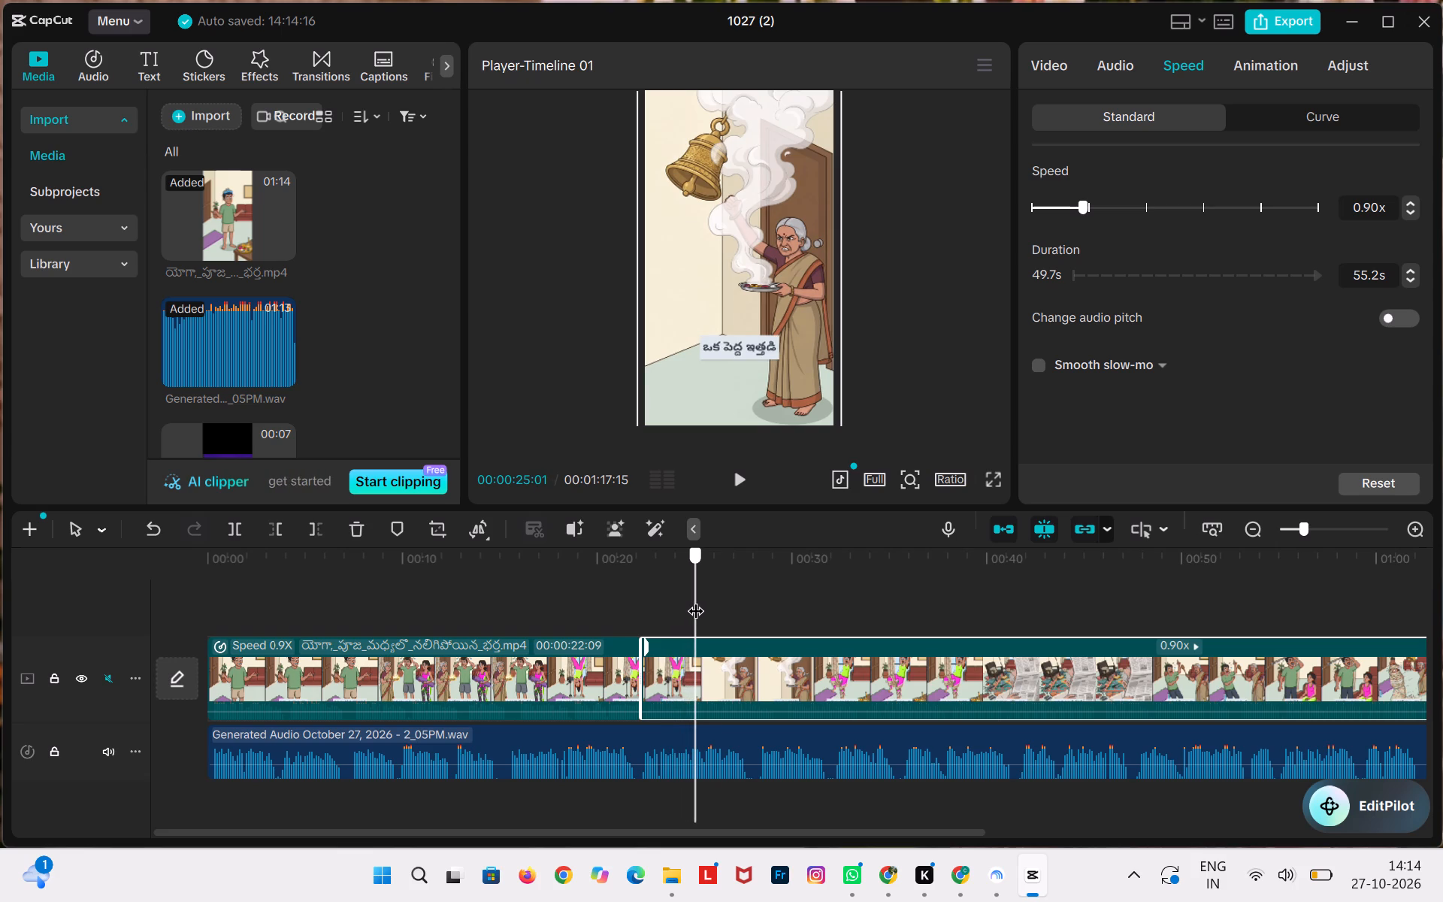
drag(695, 599, 708, 599)
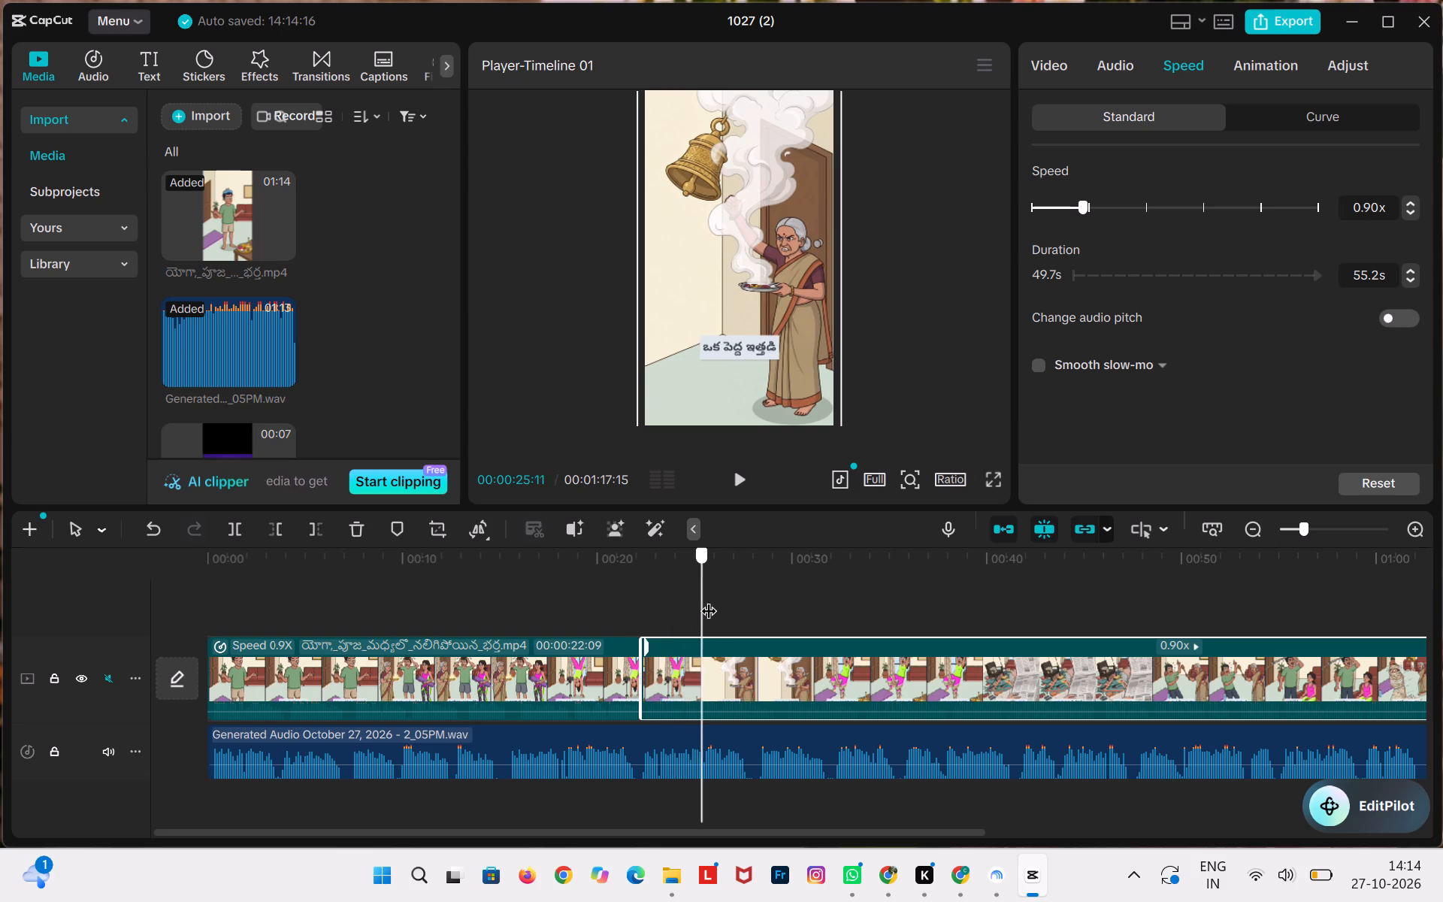
drag(708, 599, 755, 598)
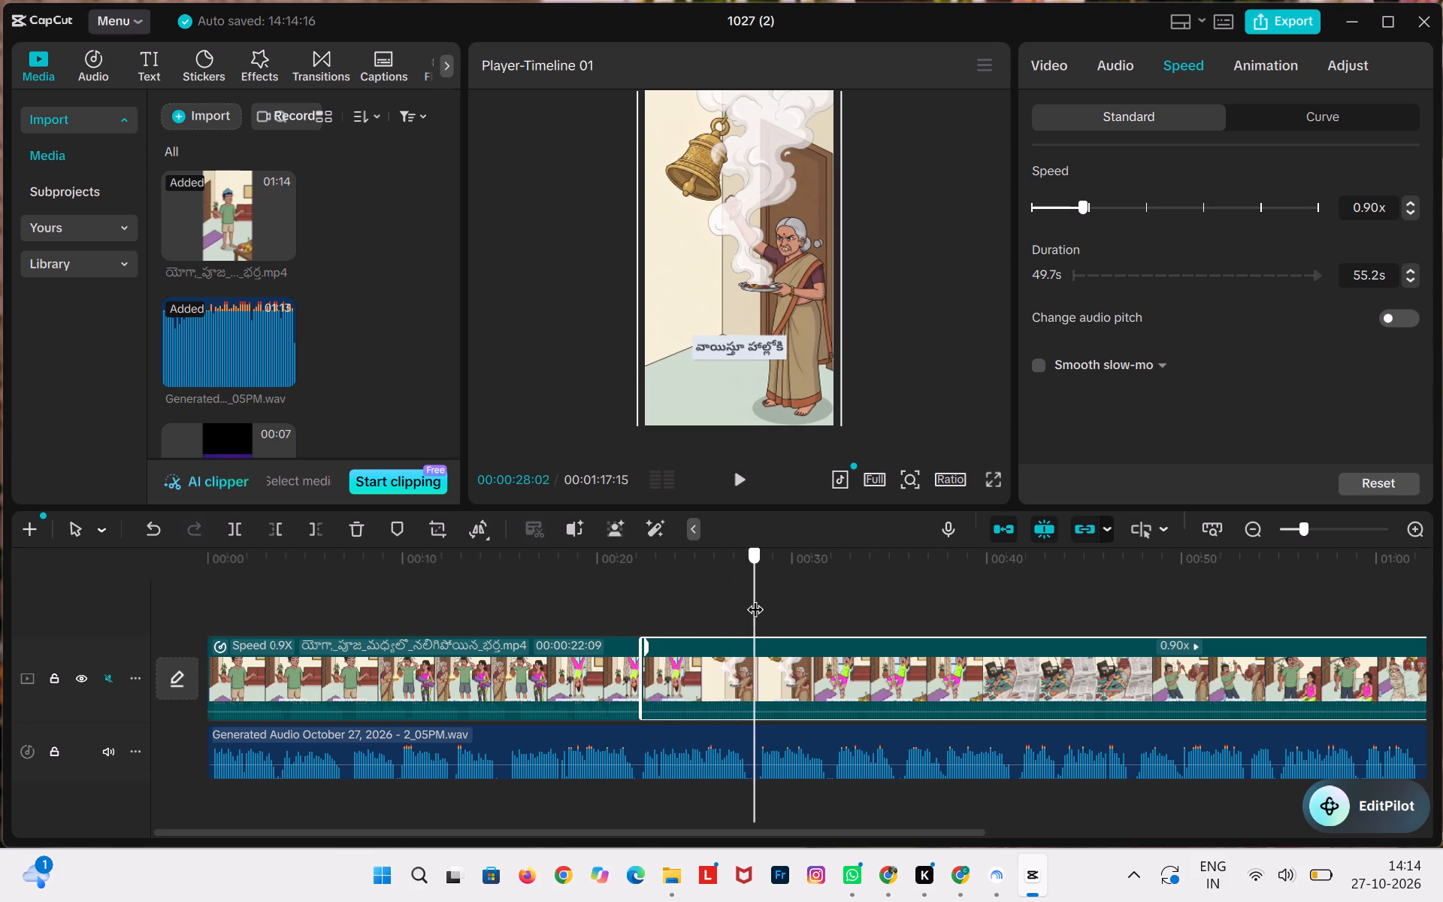
drag(755, 598, 765, 598)
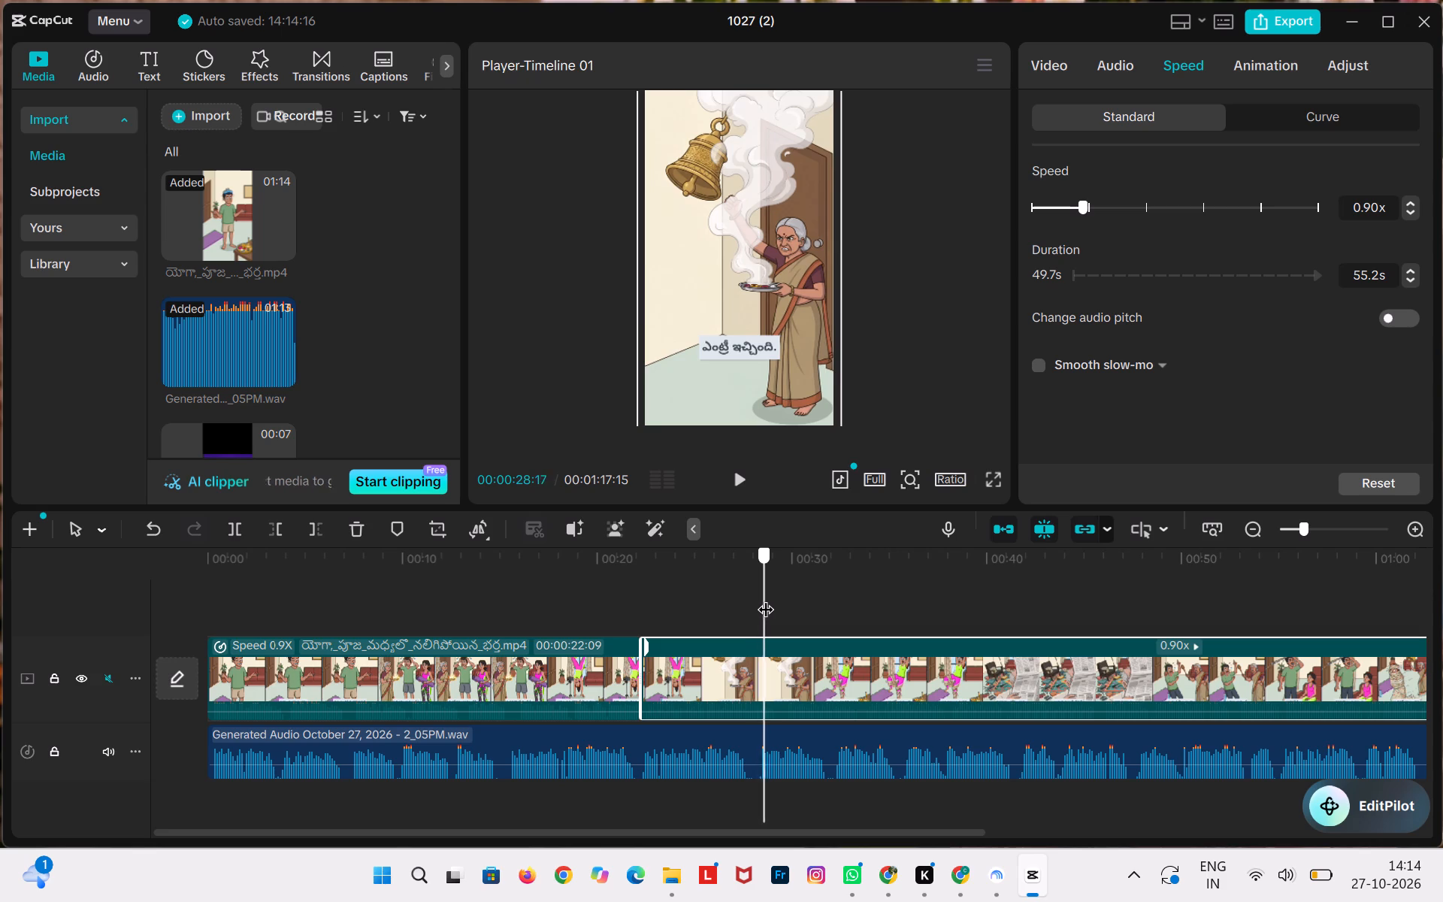
drag(765, 598, 767, 598)
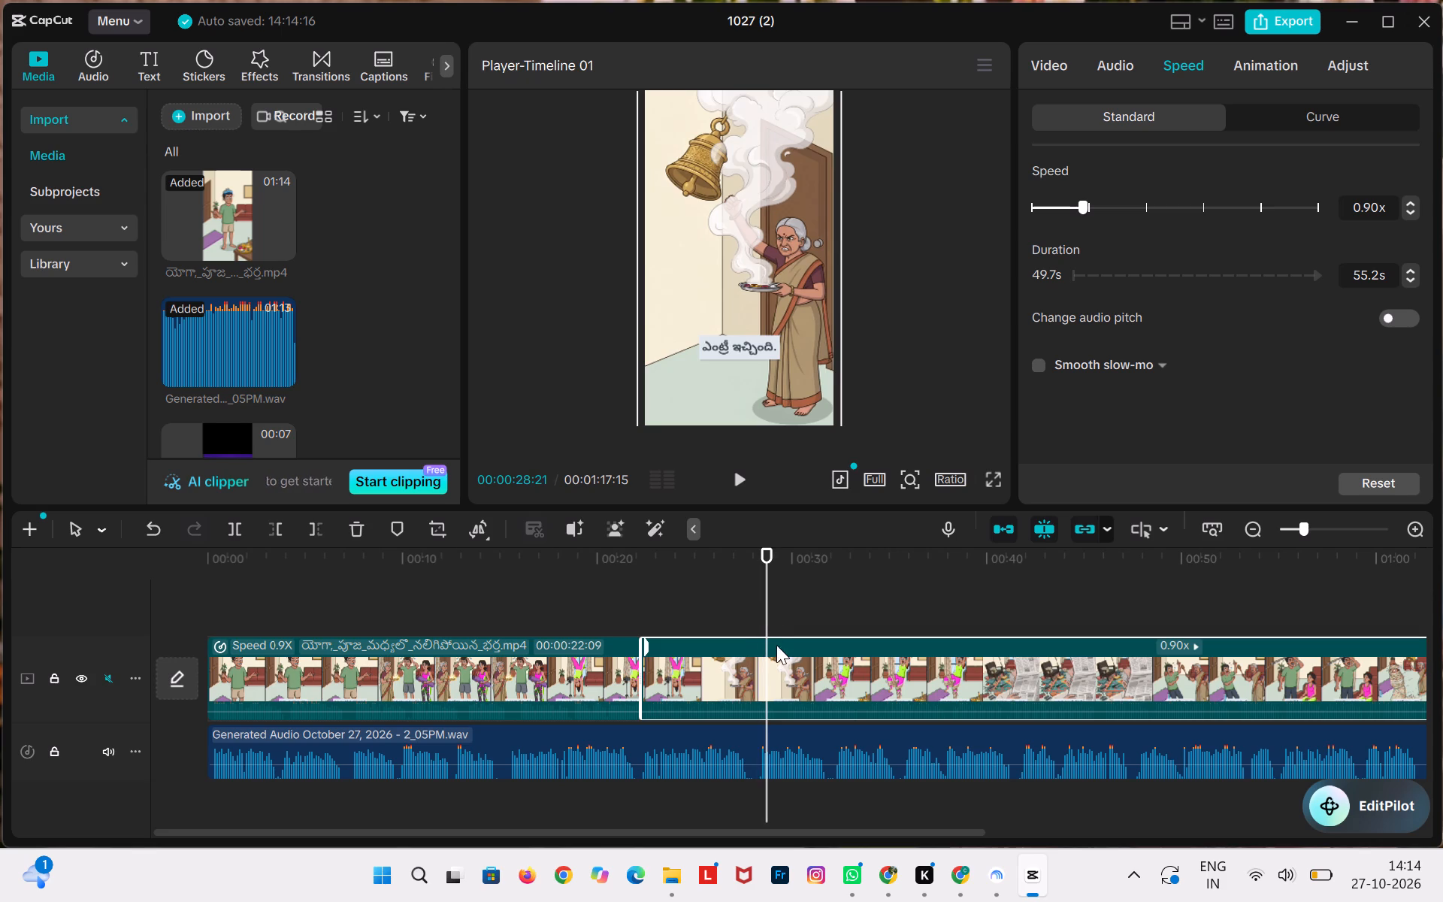
click(784, 667)
click(227, 531)
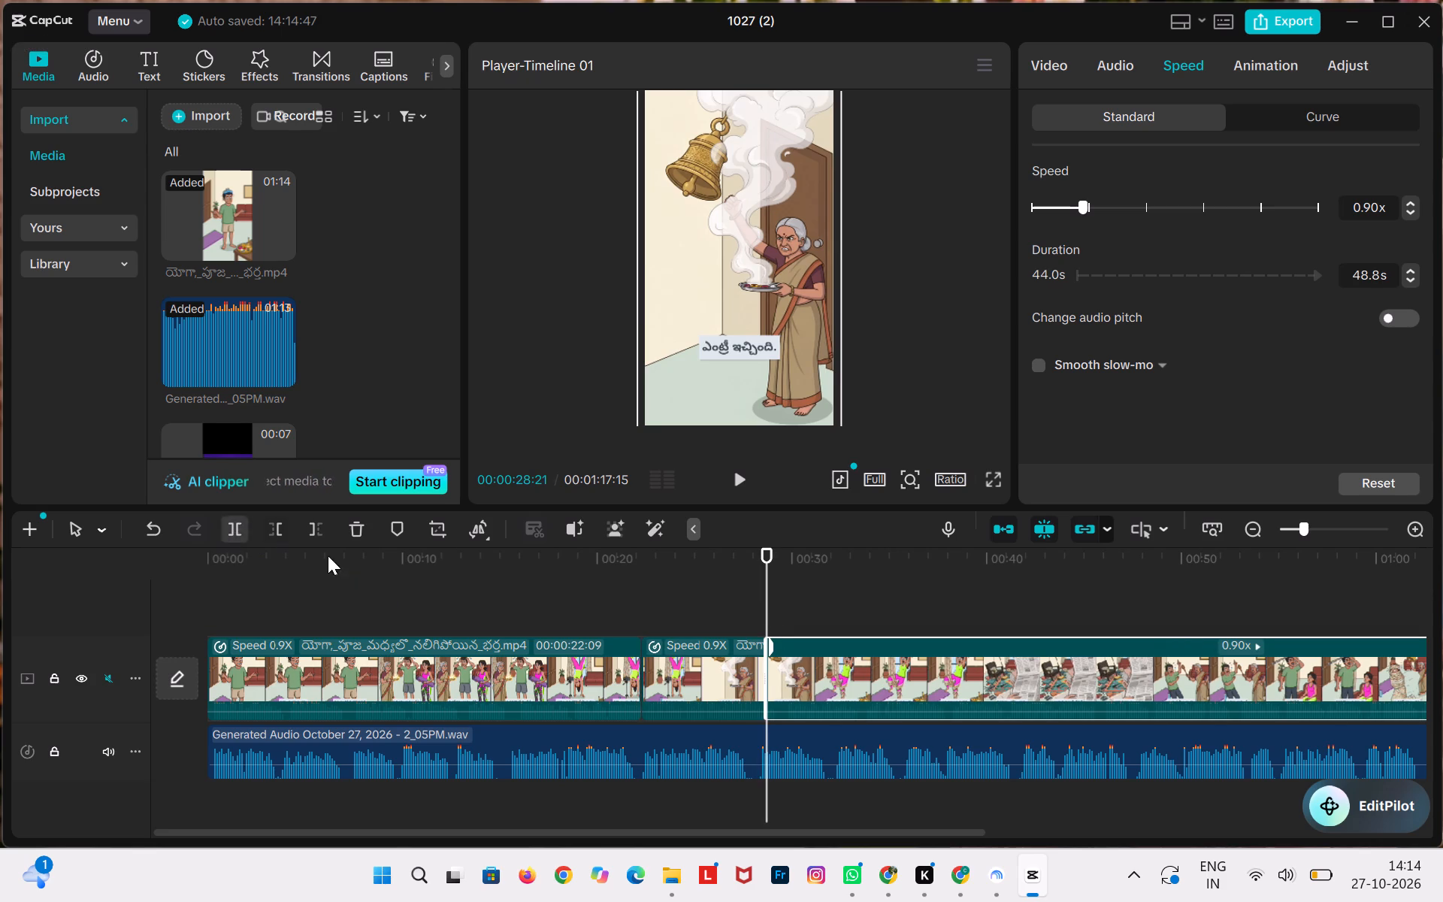
Set the speed of the second video segment, between the handstand cut and the bell-scene cut, to 1.00x.
click(709, 666)
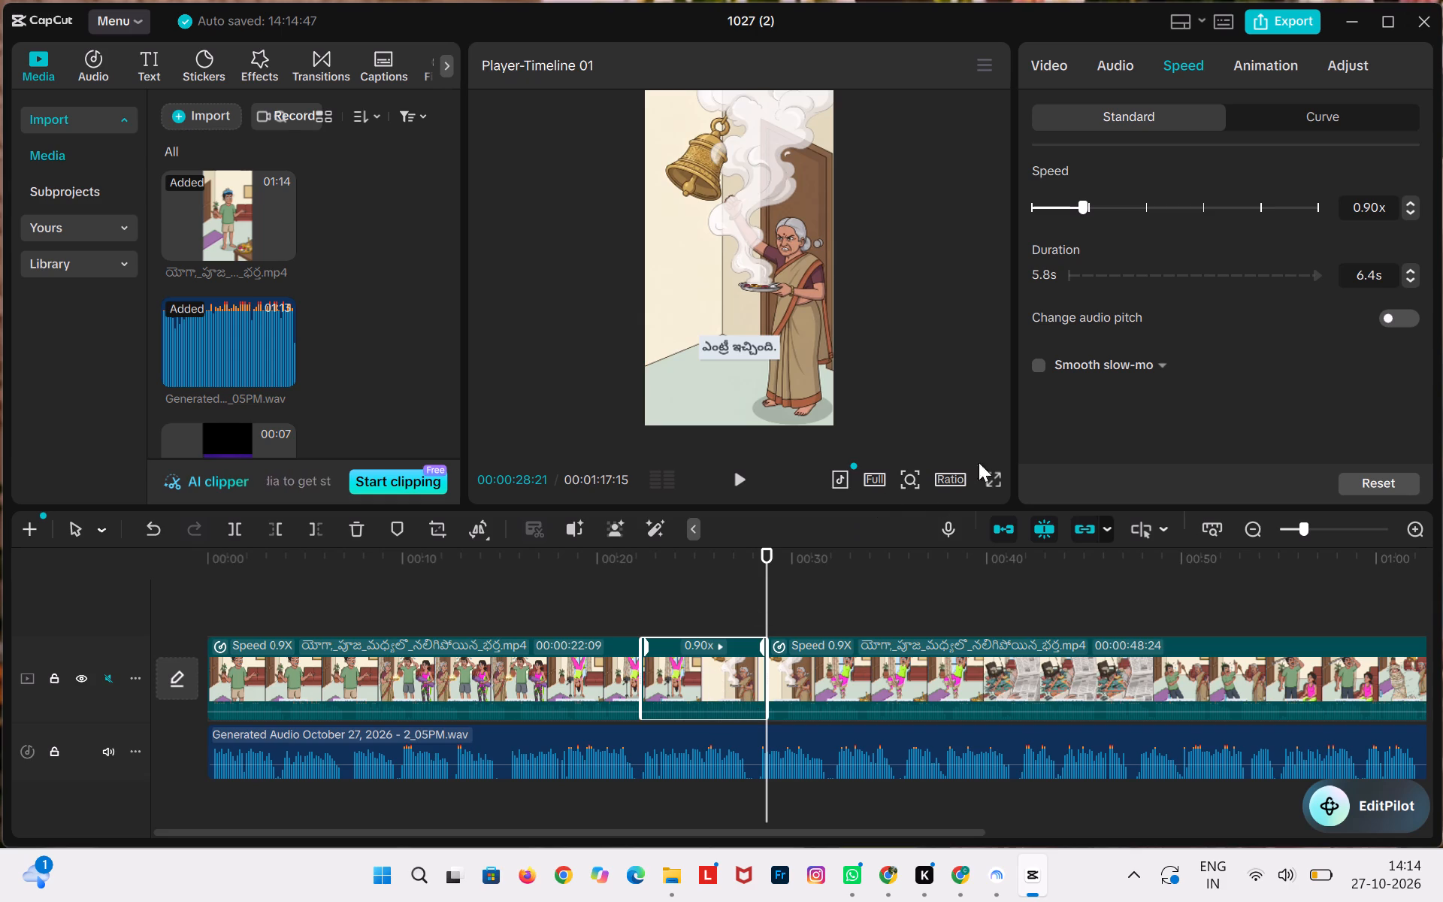
click(1085, 207)
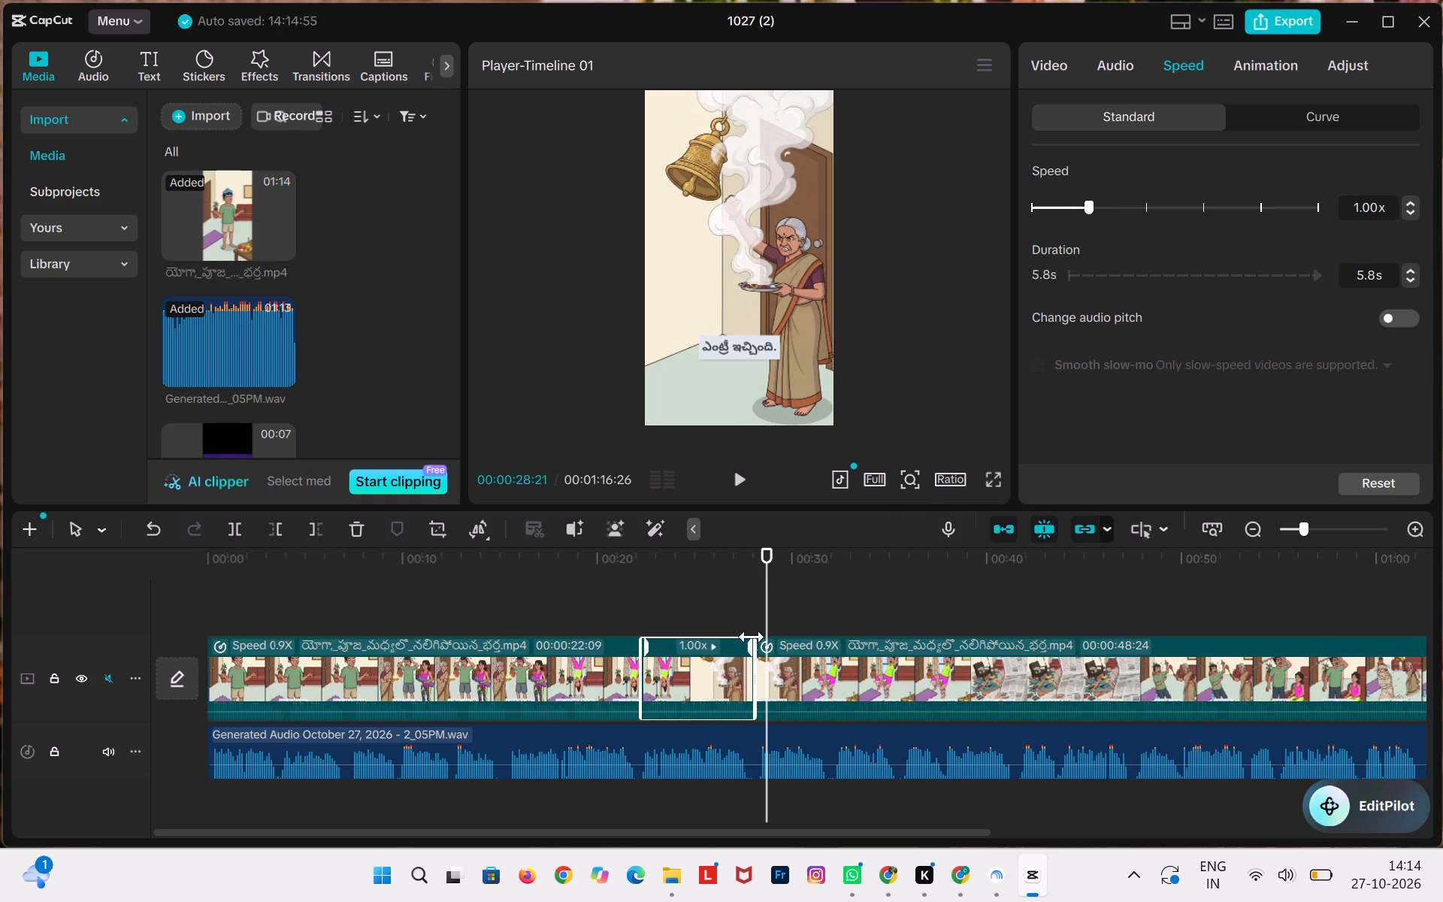
Play the timeline from 00:00:16:22 through the bell and curtain scenes, checking the video against the voiceover.
drag(766, 558, 534, 608)
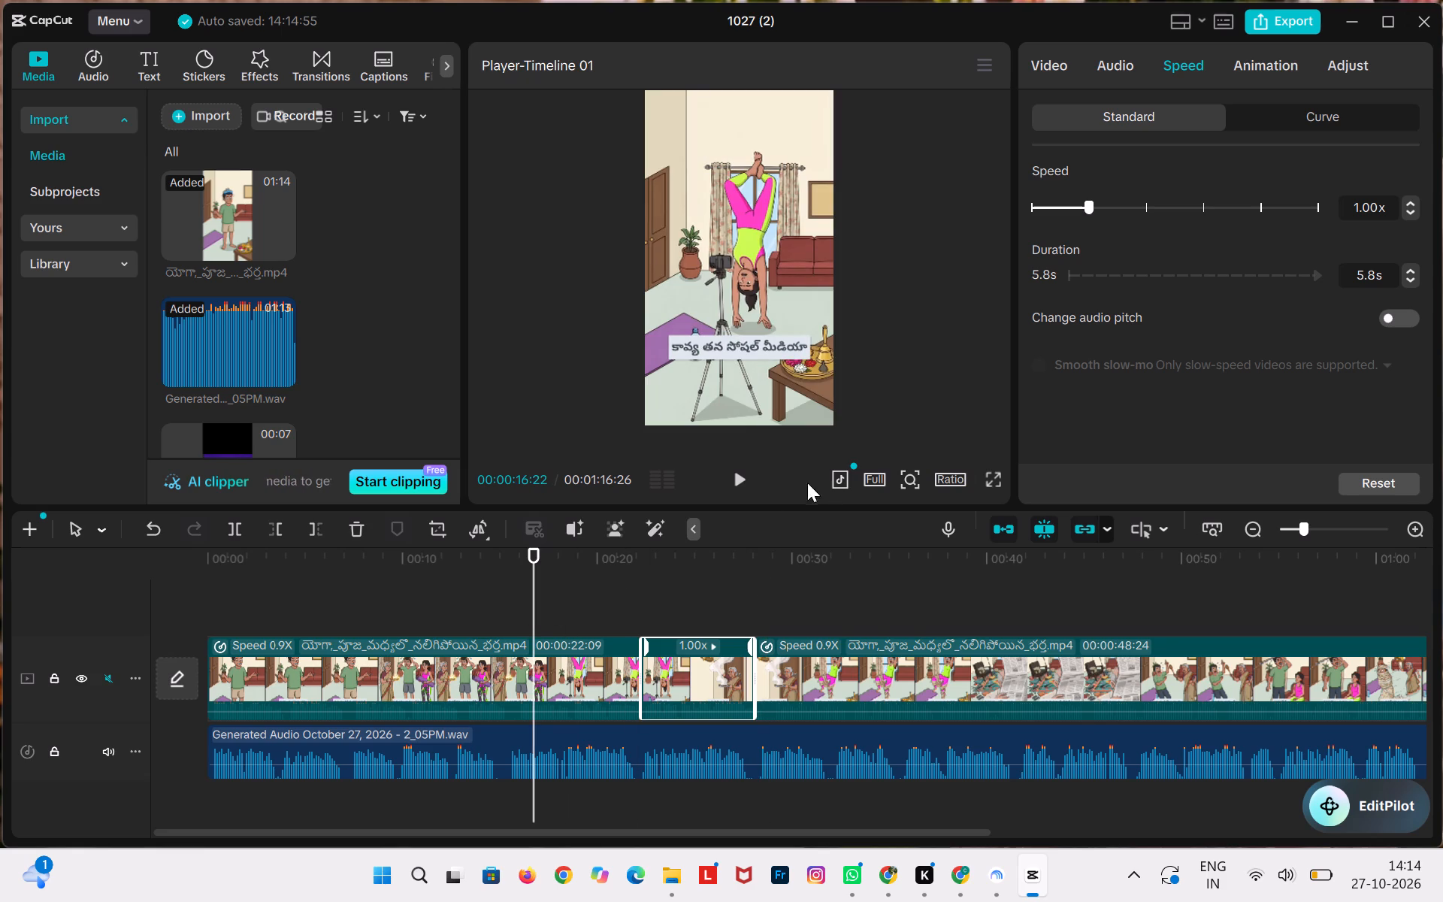
click(738, 483)
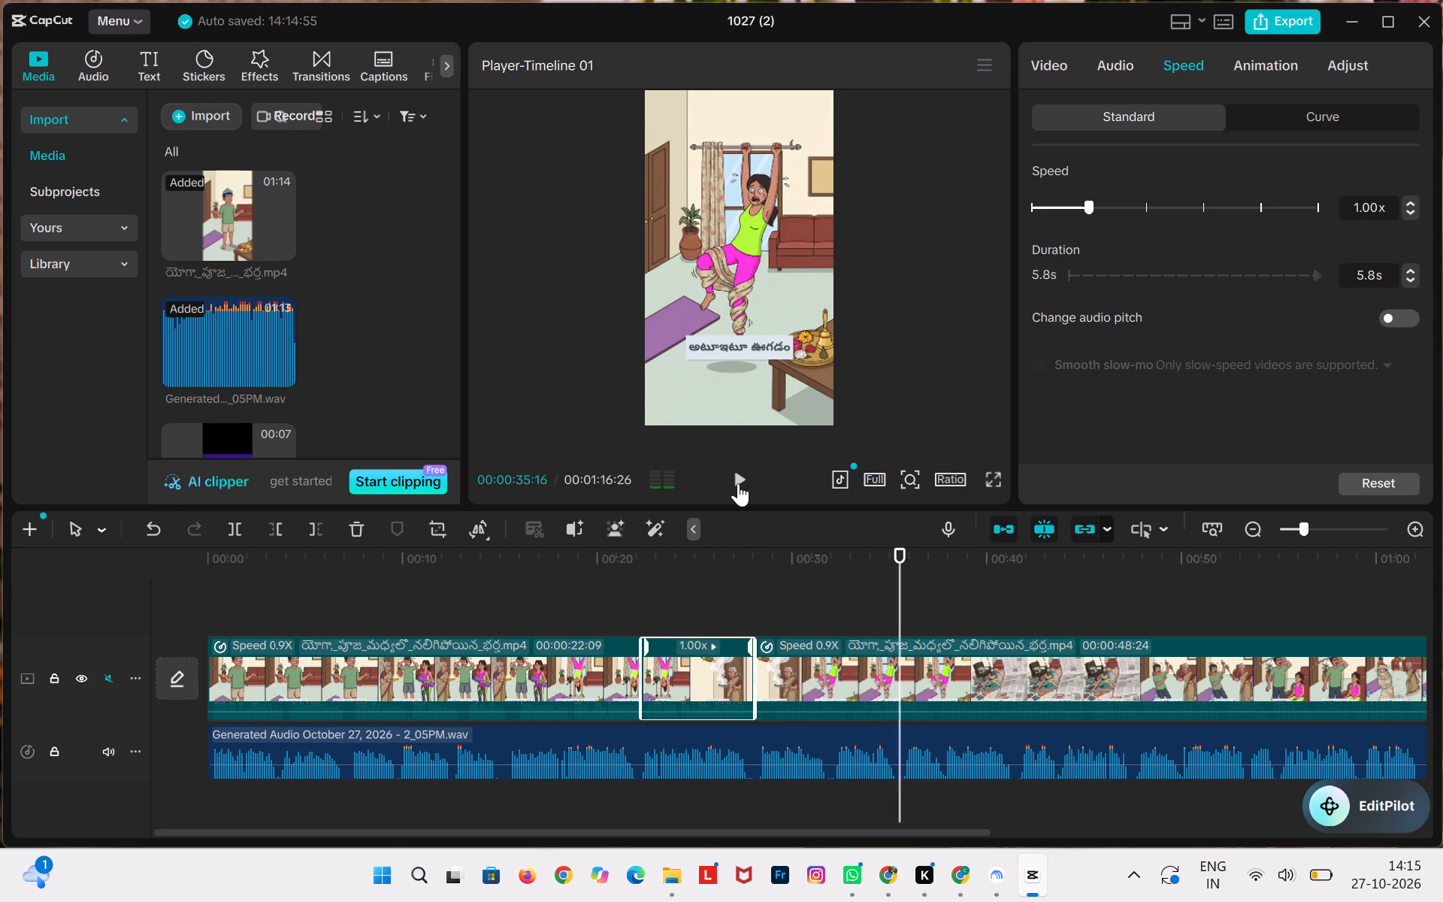
click(738, 483)
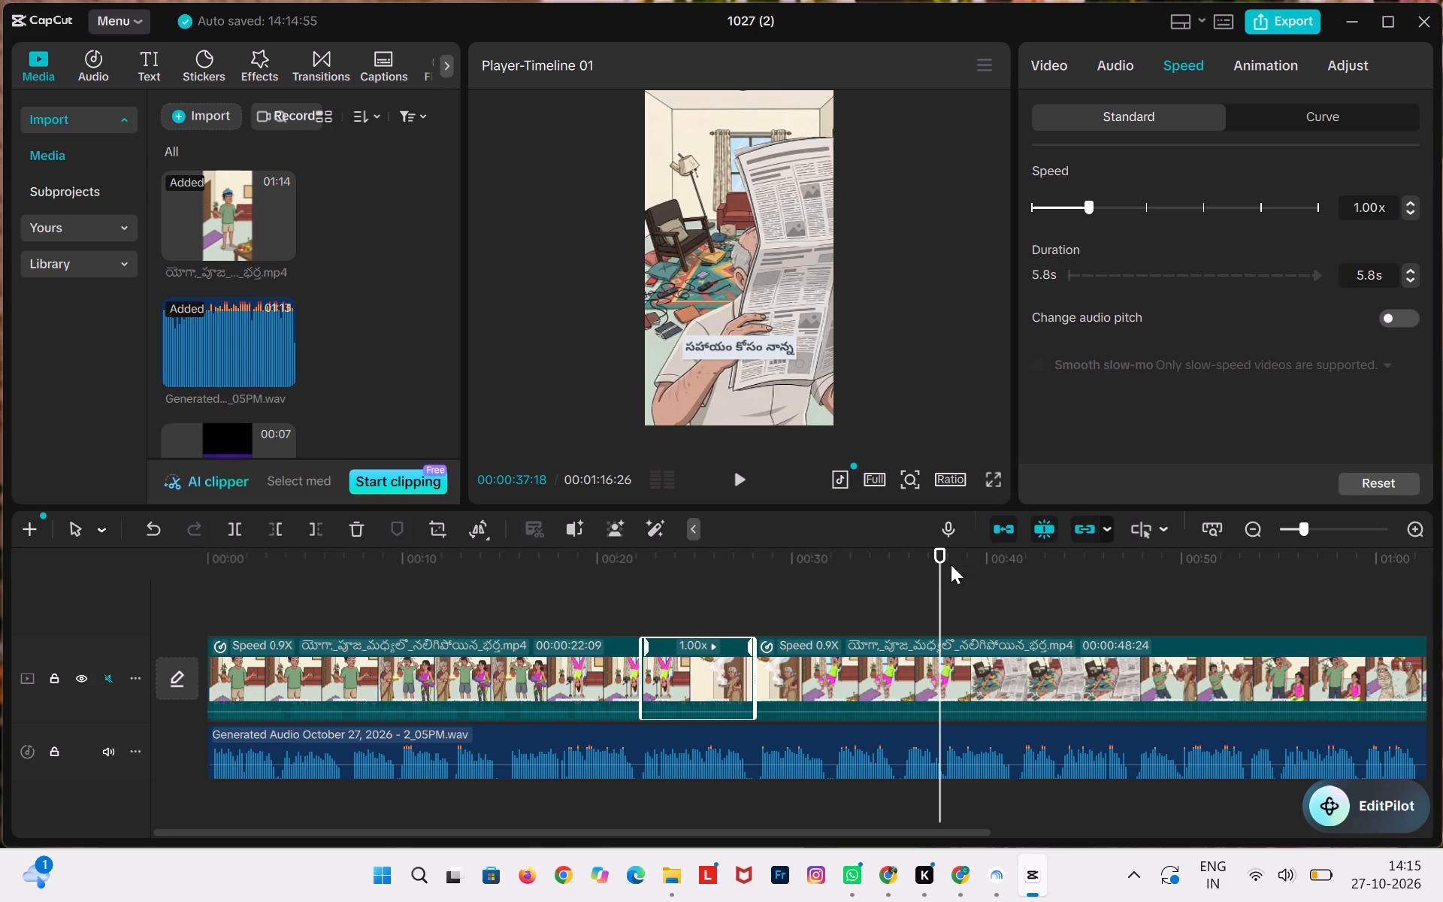
Examine the transition from the bell scene to the curtain scene around 00:00:28 to 00:00:29, and replay it from 00:00:25:14.
drag(935, 552, 764, 602)
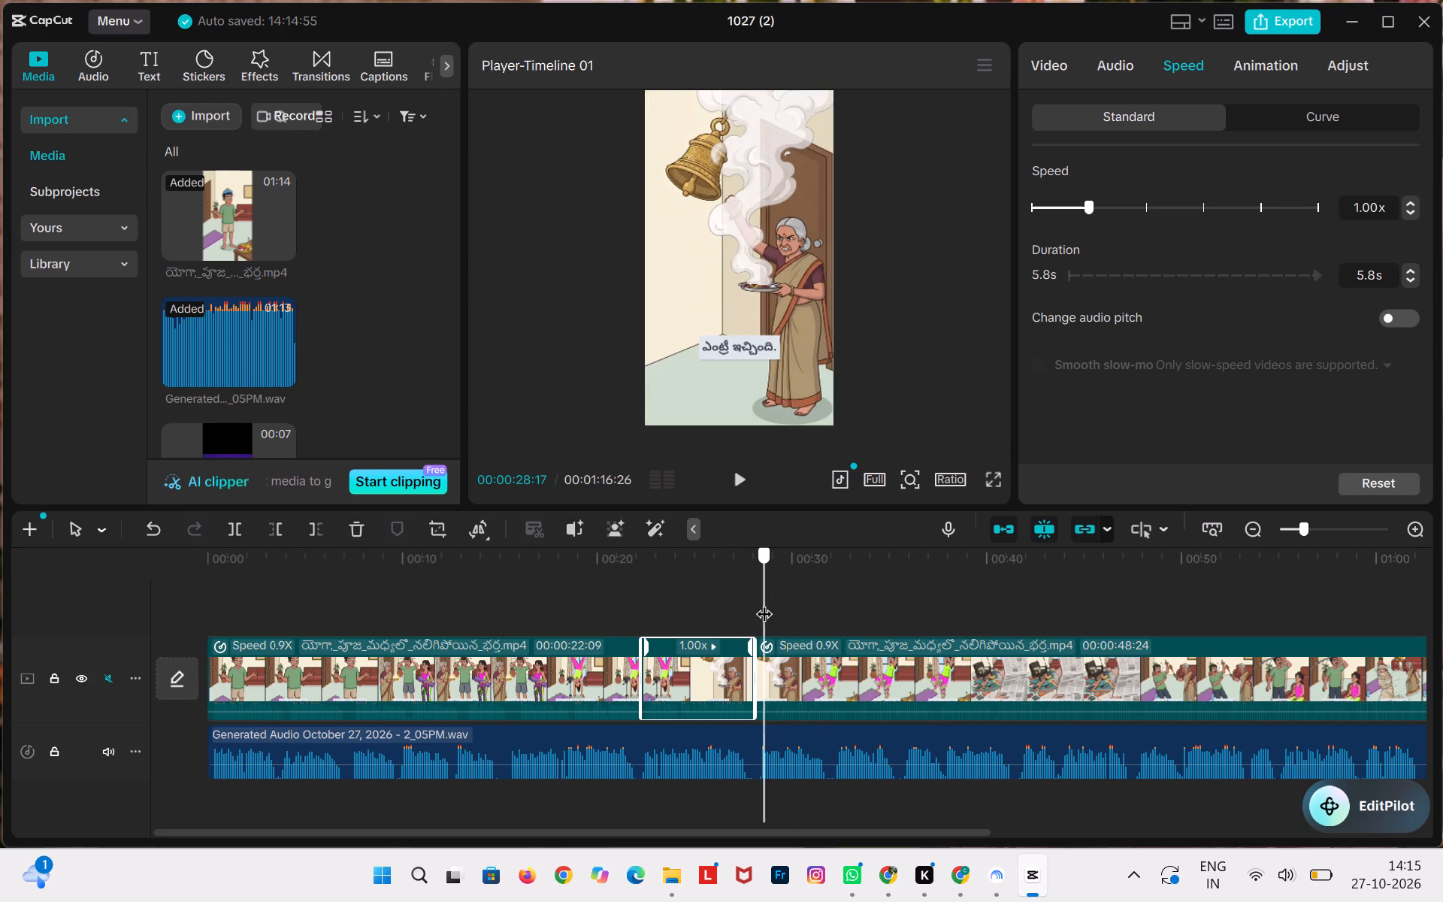
drag(764, 602, 766, 602)
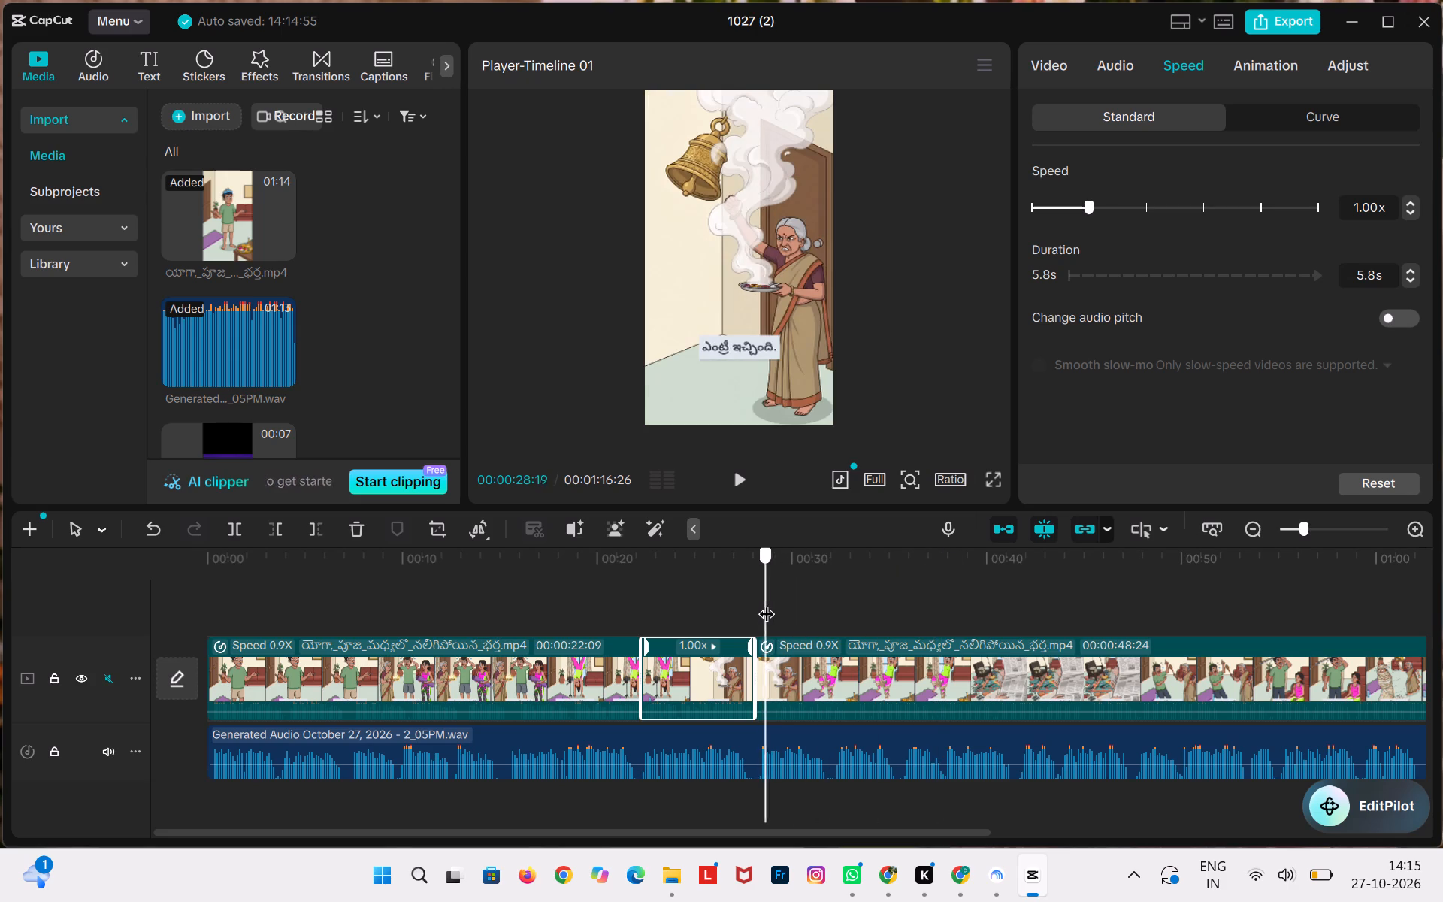
drag(766, 602, 755, 607)
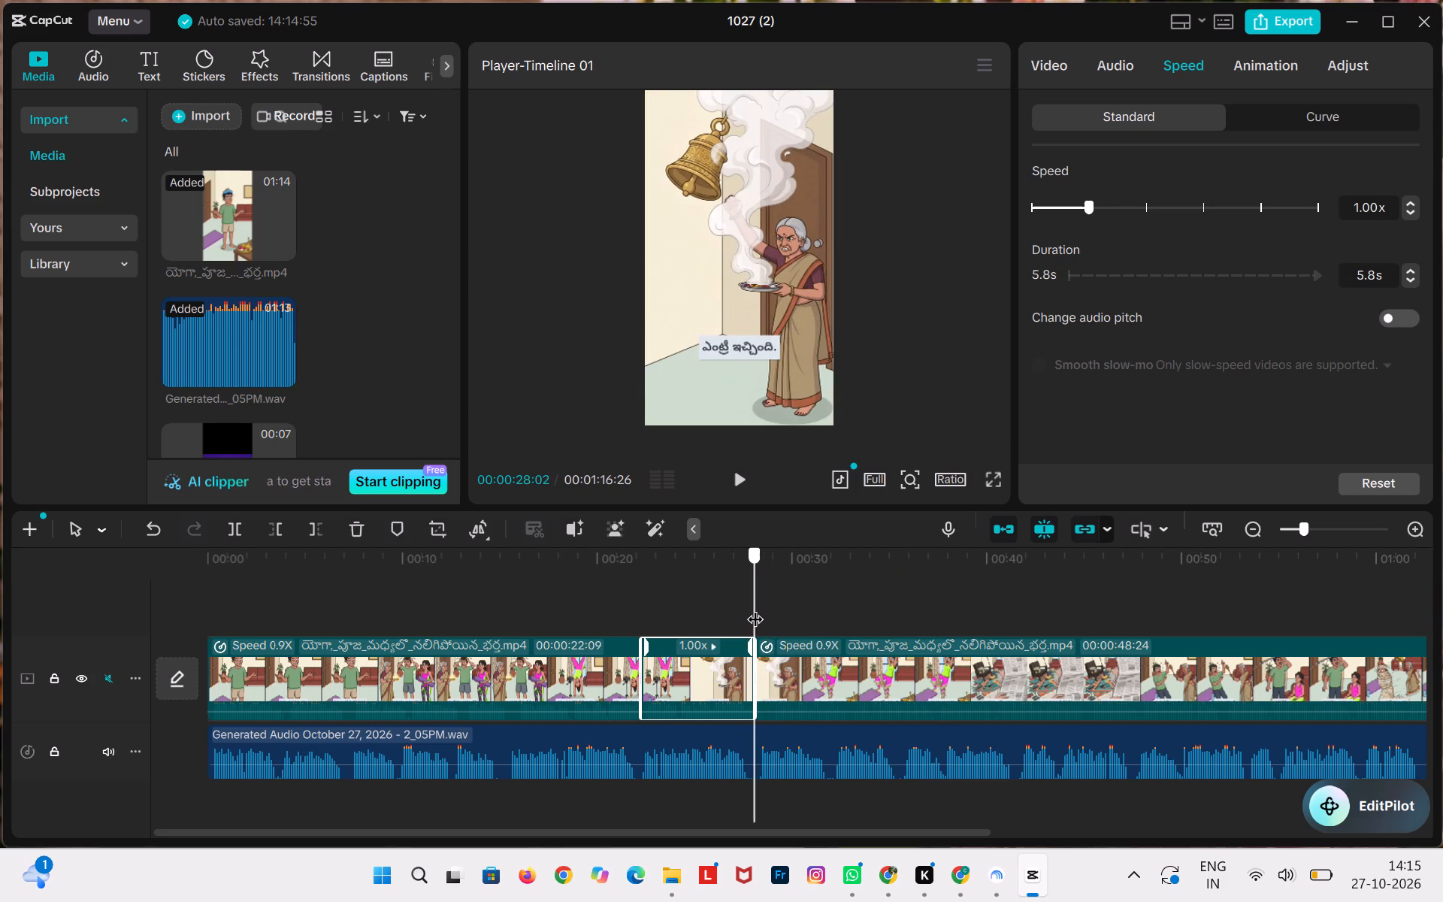
drag(755, 607, 725, 634)
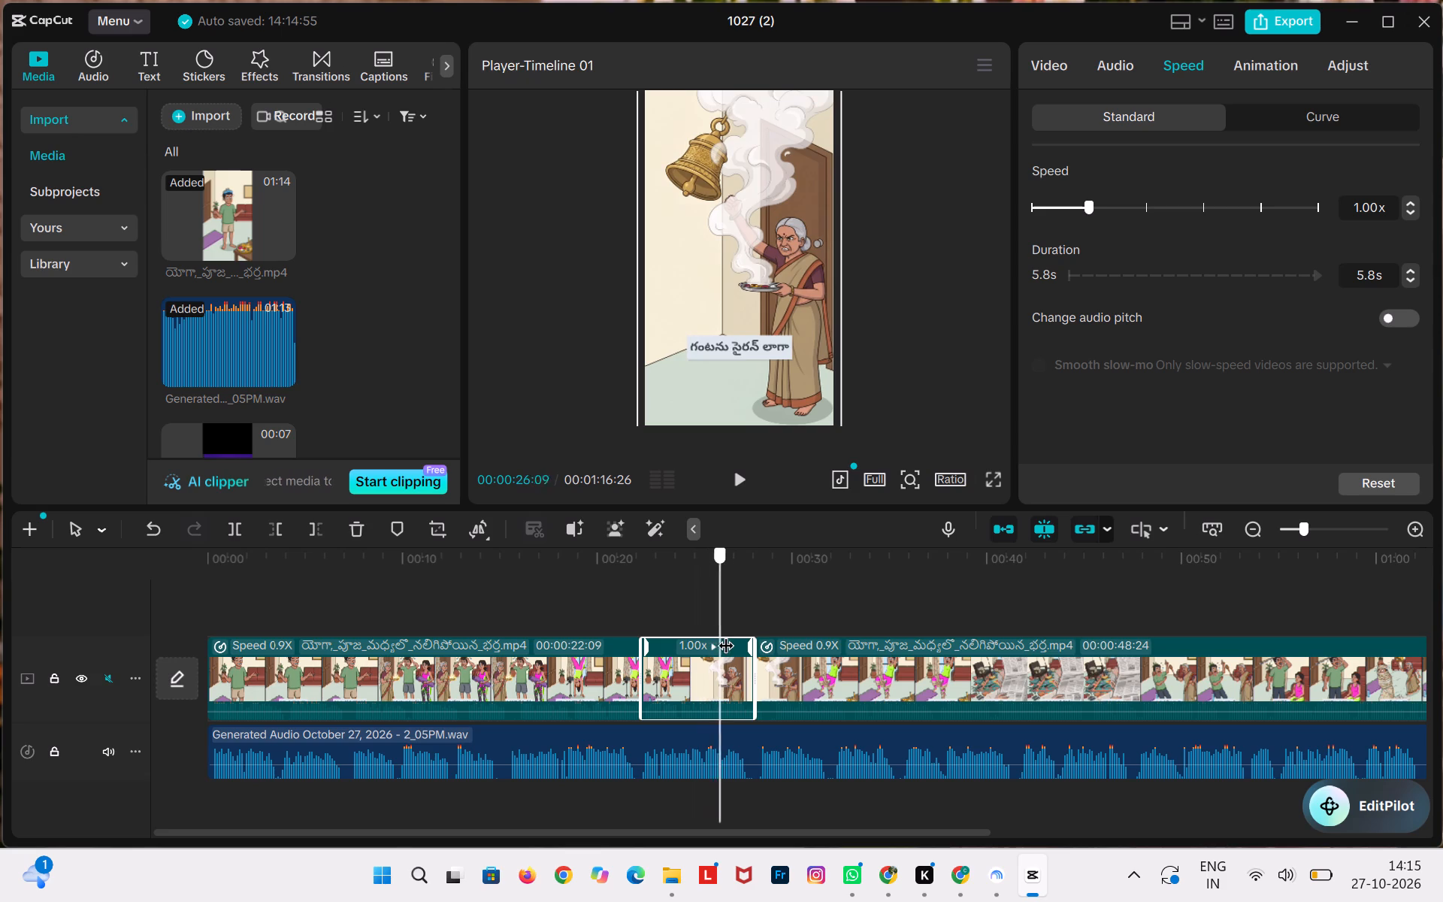
drag(725, 634, 749, 639)
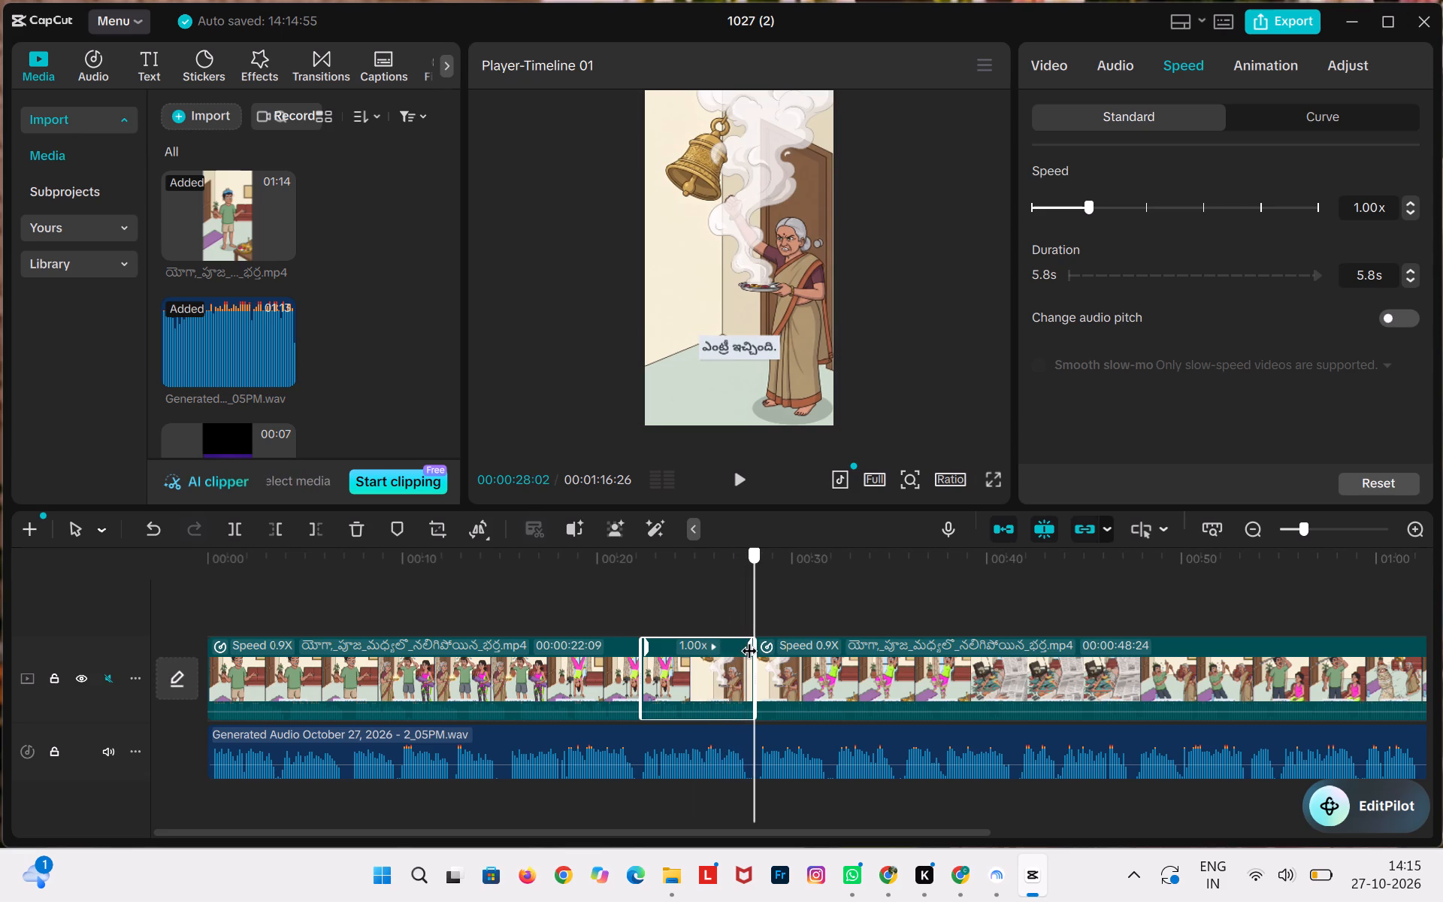
drag(749, 639, 766, 643)
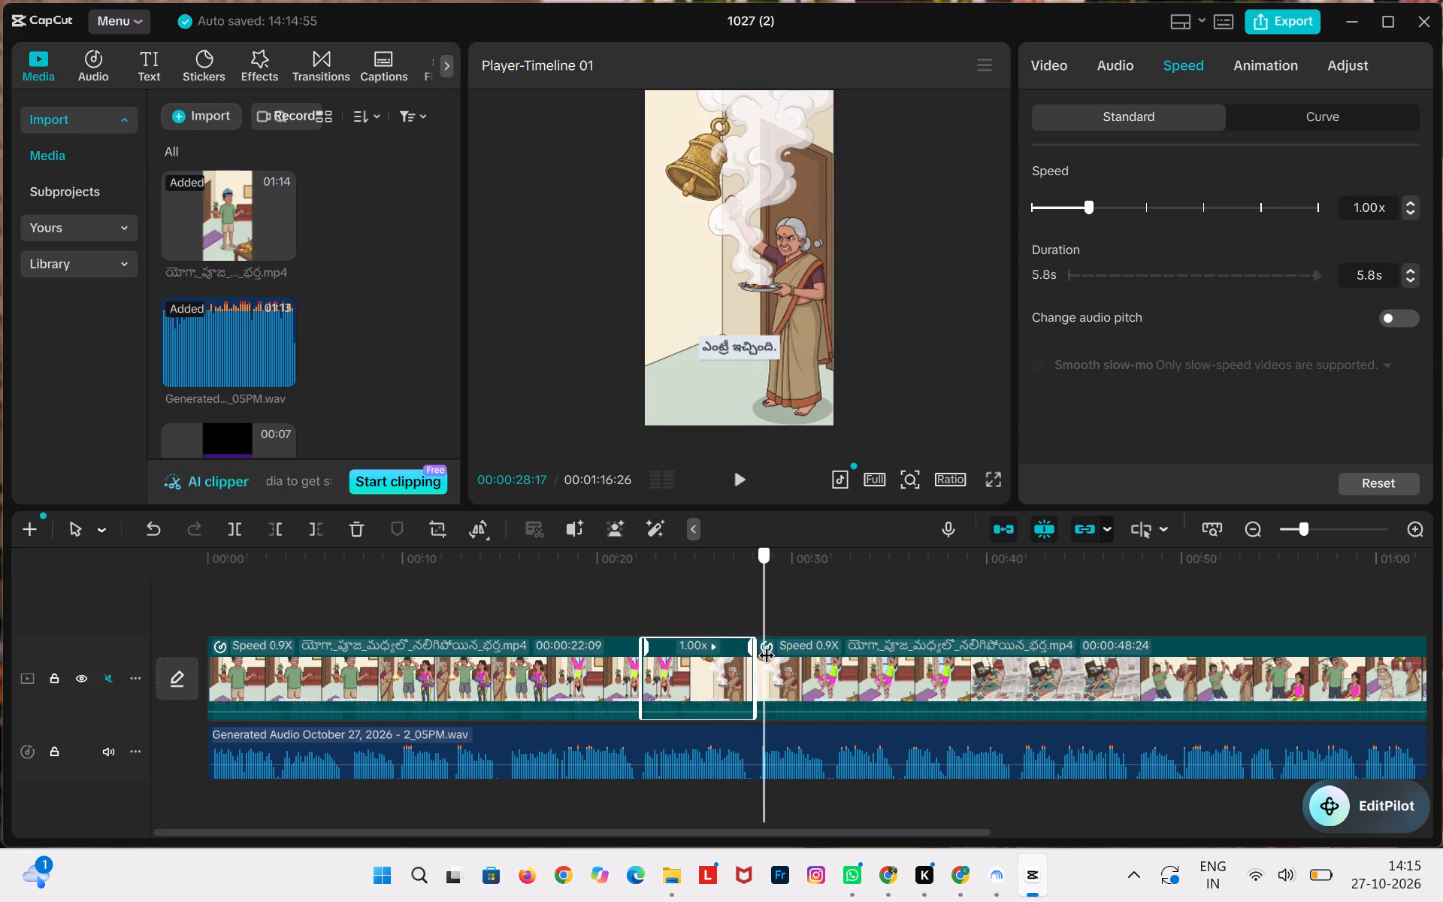
drag(766, 643, 773, 645)
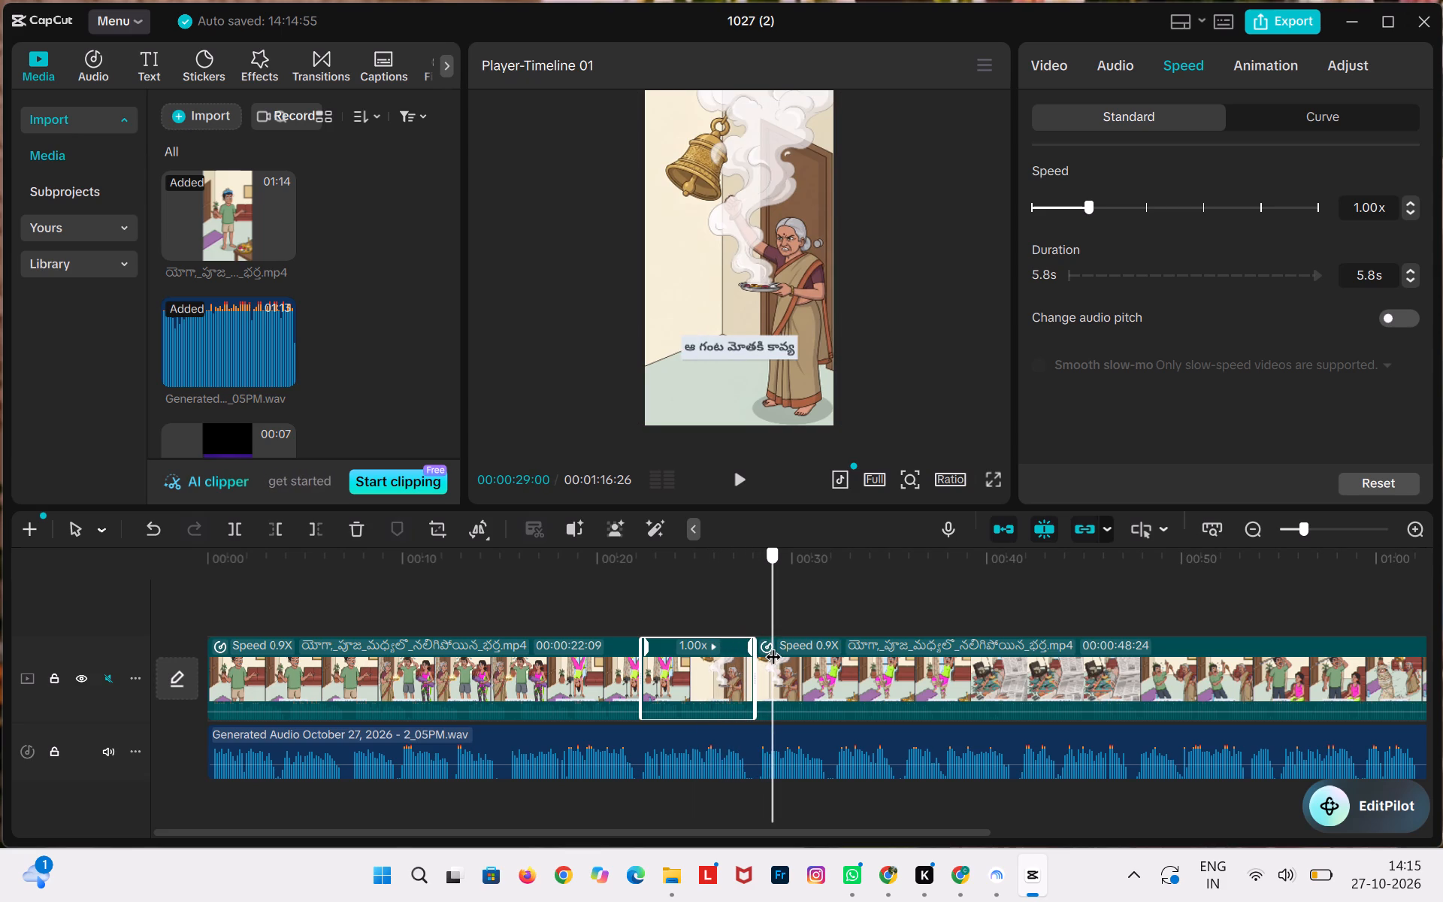
drag(773, 645, 782, 645)
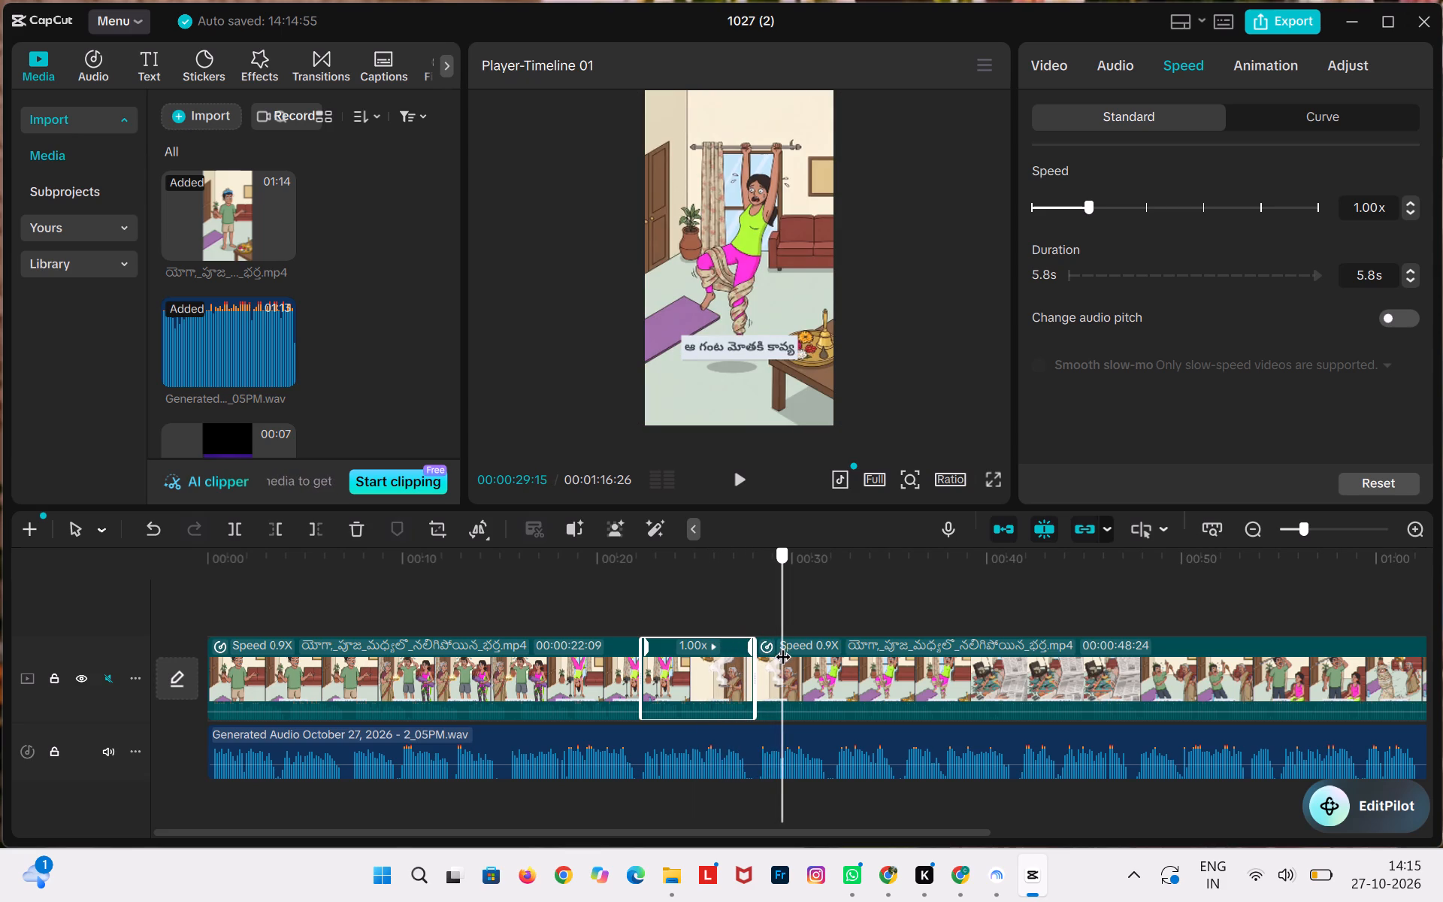
drag(782, 645, 774, 646)
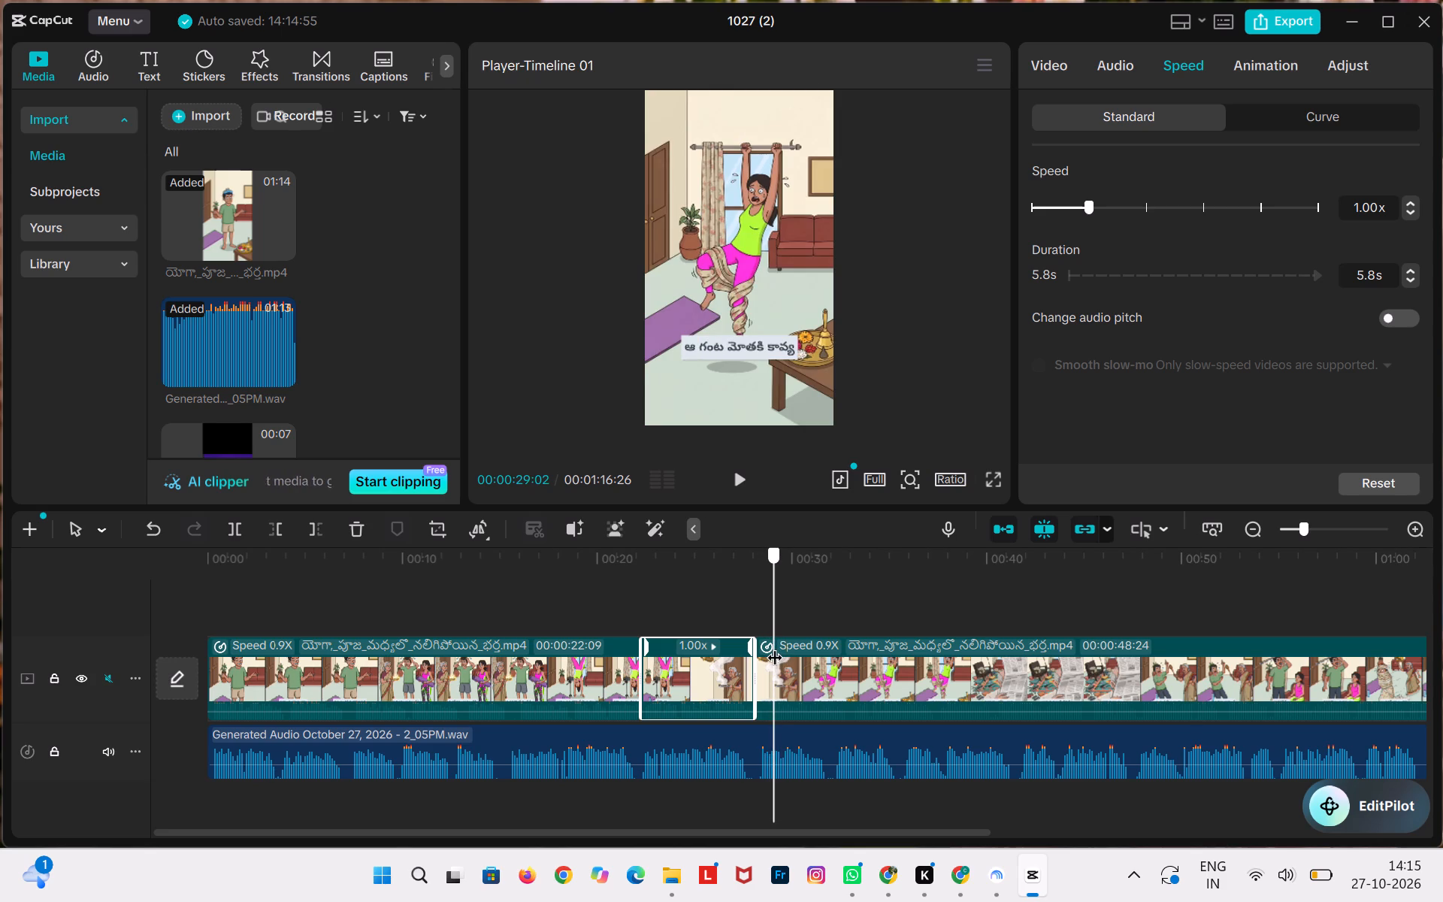
drag(774, 646, 761, 643)
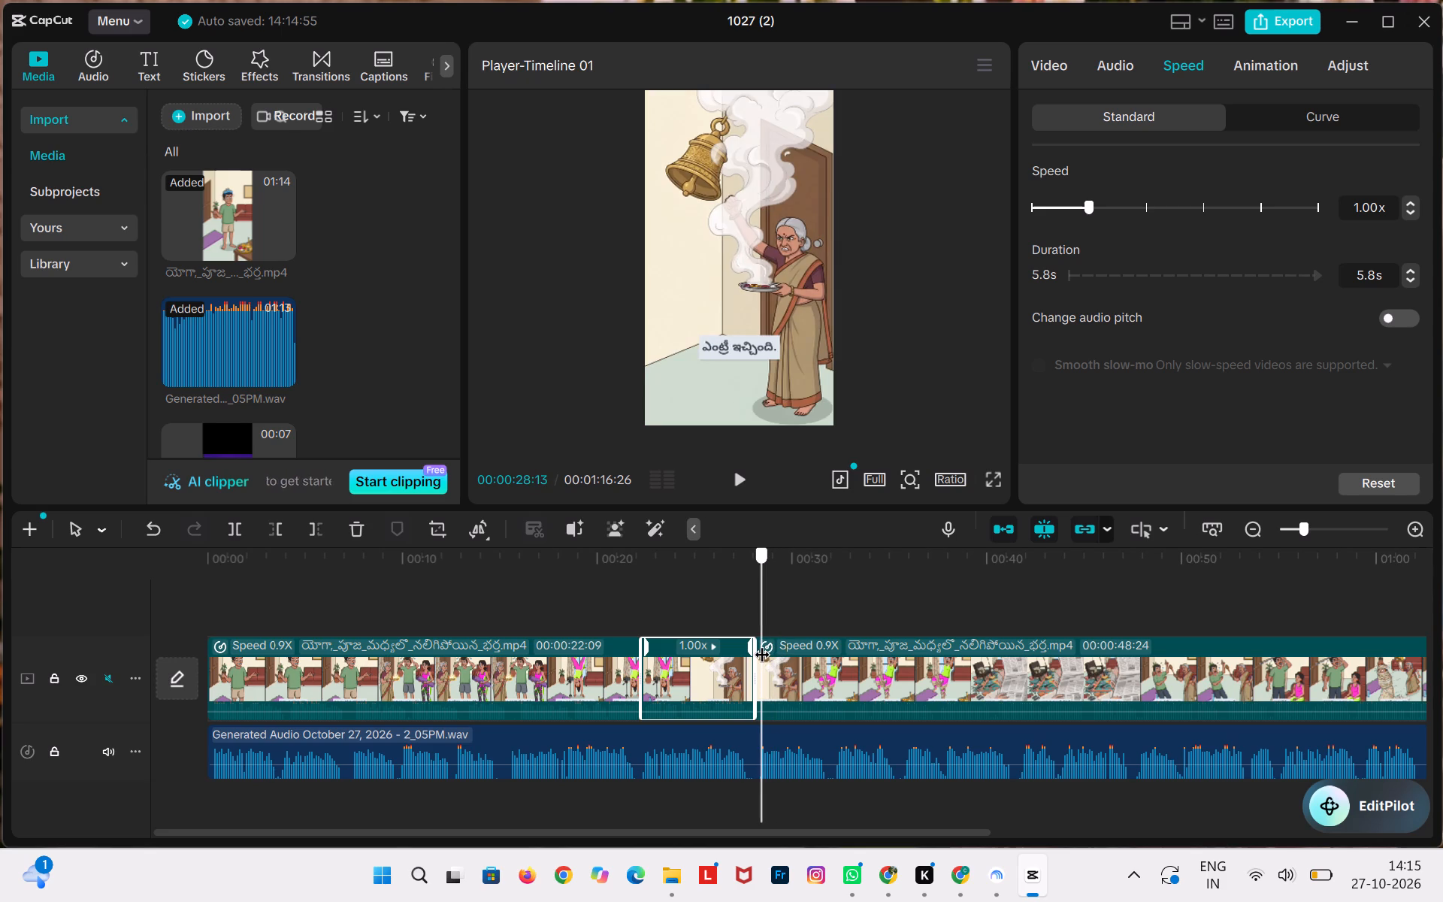
drag(761, 643, 737, 639)
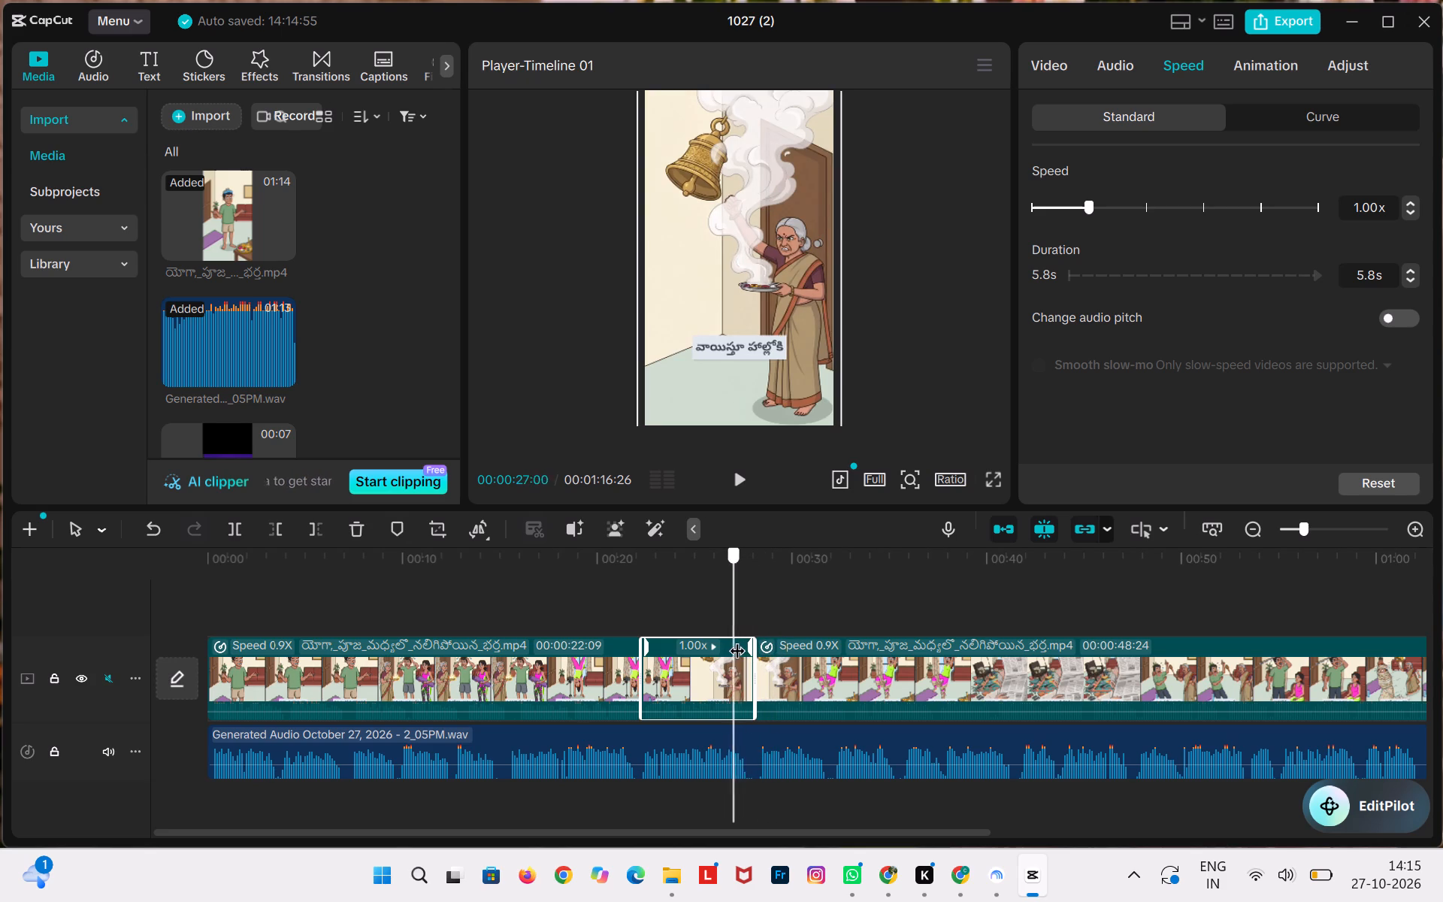
drag(737, 639, 767, 644)
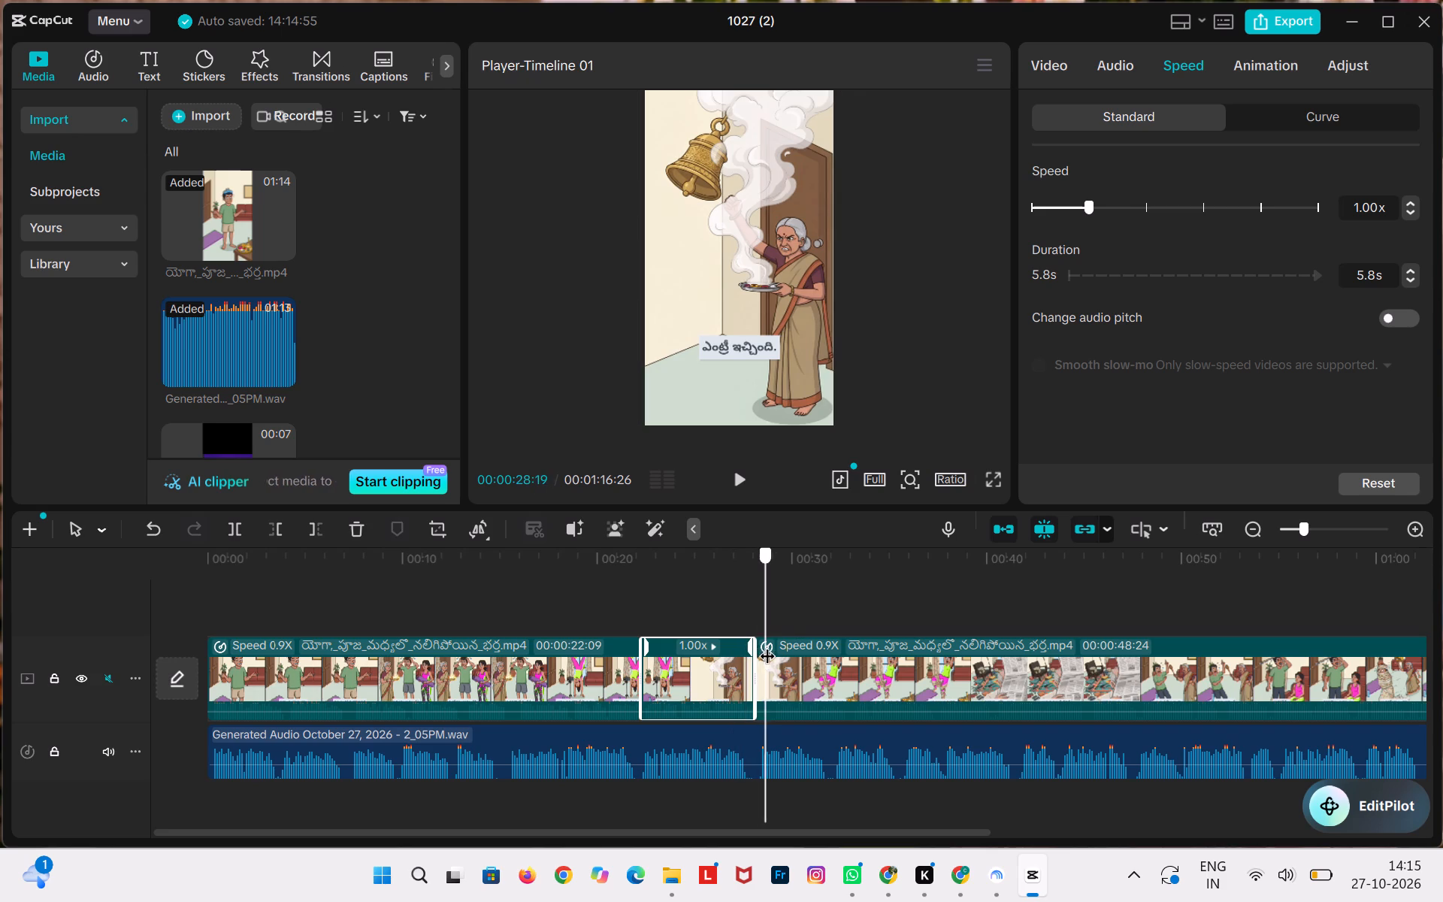
drag(767, 644, 944, 634)
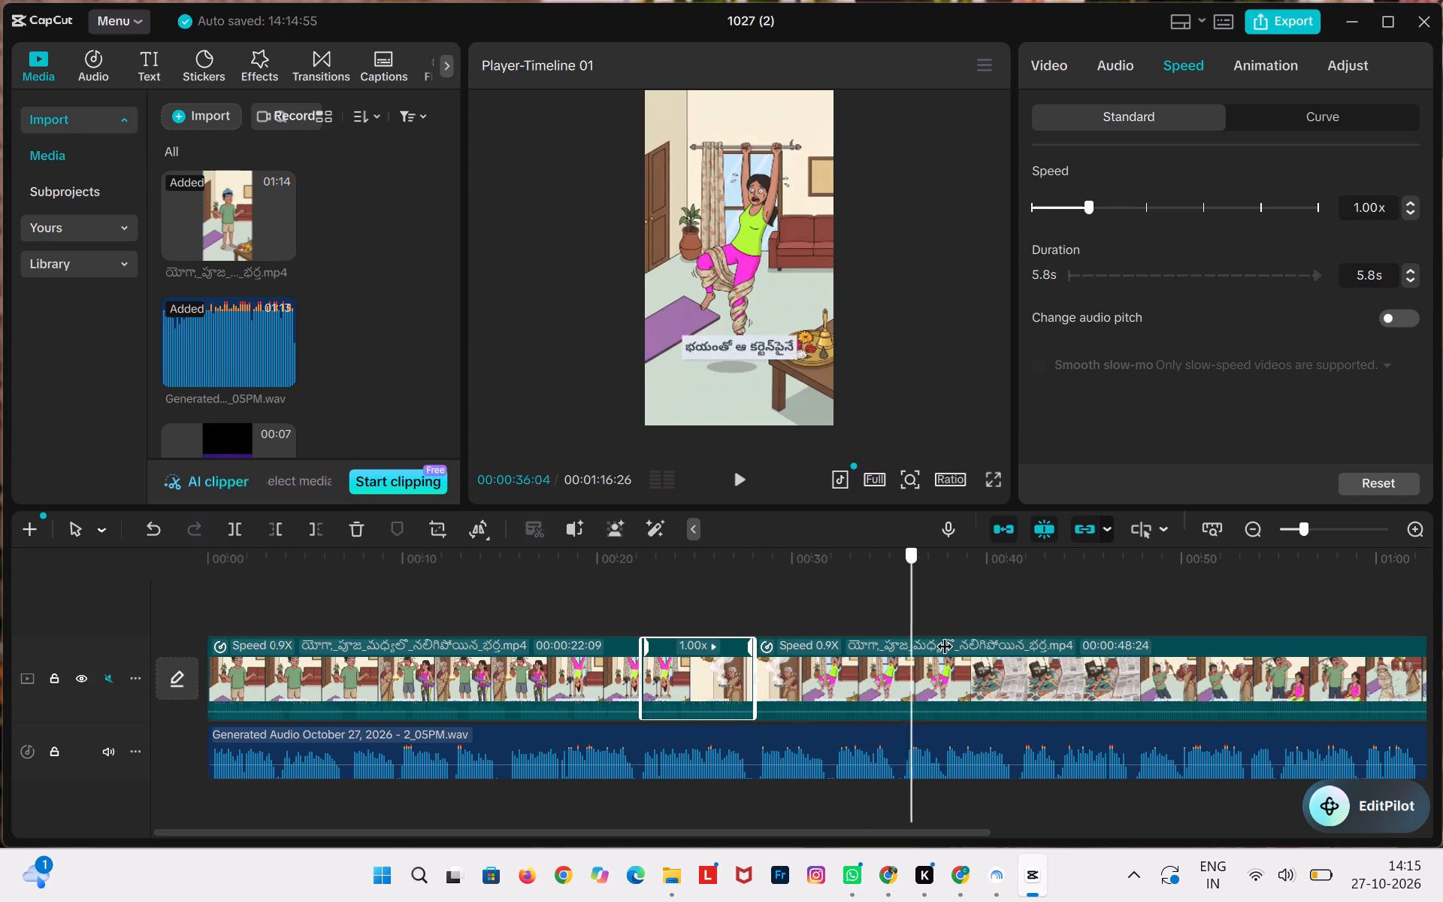
drag(944, 634, 703, 645)
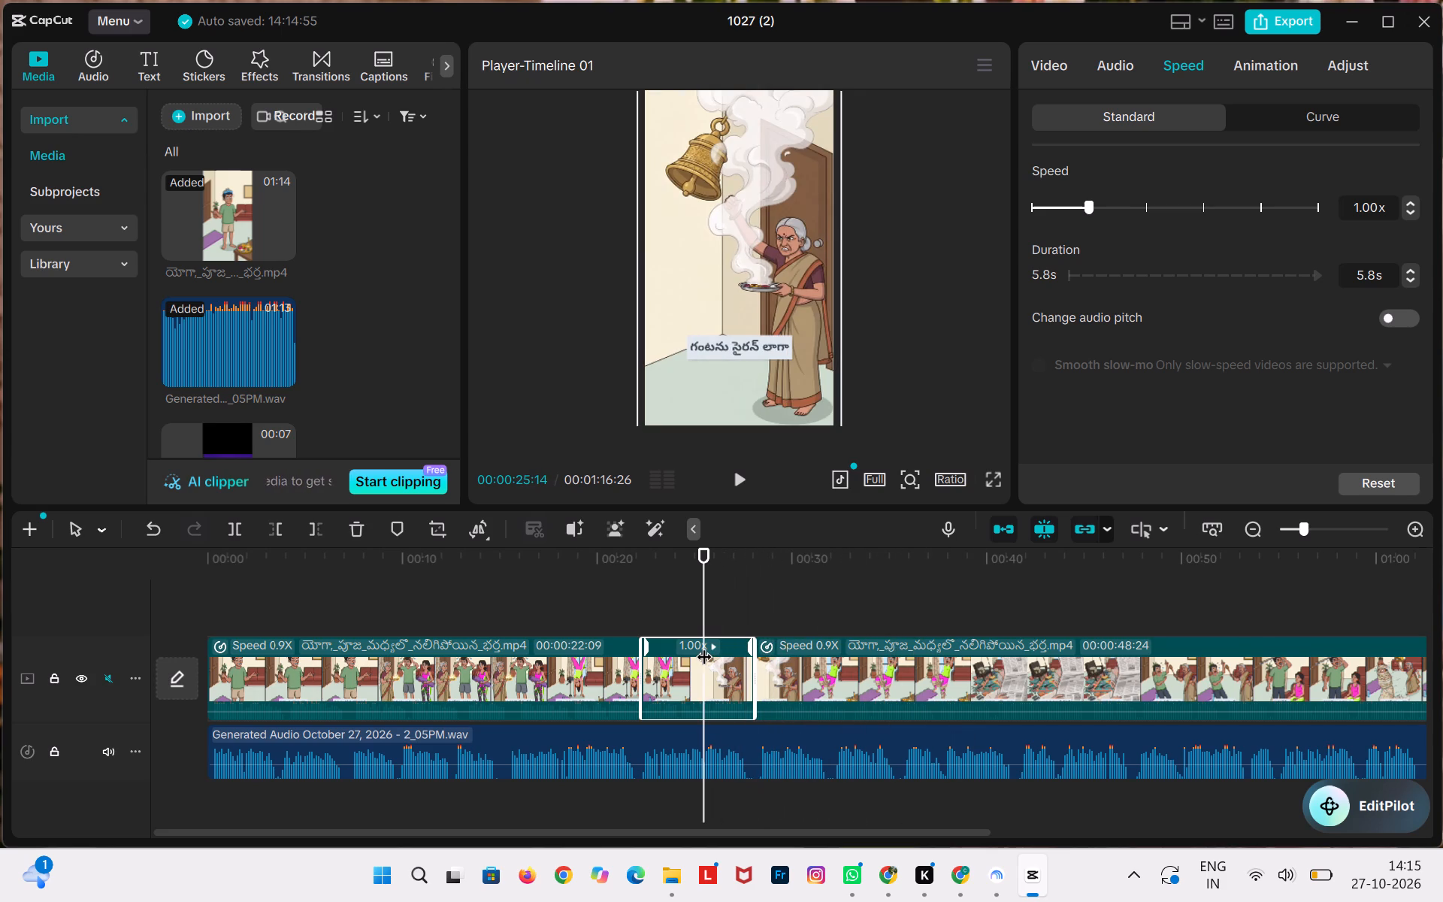
click(734, 483)
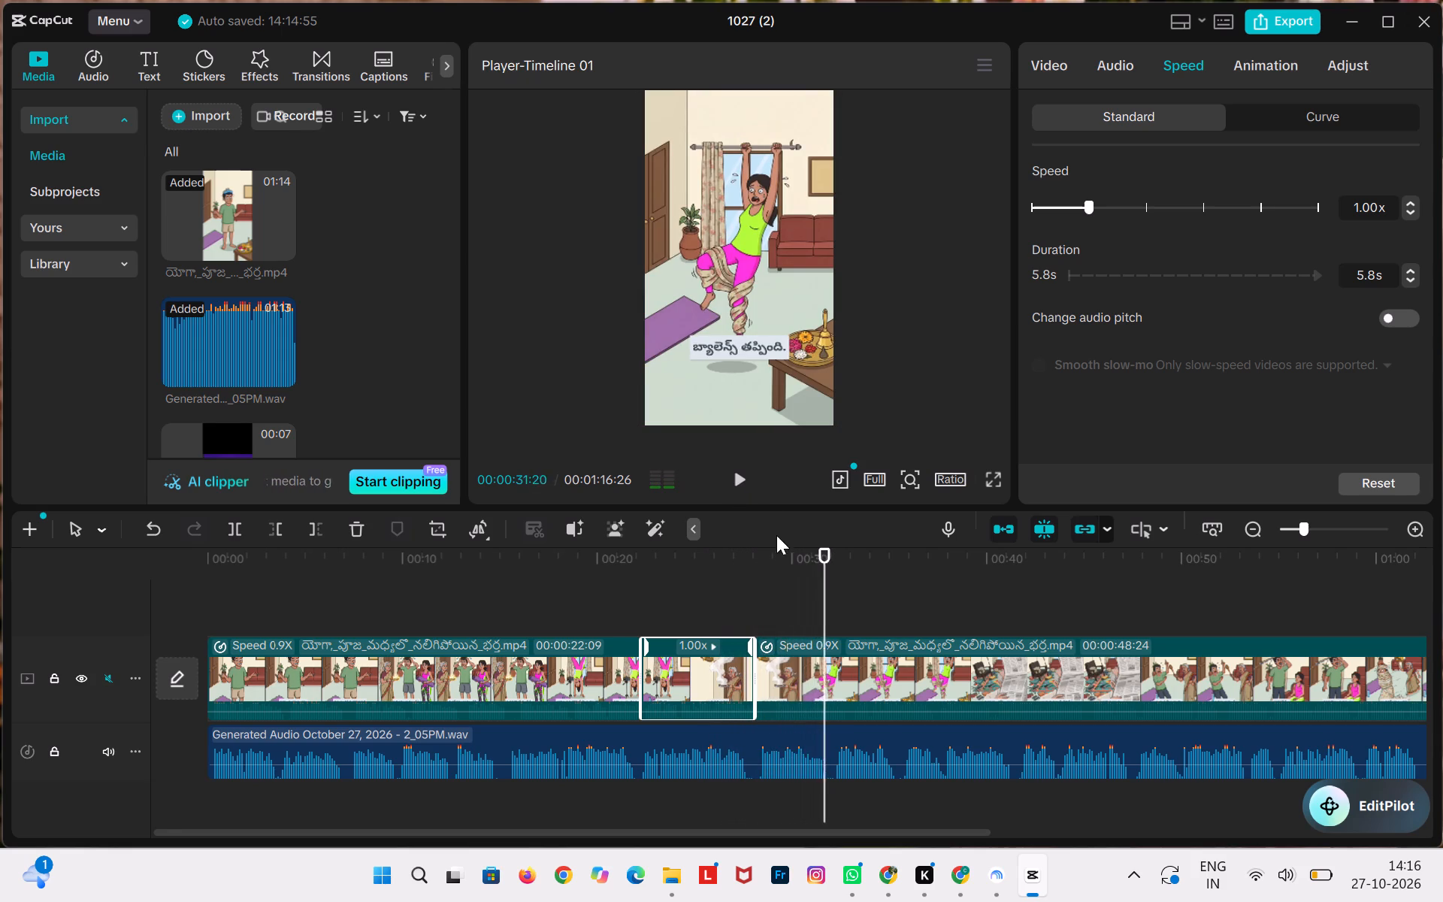
Trim about 0.3 s off the start of the third video segment, bringing its duration to 48.5 s.
click(852, 646)
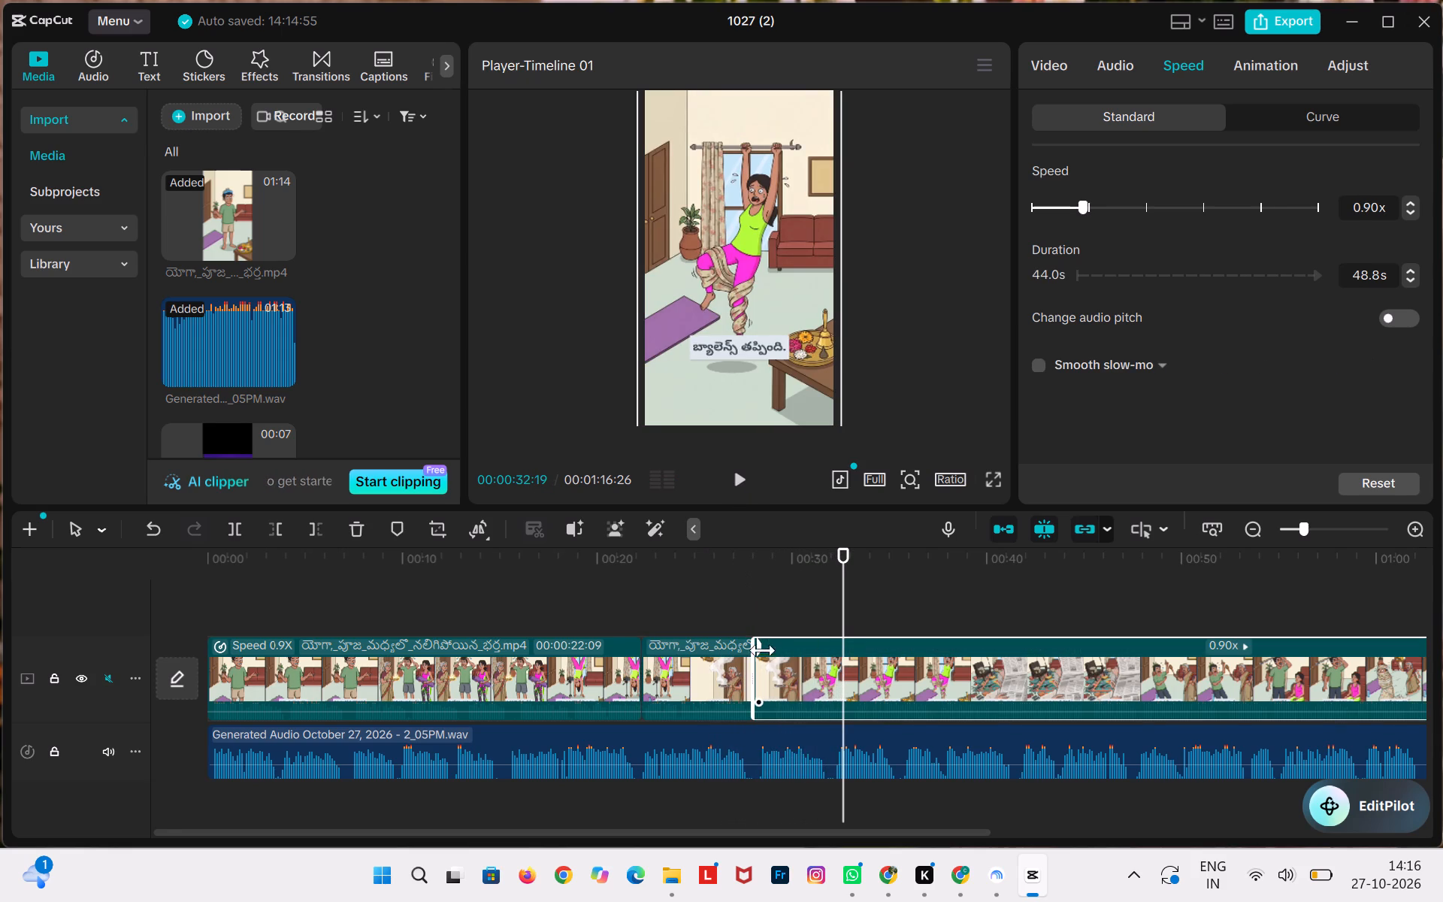
drag(755, 658, 759, 658)
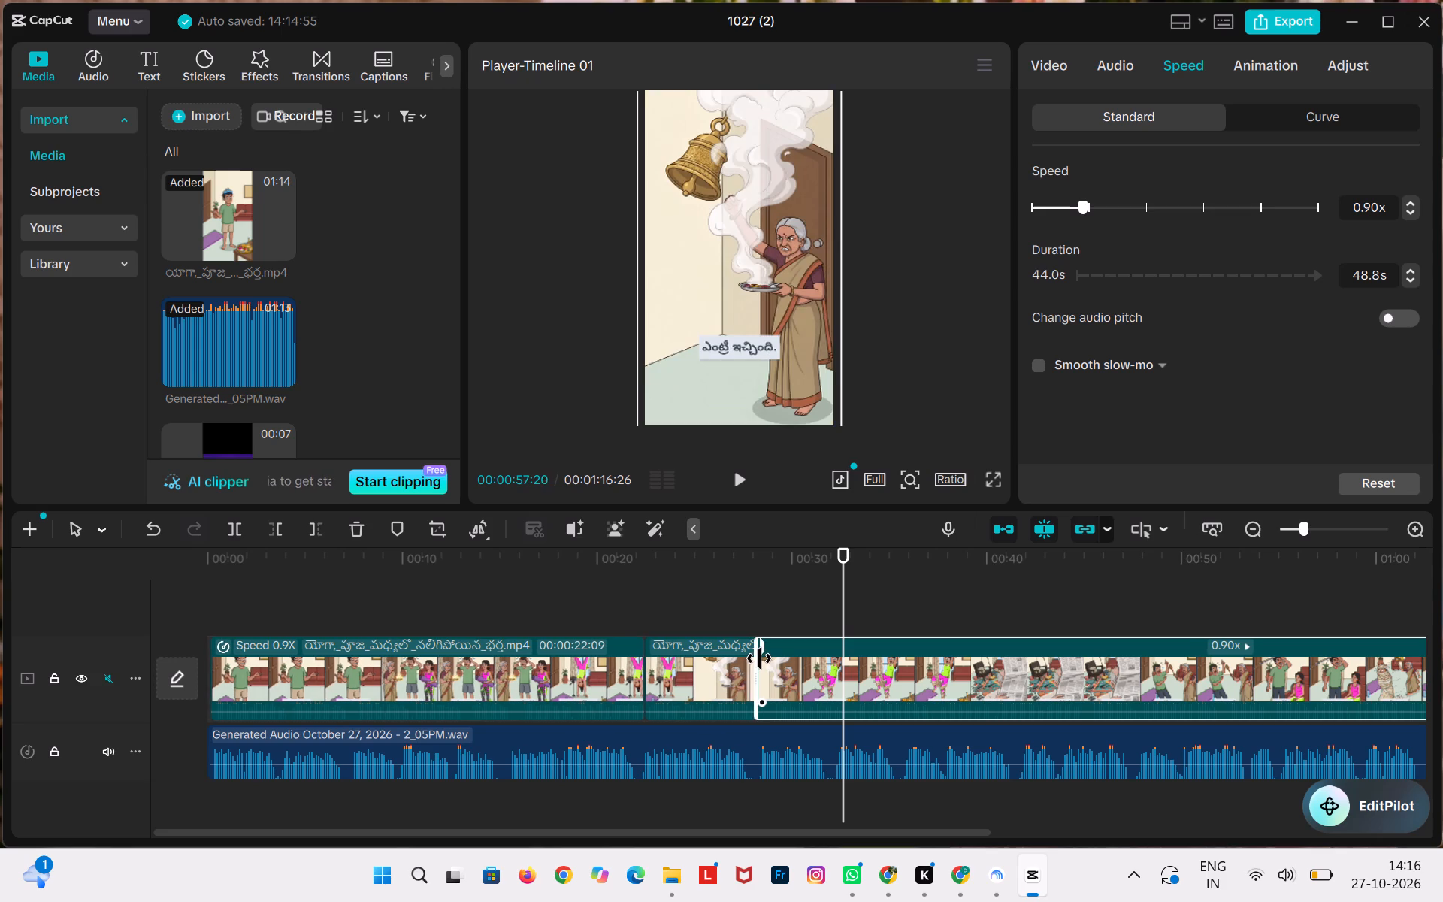
drag(759, 658, 762, 658)
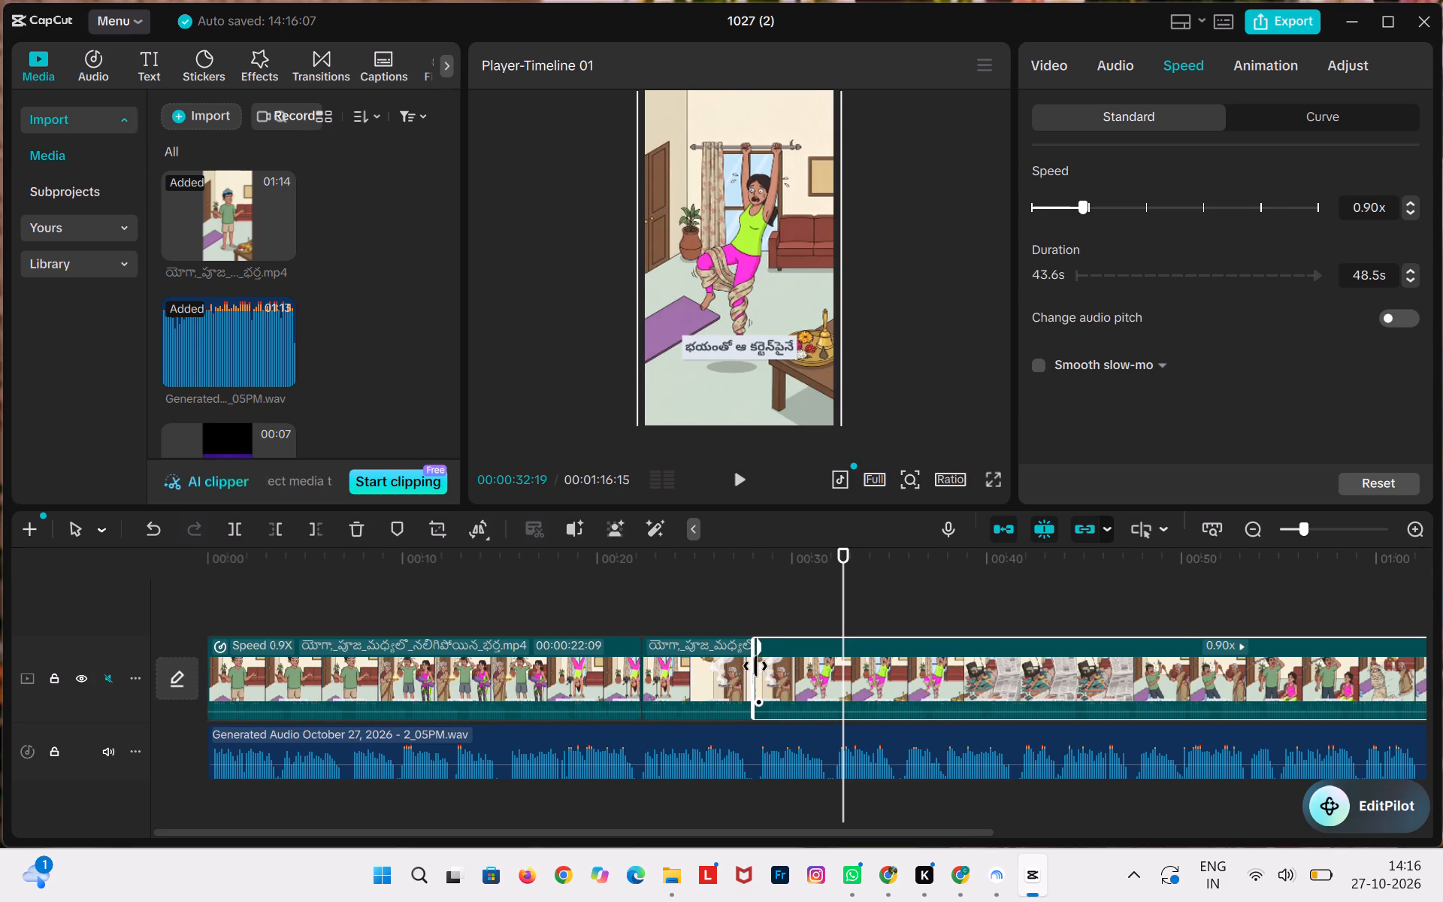
click(755, 666)
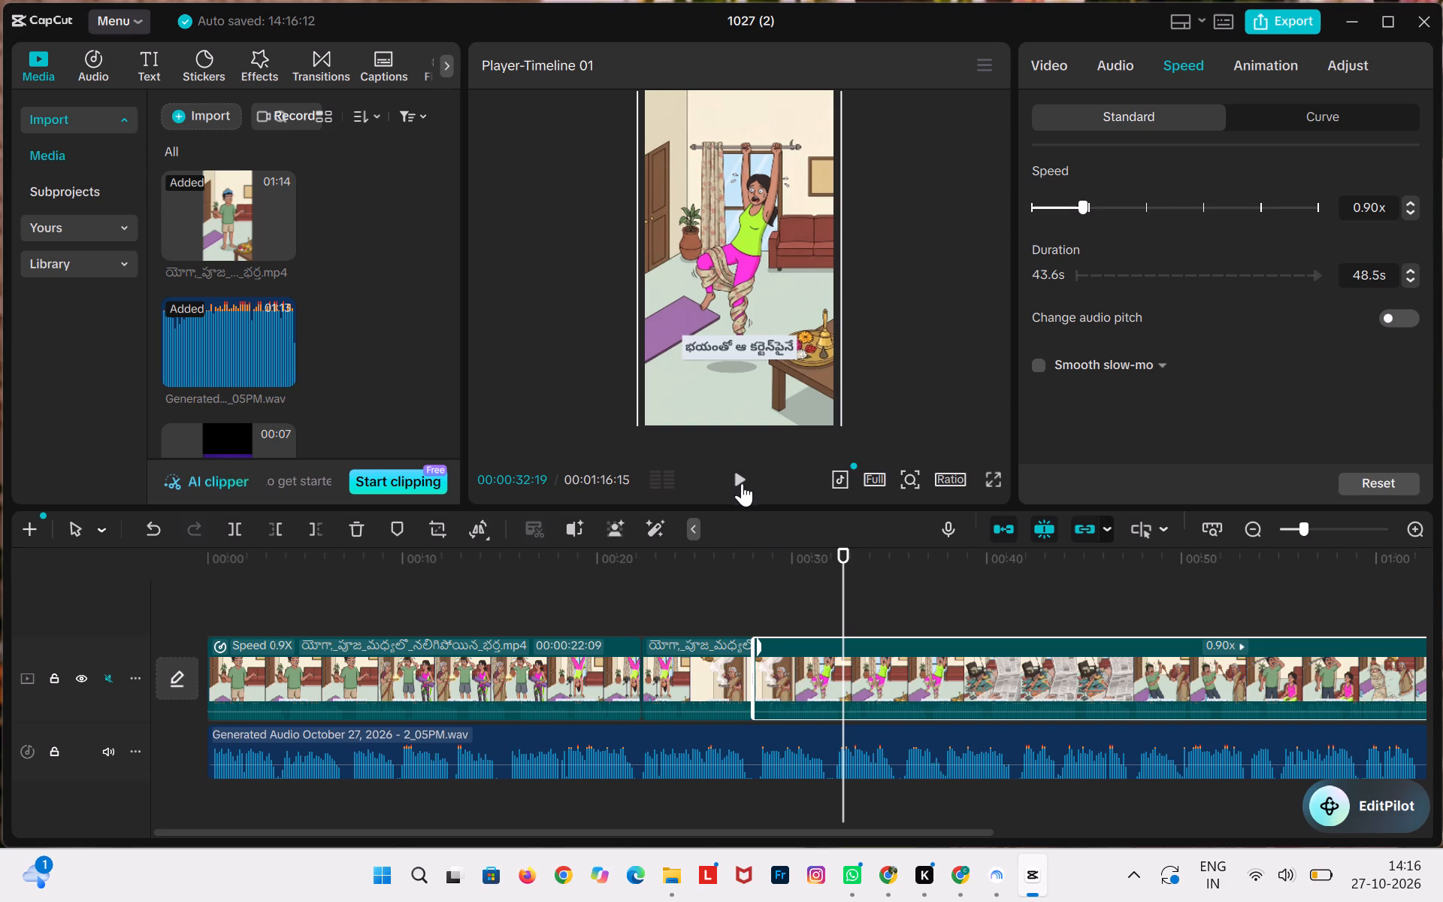
Replay from 00:00:24:29 and split the third video segment at 00:00:36:01, during the curtain-hanging scene.
drag(842, 558, 694, 591)
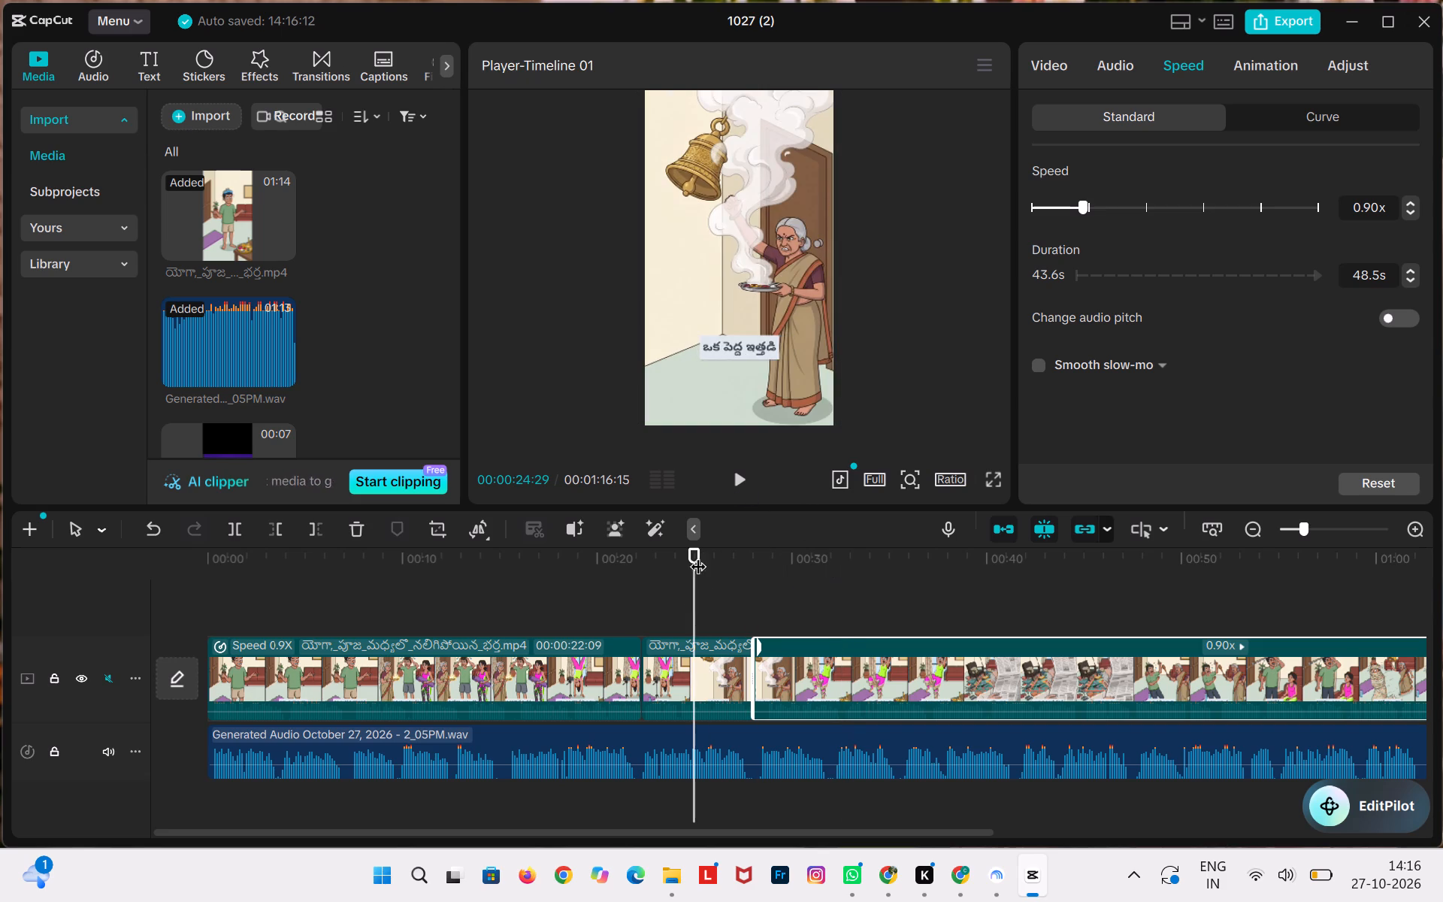
click(740, 480)
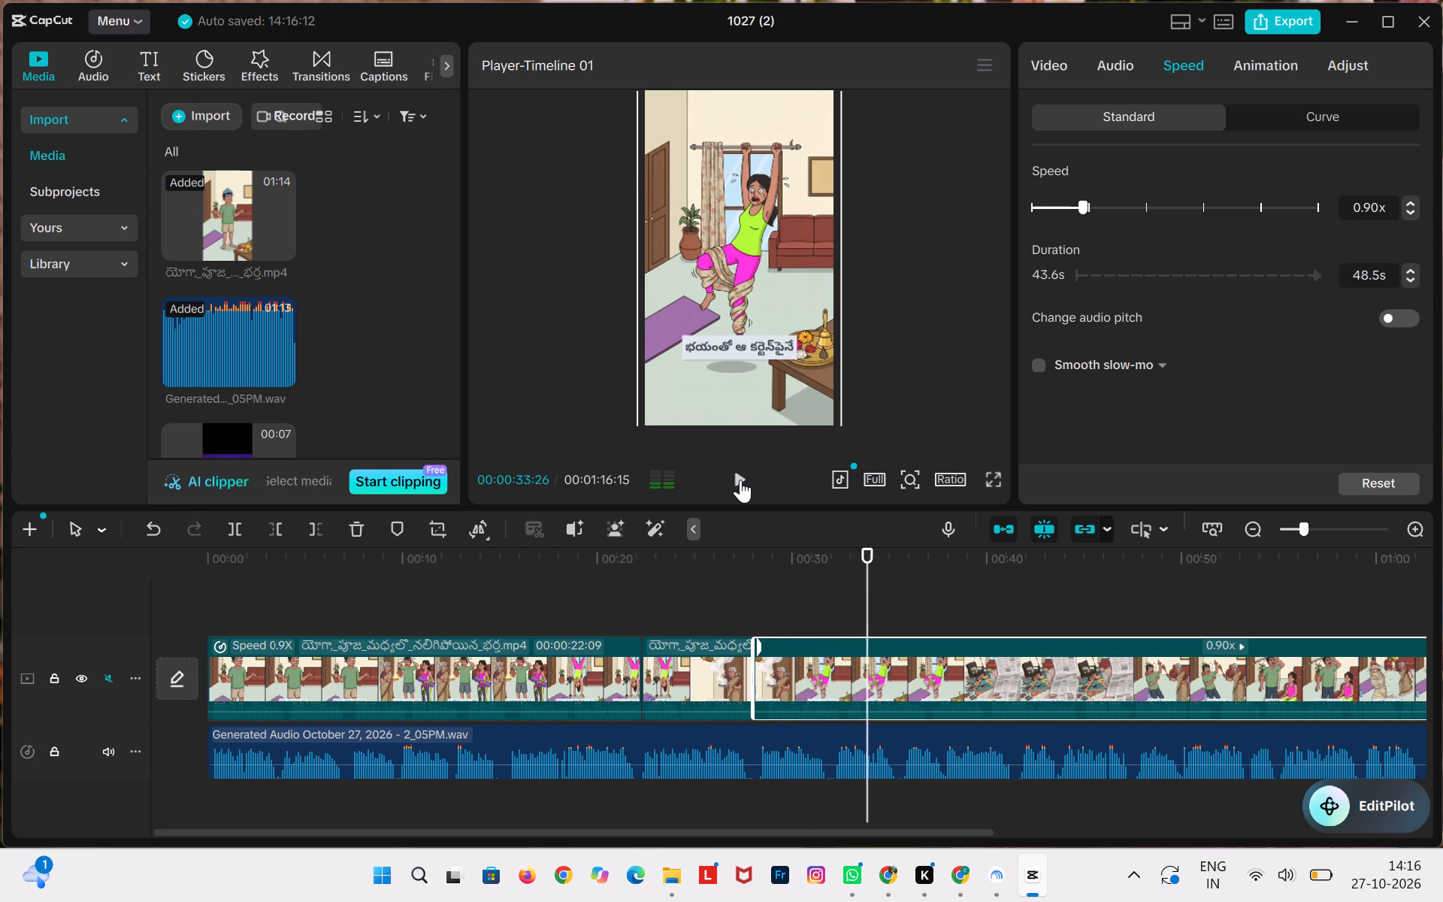
click(740, 480)
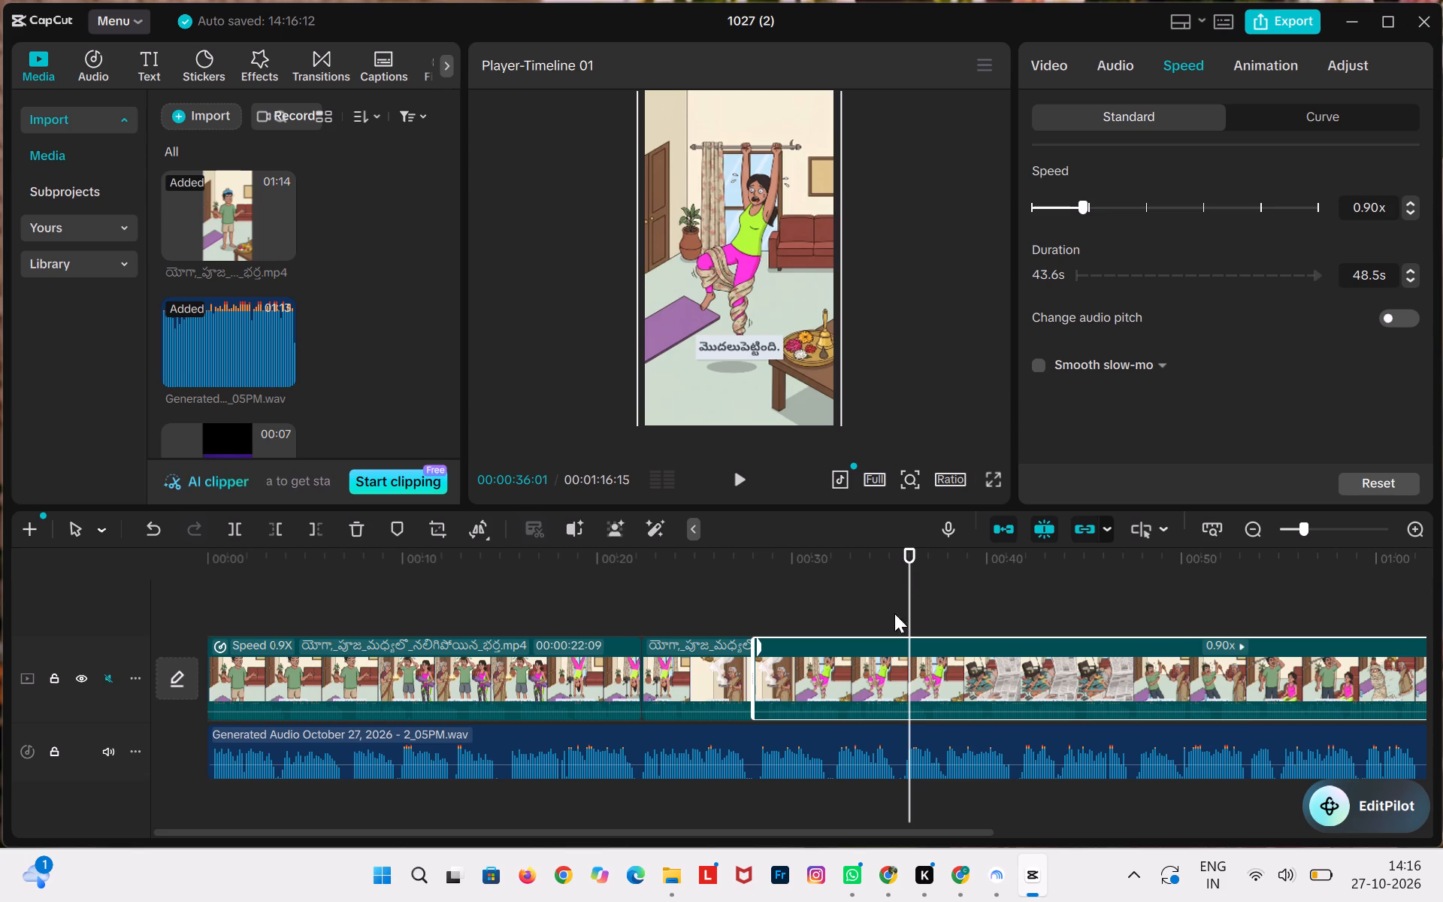
click(227, 534)
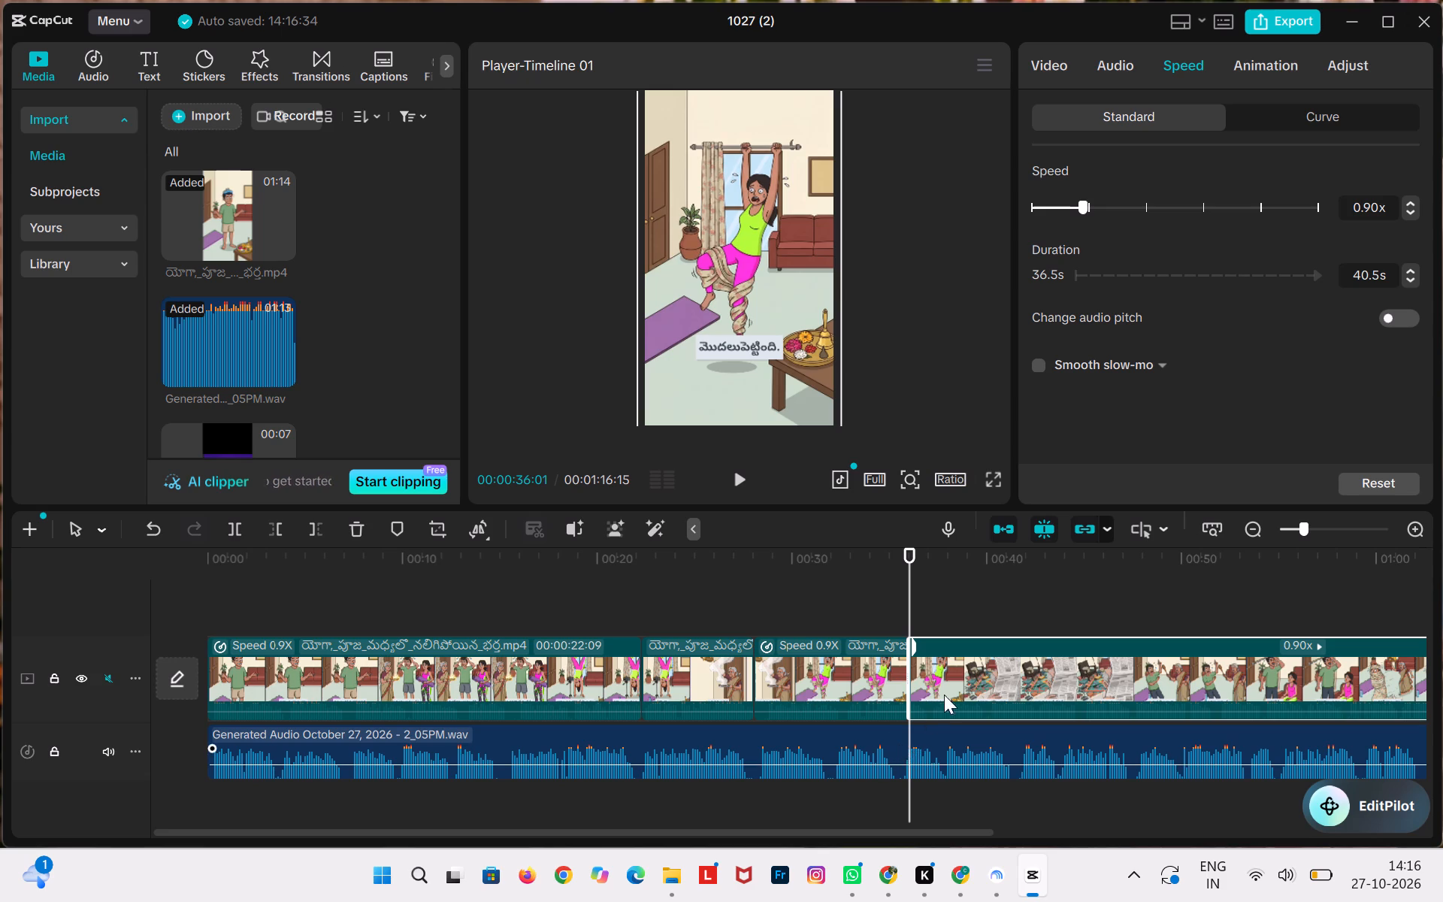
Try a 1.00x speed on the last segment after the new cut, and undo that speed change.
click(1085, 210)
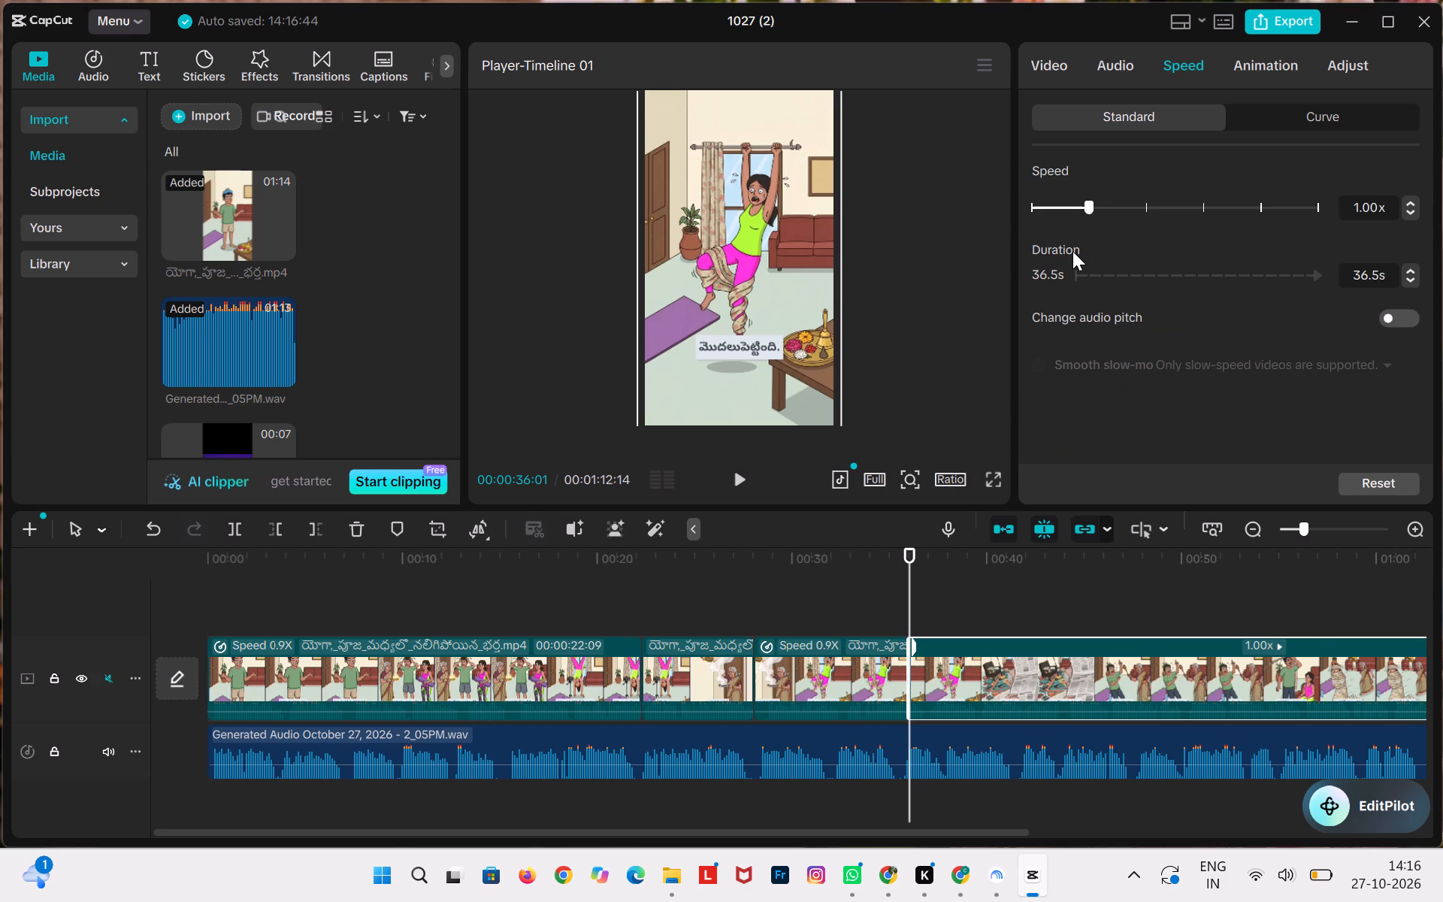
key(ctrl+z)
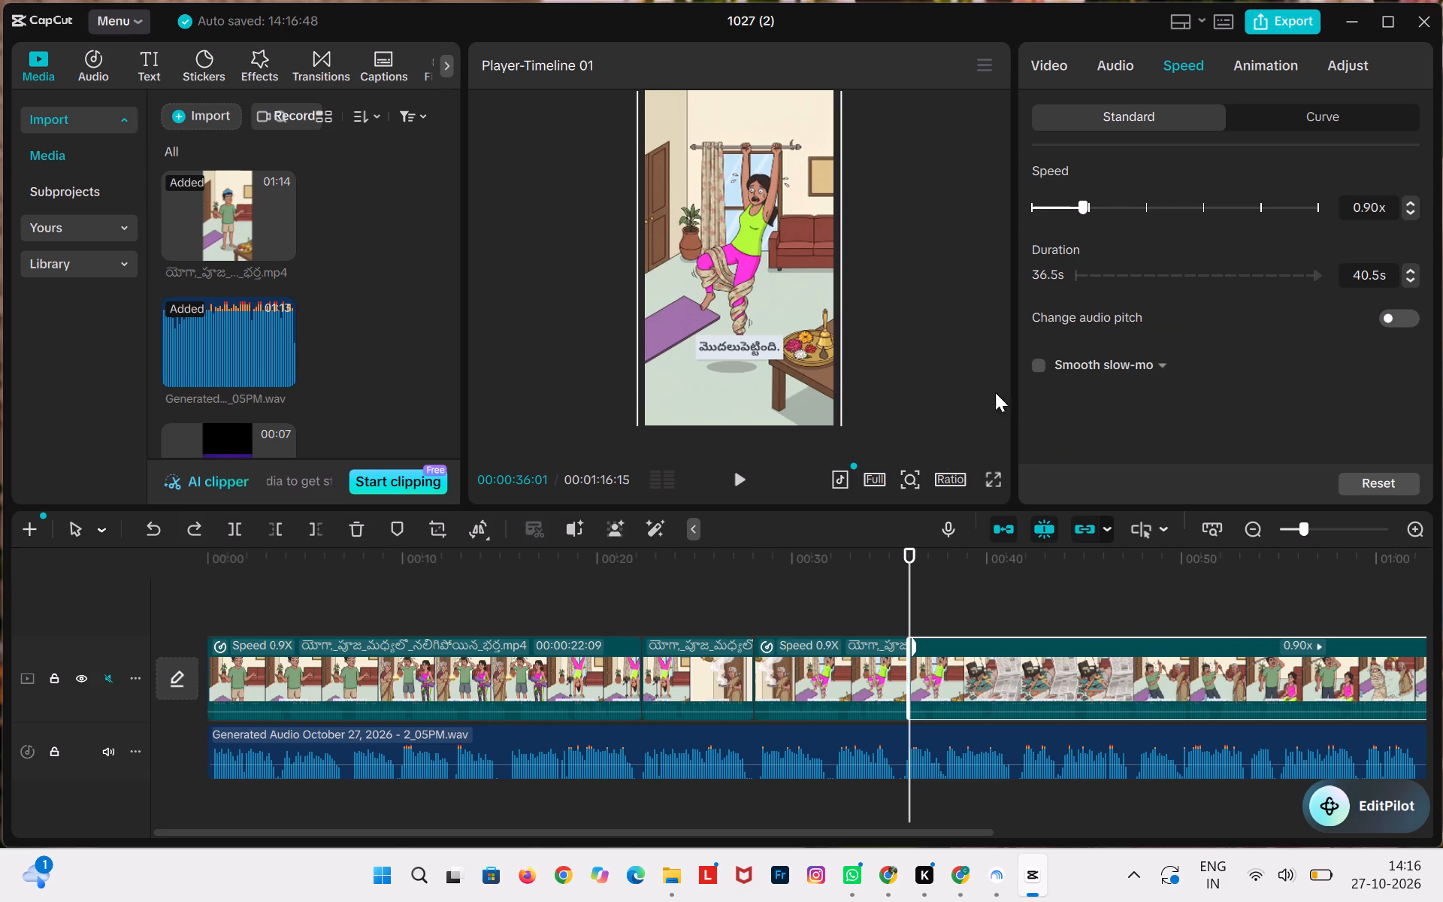
Set the speed of the third video segment, containing the curtain-hanging scene, to 1.00x.
click(829, 669)
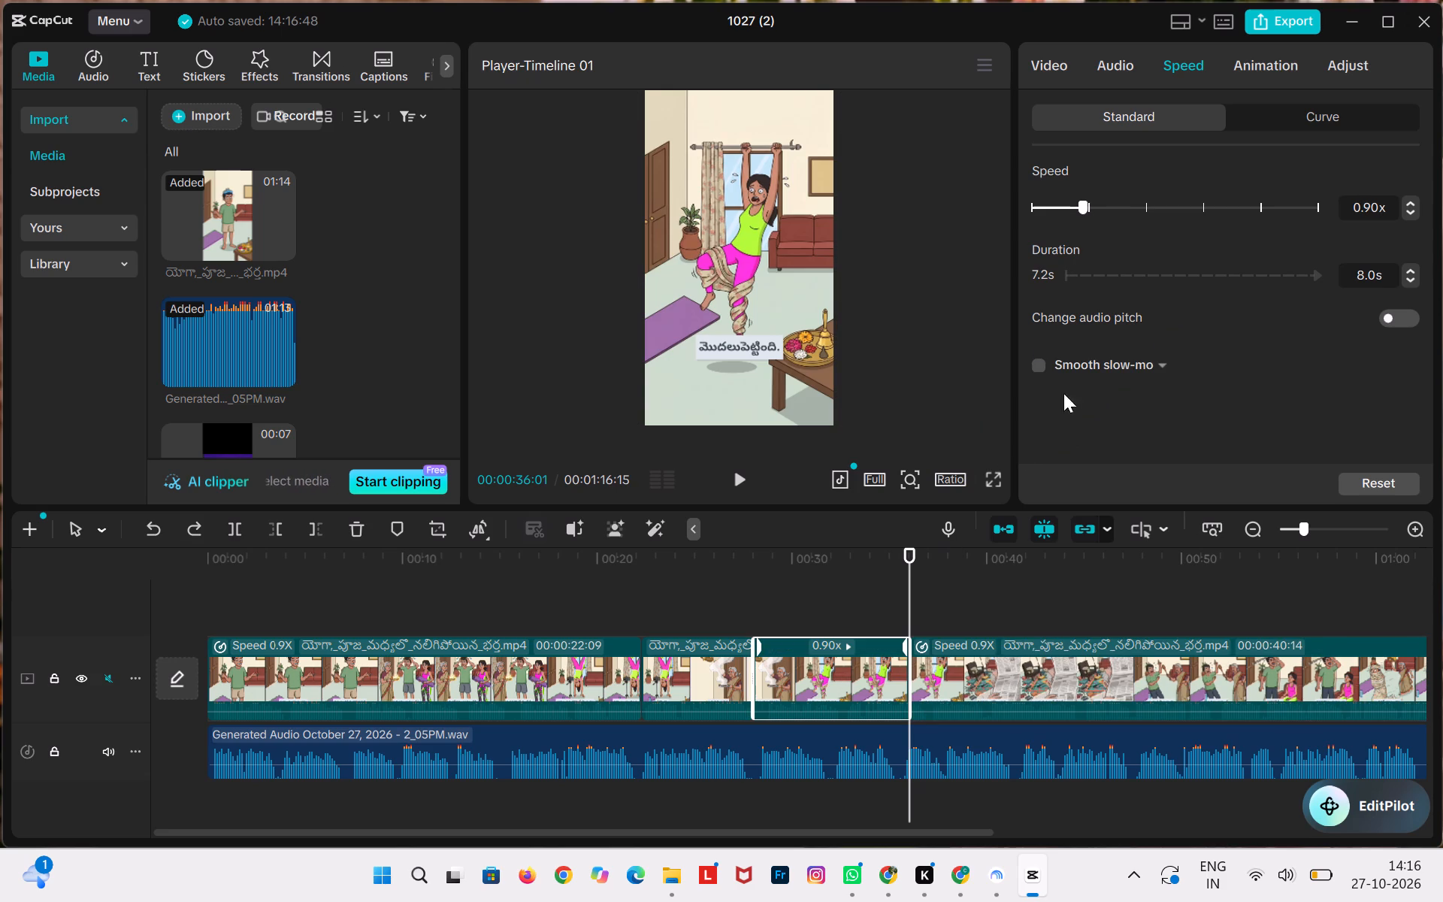
click(1087, 213)
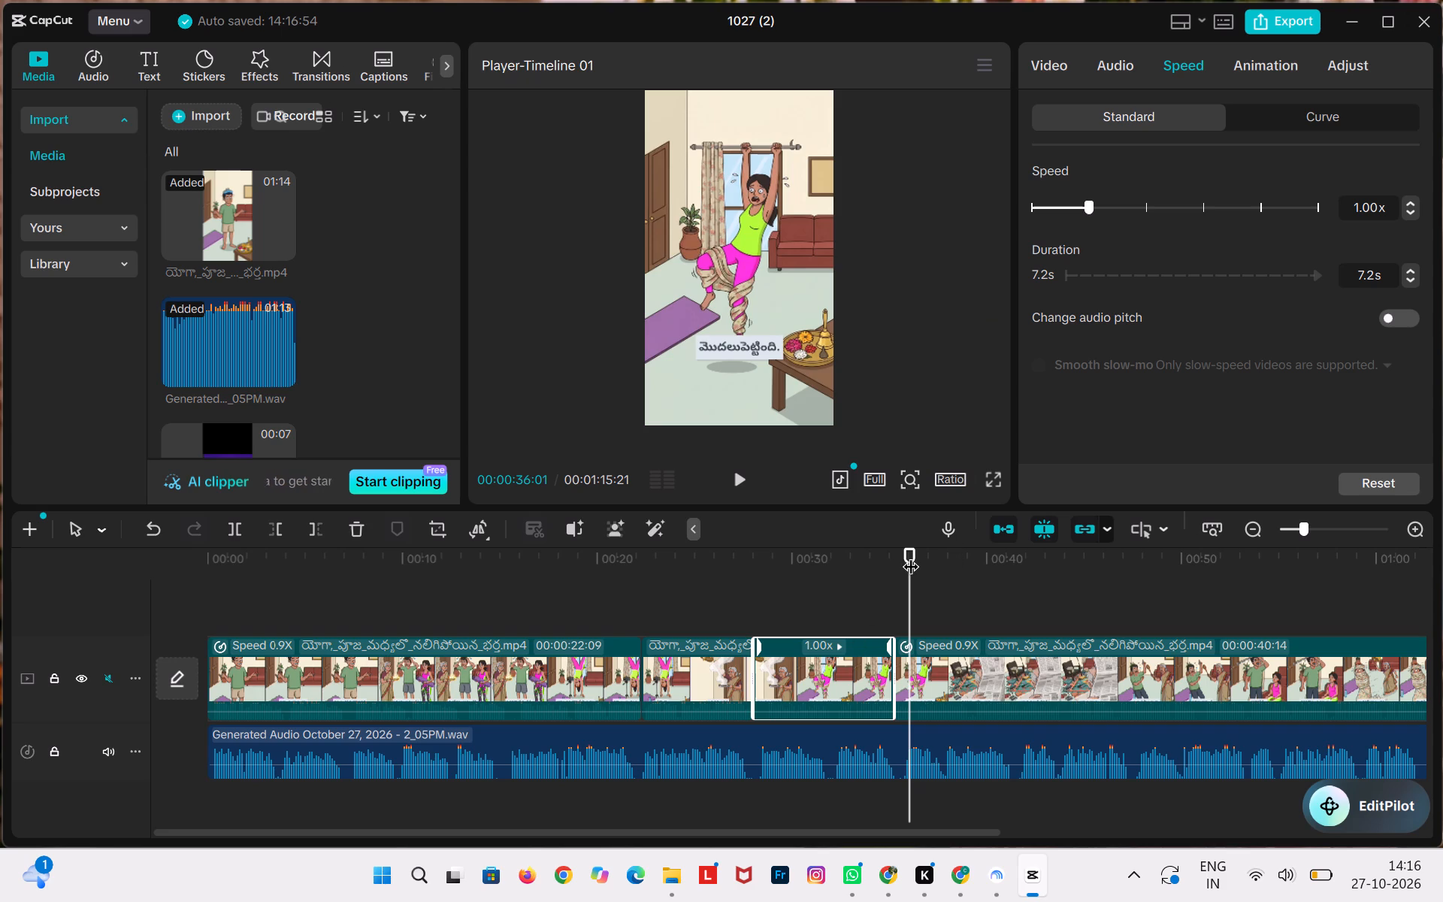
Replay from the bell scene through the curtain-hanging scene and recheck the cut near 00:00:35:24 against the voiceover.
drag(911, 555, 678, 596)
click(742, 479)
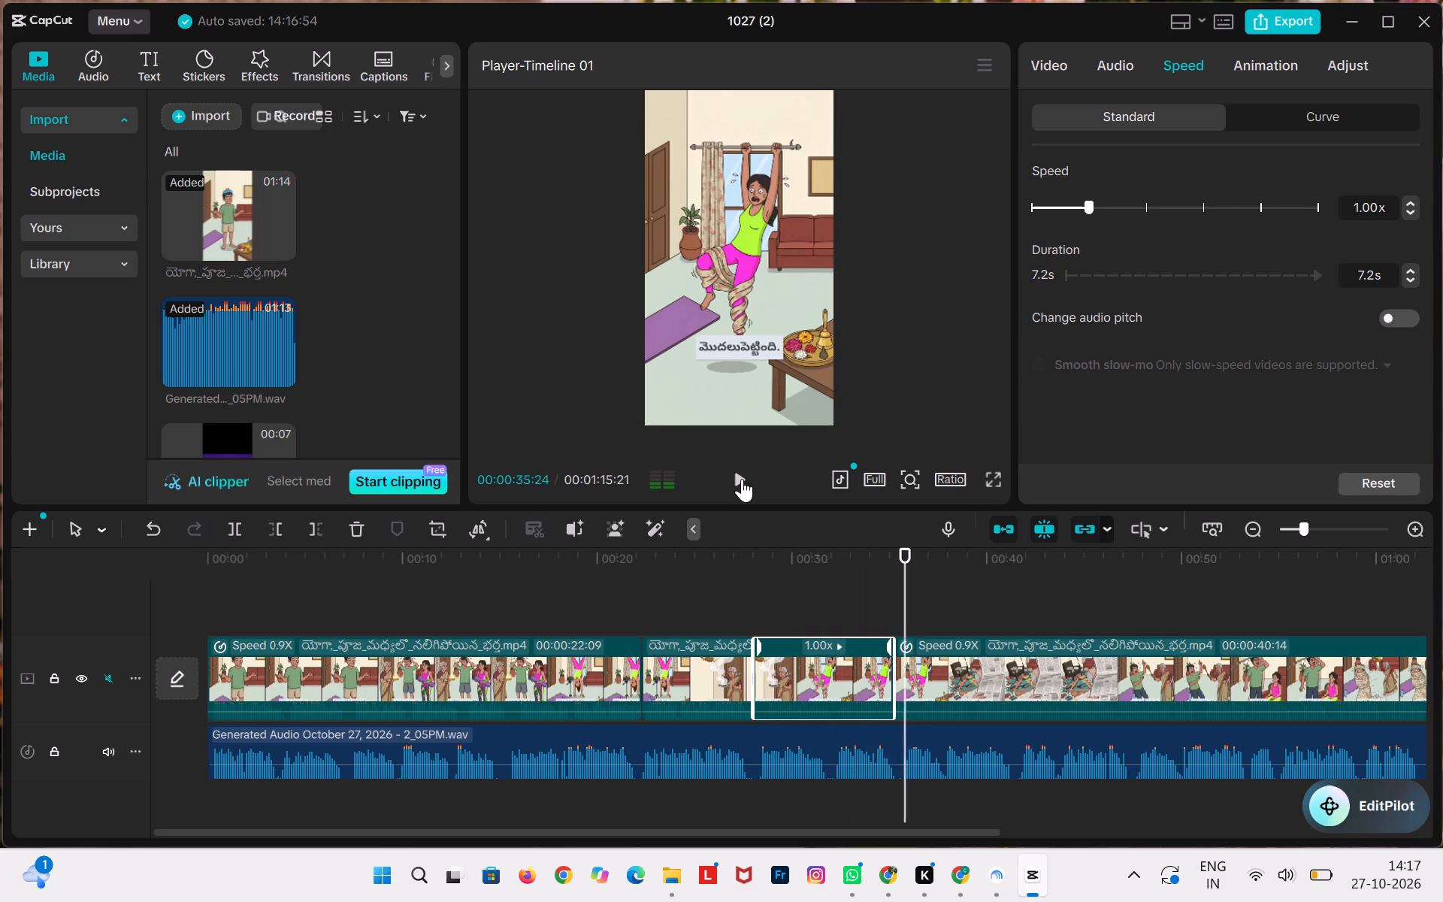
key(space)
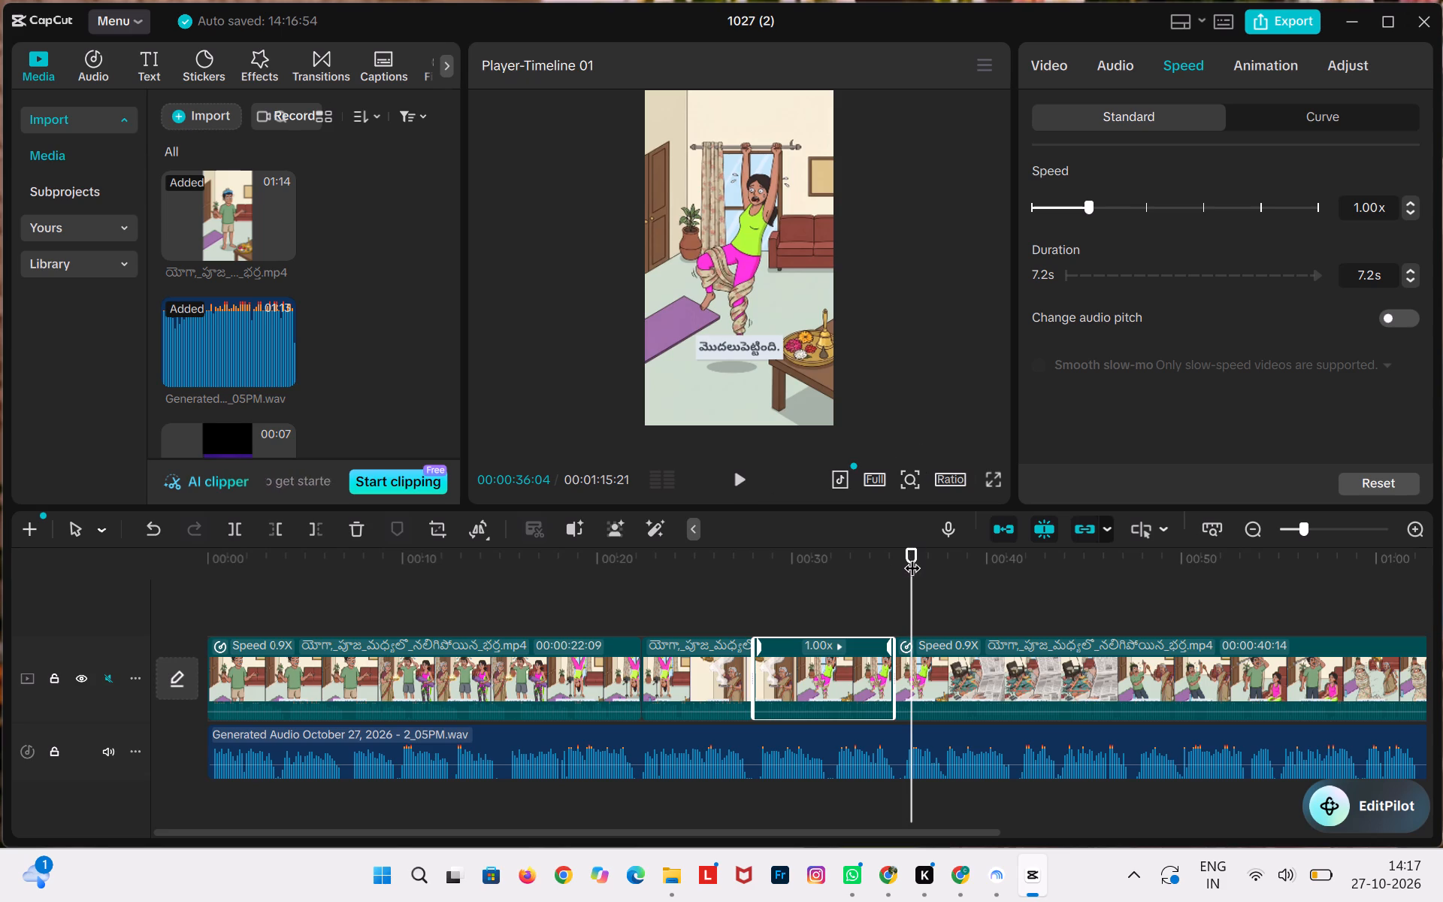
drag(912, 556, 896, 561)
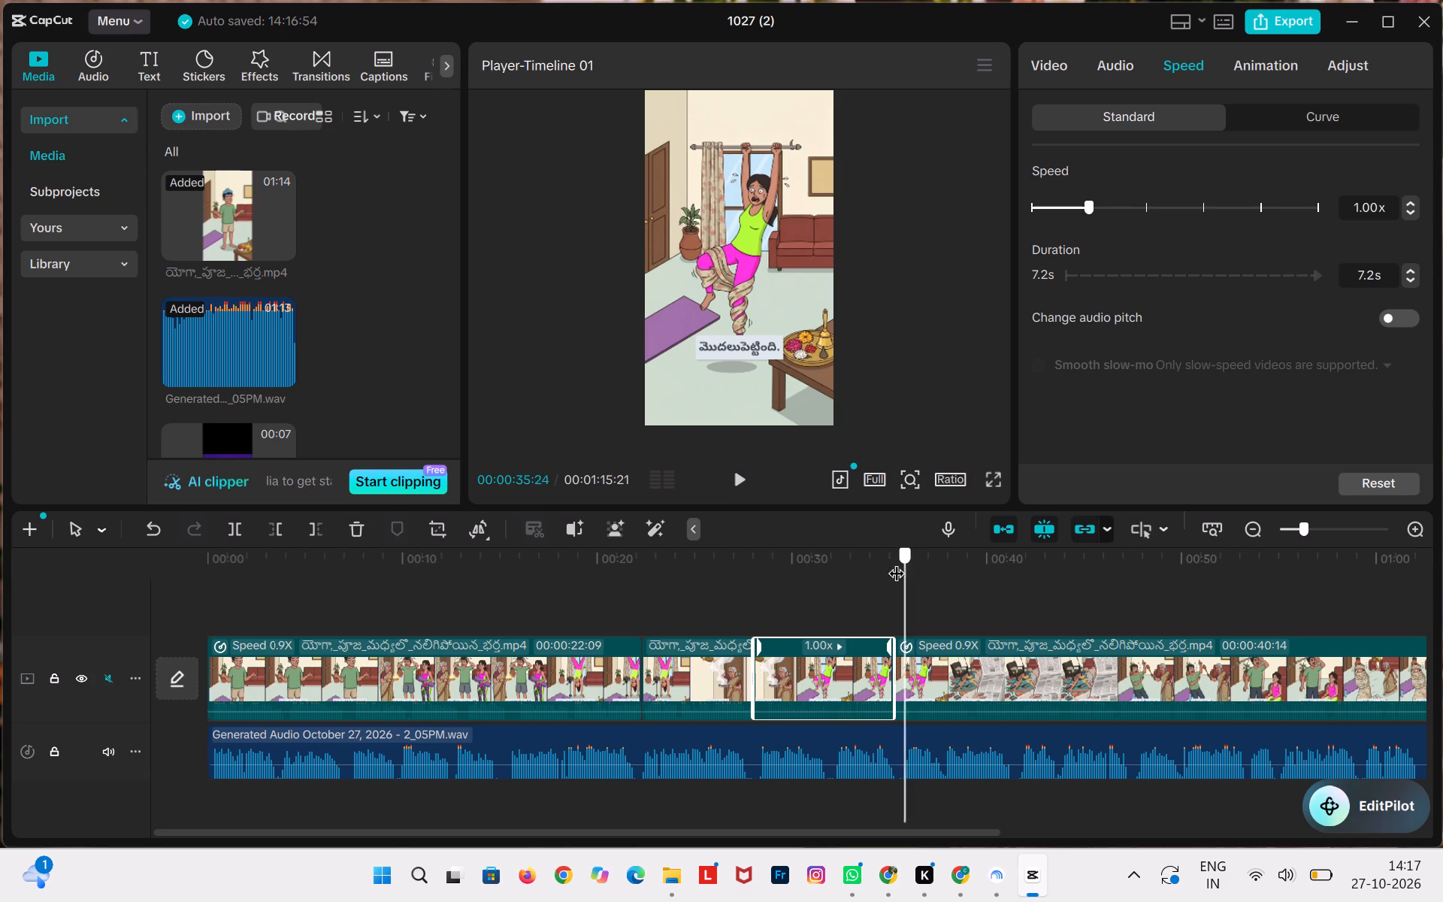
Check the frames around the cut after the curtain-hanging scene and extend the end of the third video segment to a 7.3 s duration.
drag(896, 561, 877, 574)
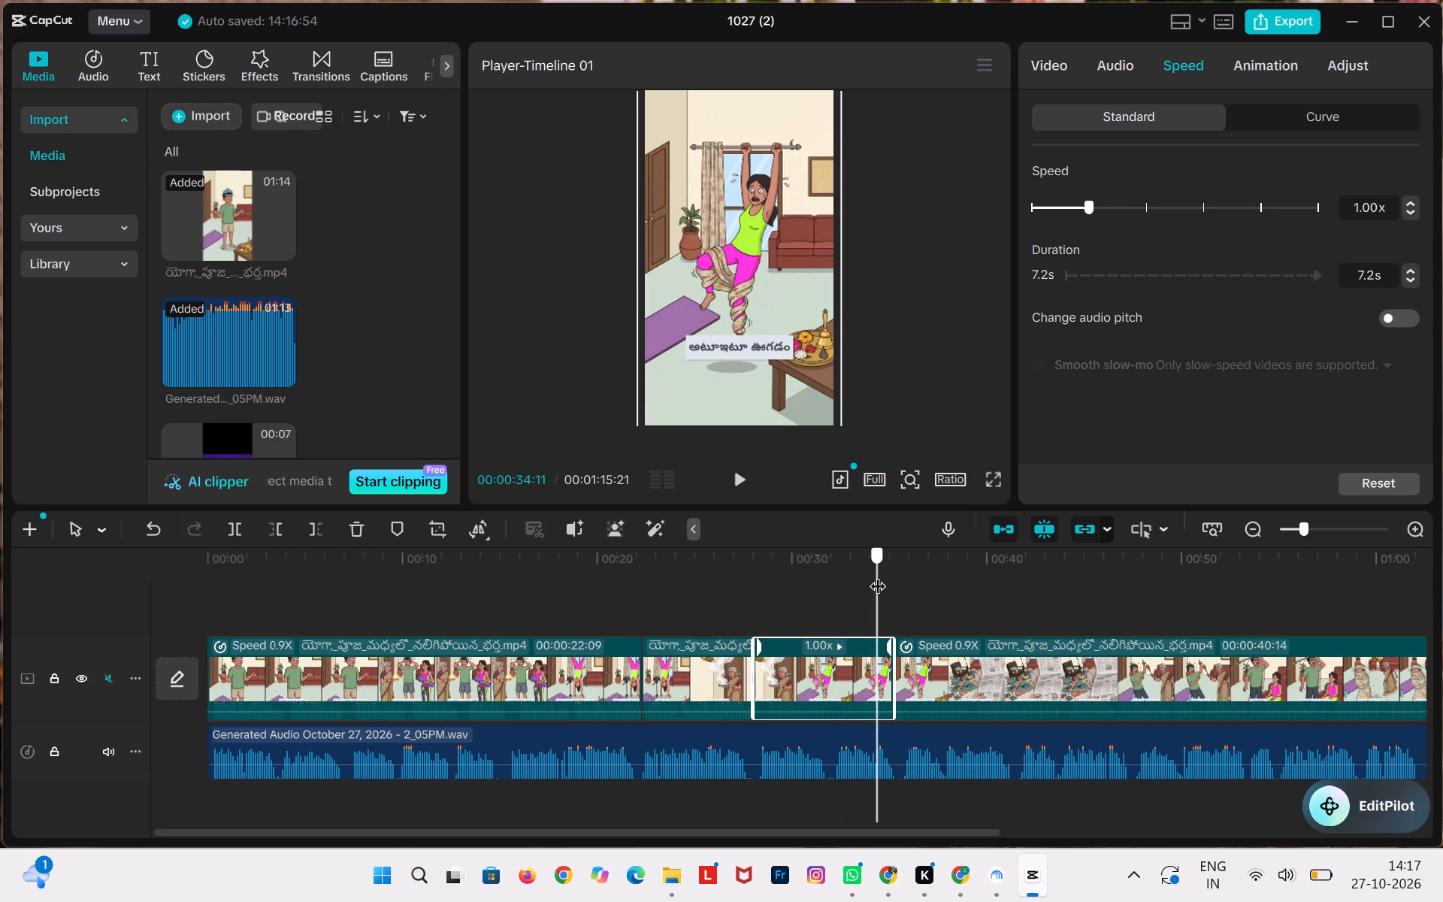
drag(877, 574, 891, 576)
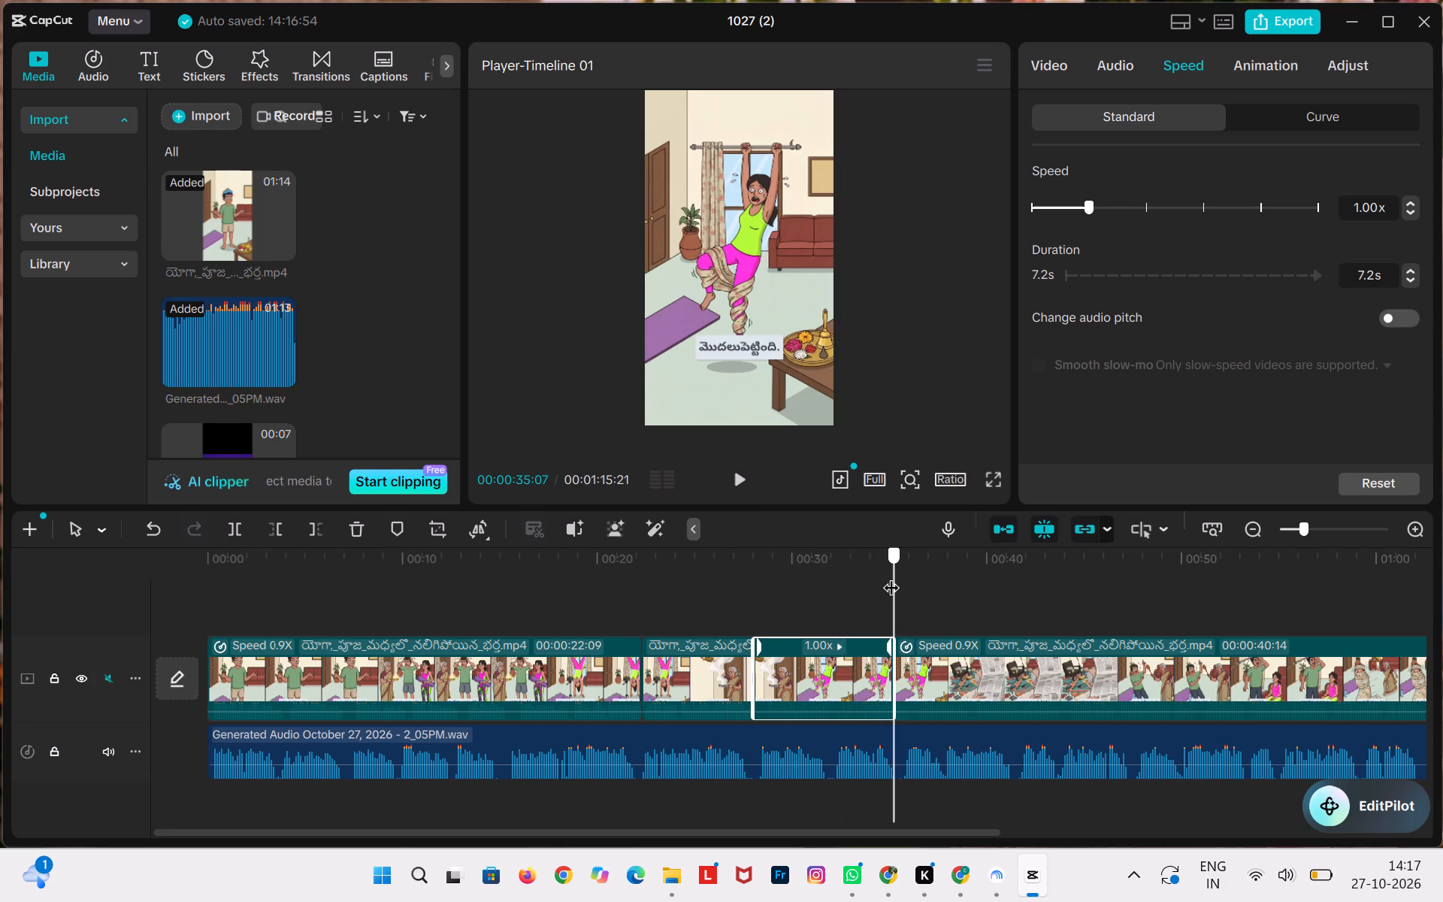
drag(891, 576, 914, 579)
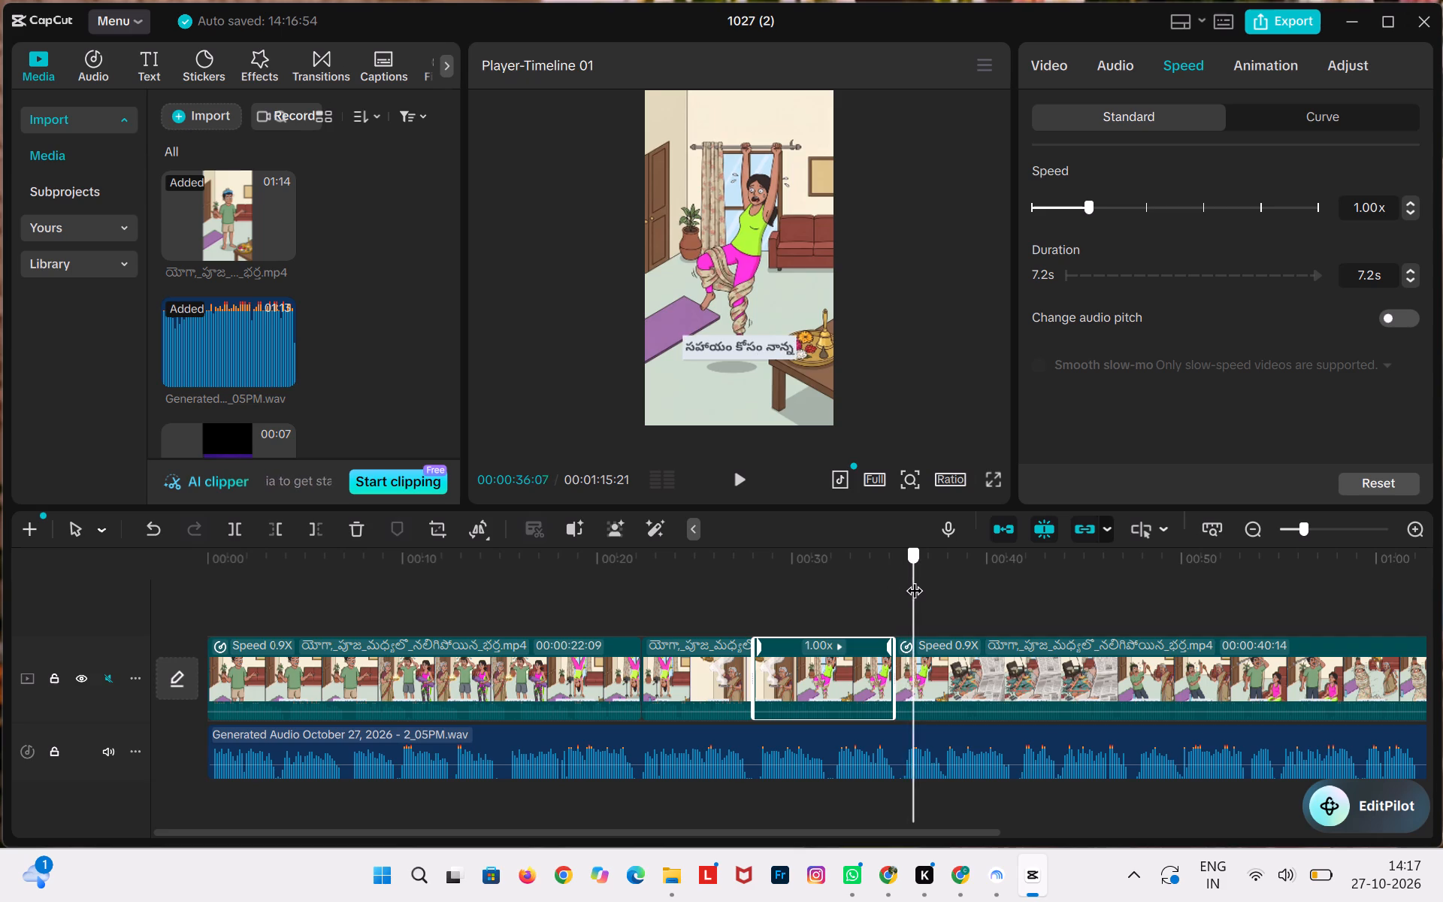
drag(914, 579, 891, 584)
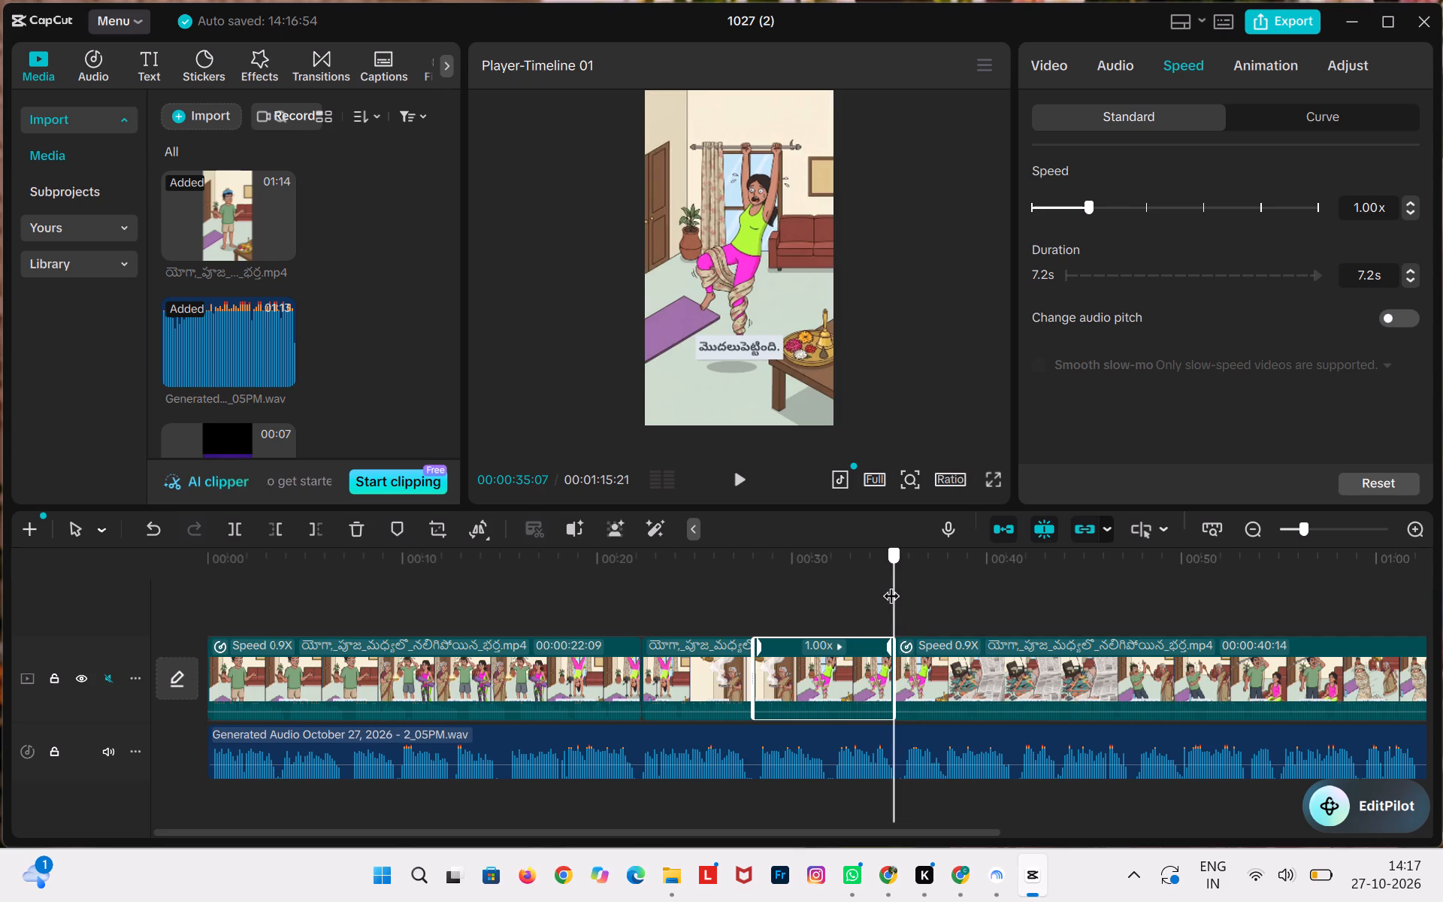
drag(891, 584, 881, 589)
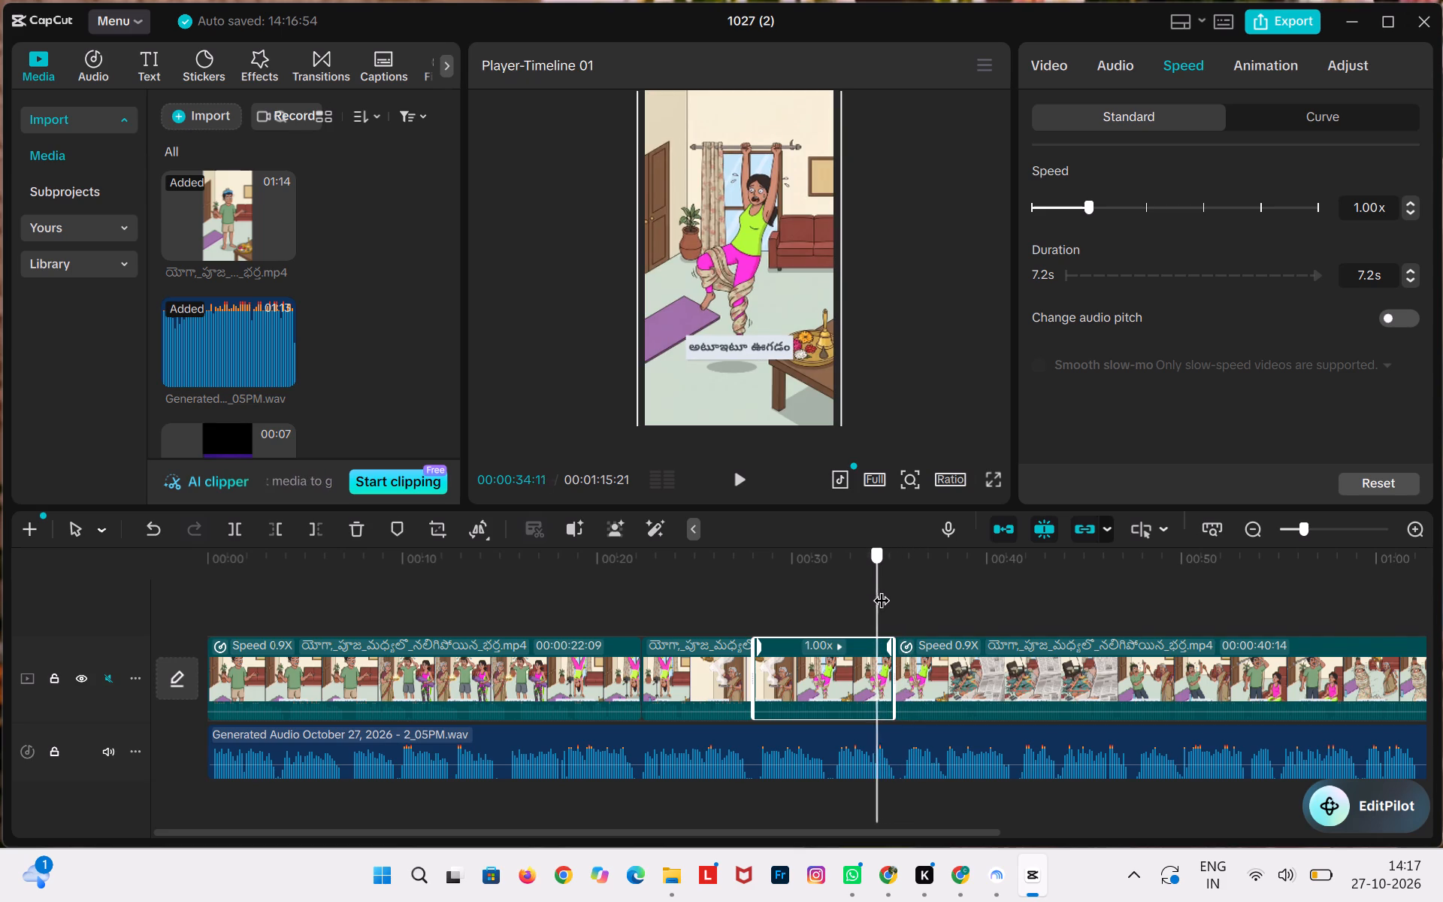
drag(881, 589, 891, 589)
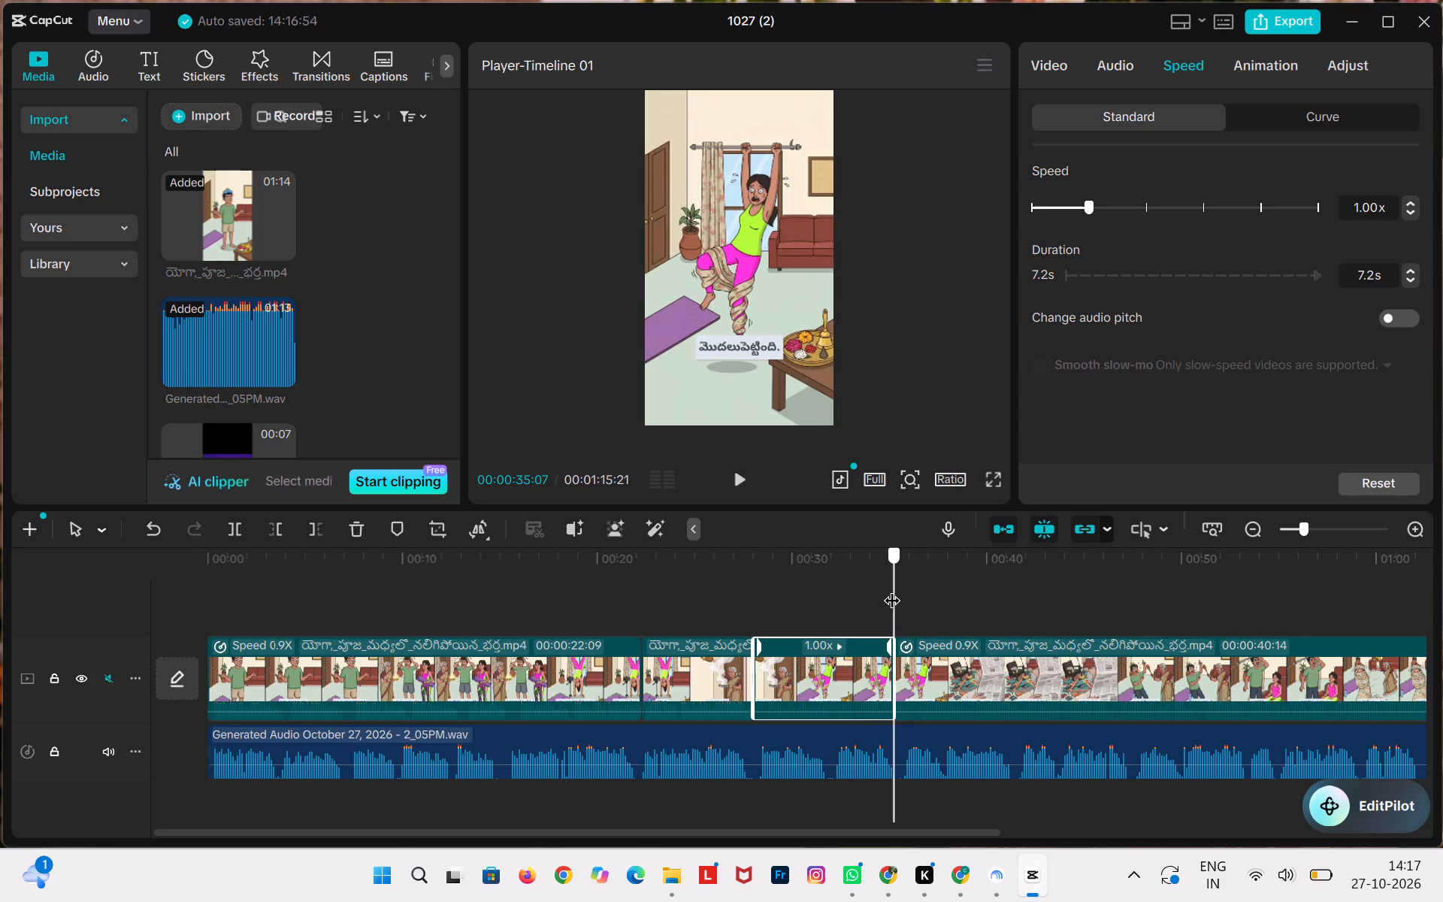
drag(891, 589, 900, 638)
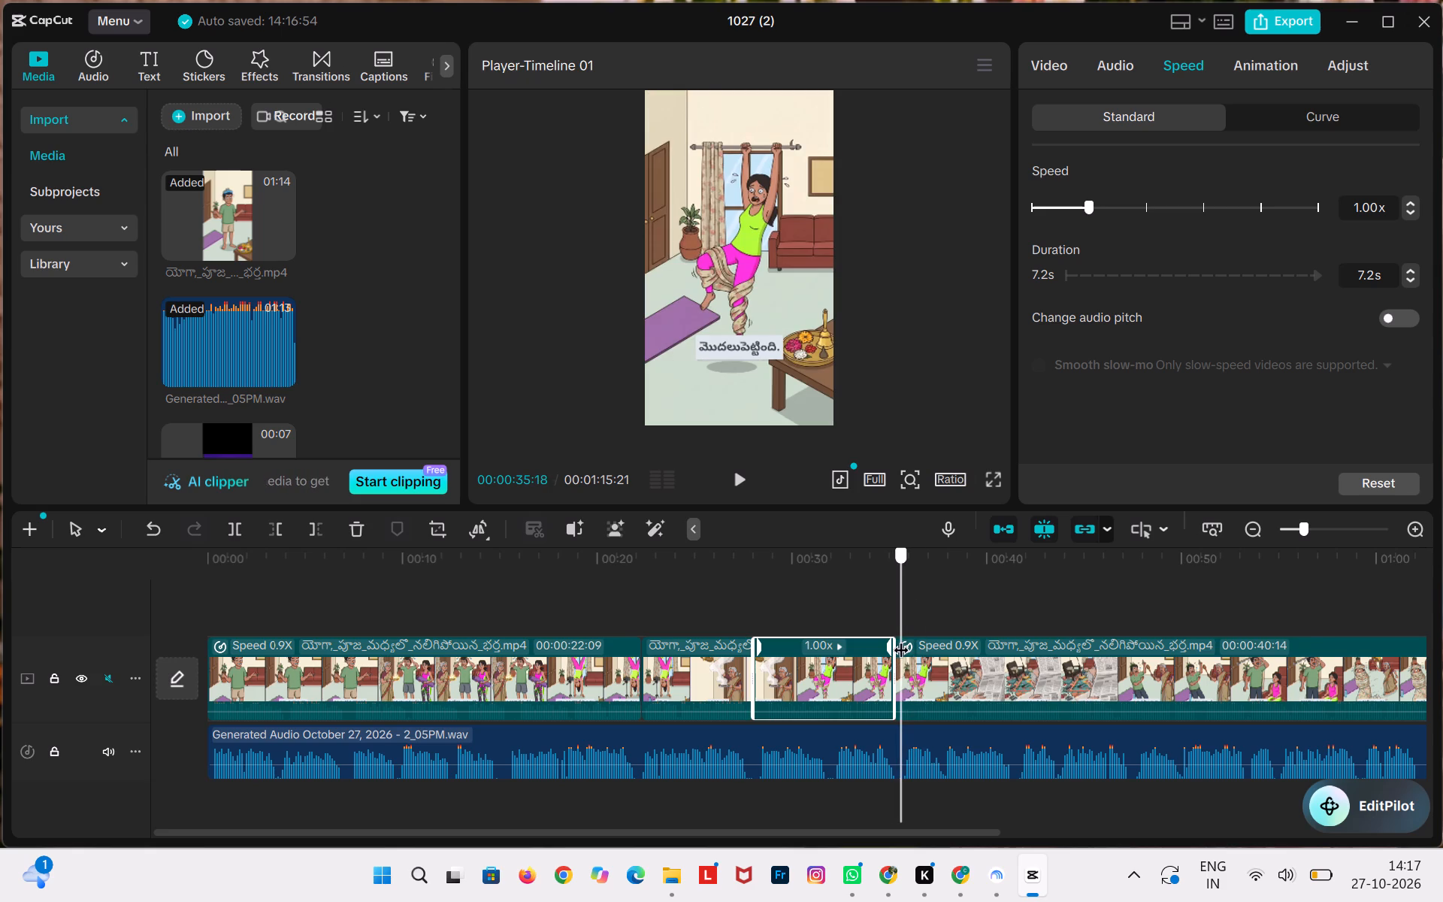
drag(900, 638, 860, 686)
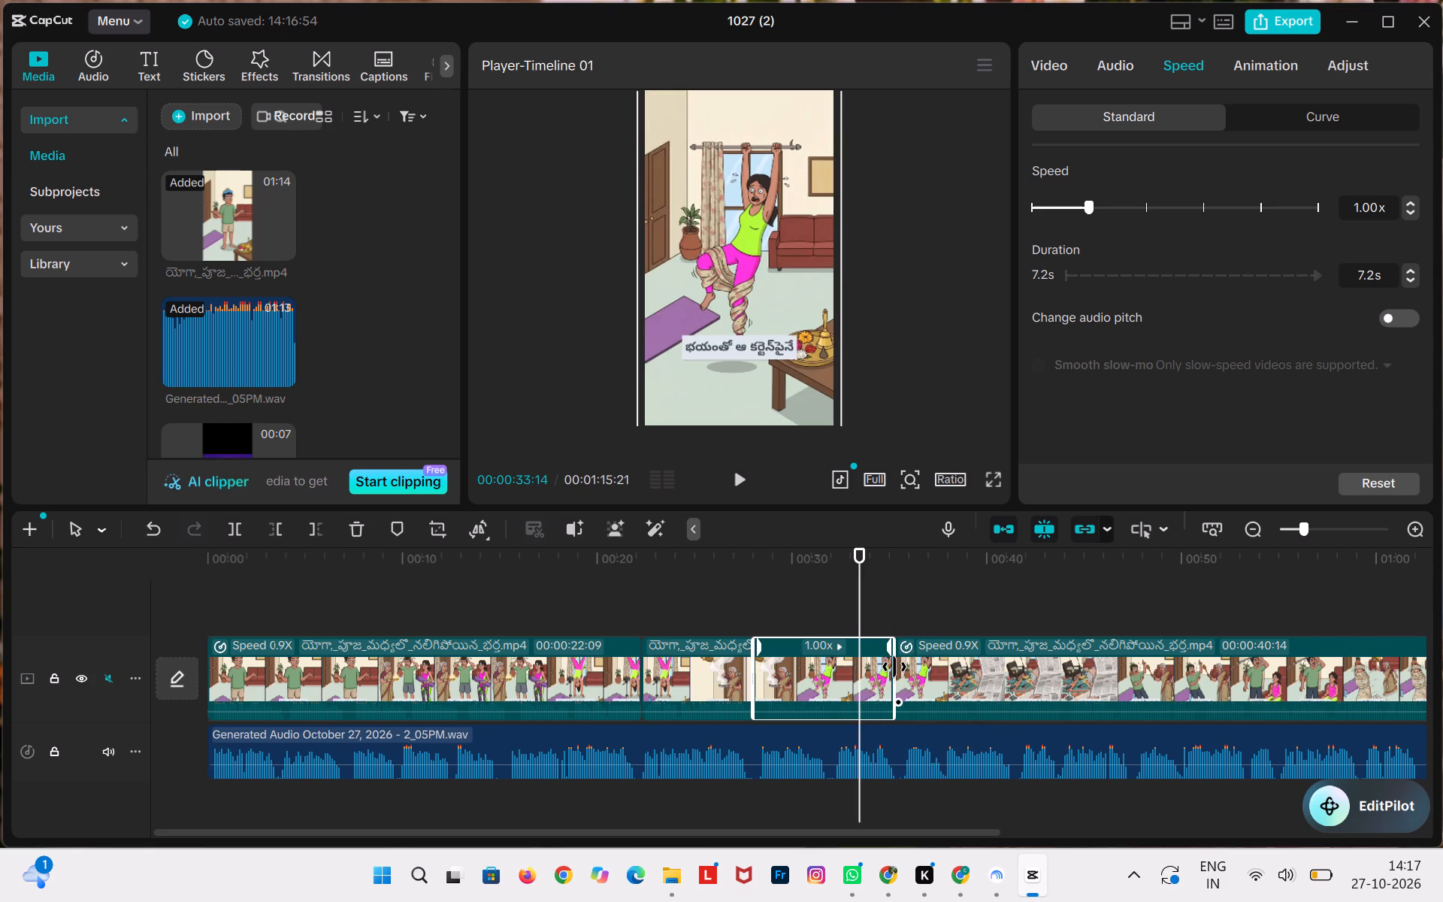
drag(894, 667, 895, 672)
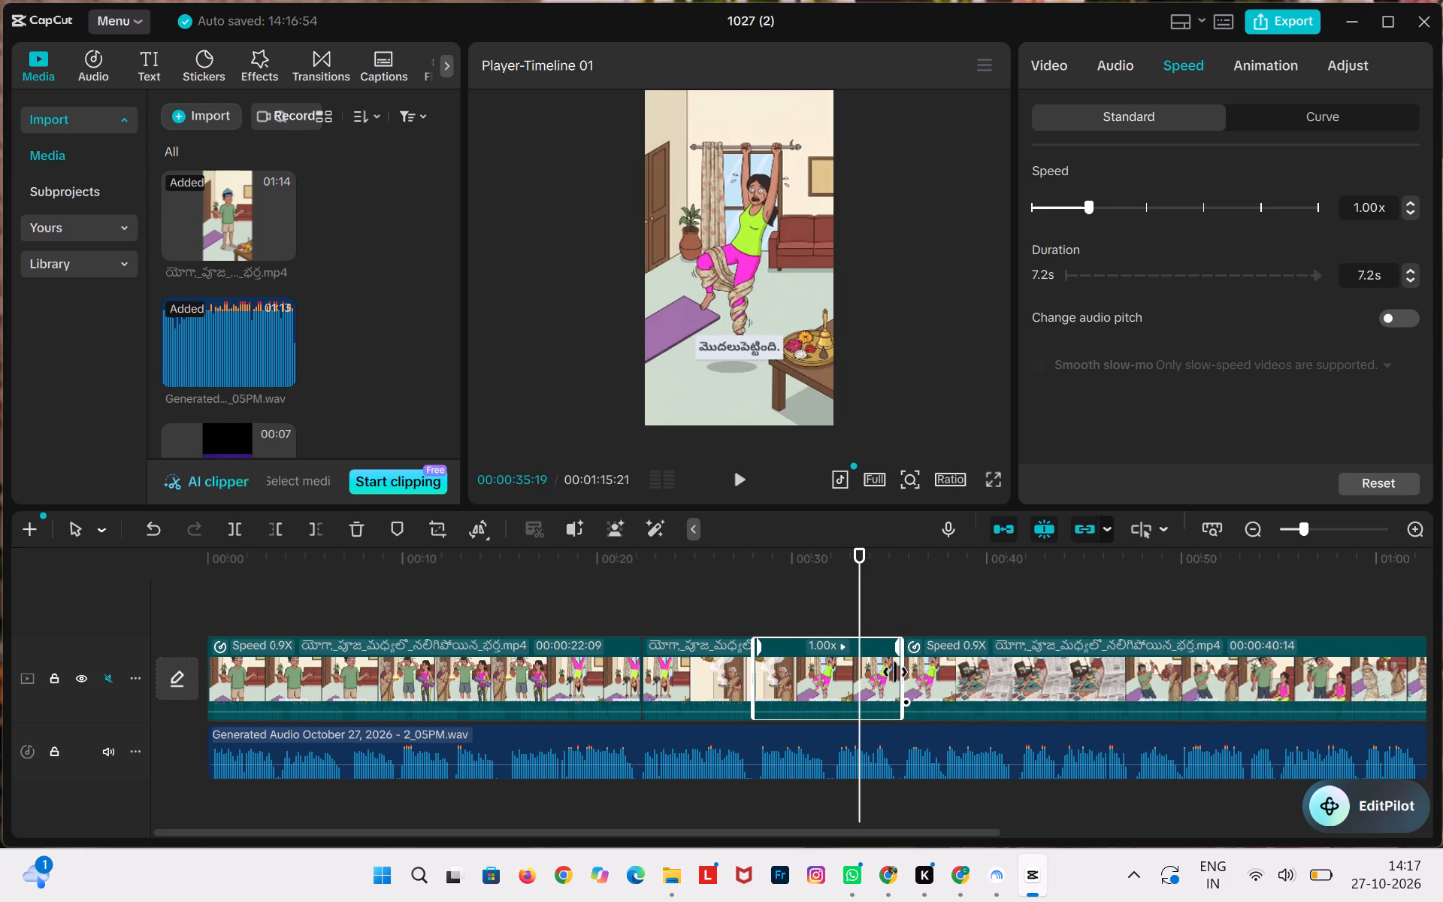
drag(895, 672, 885, 674)
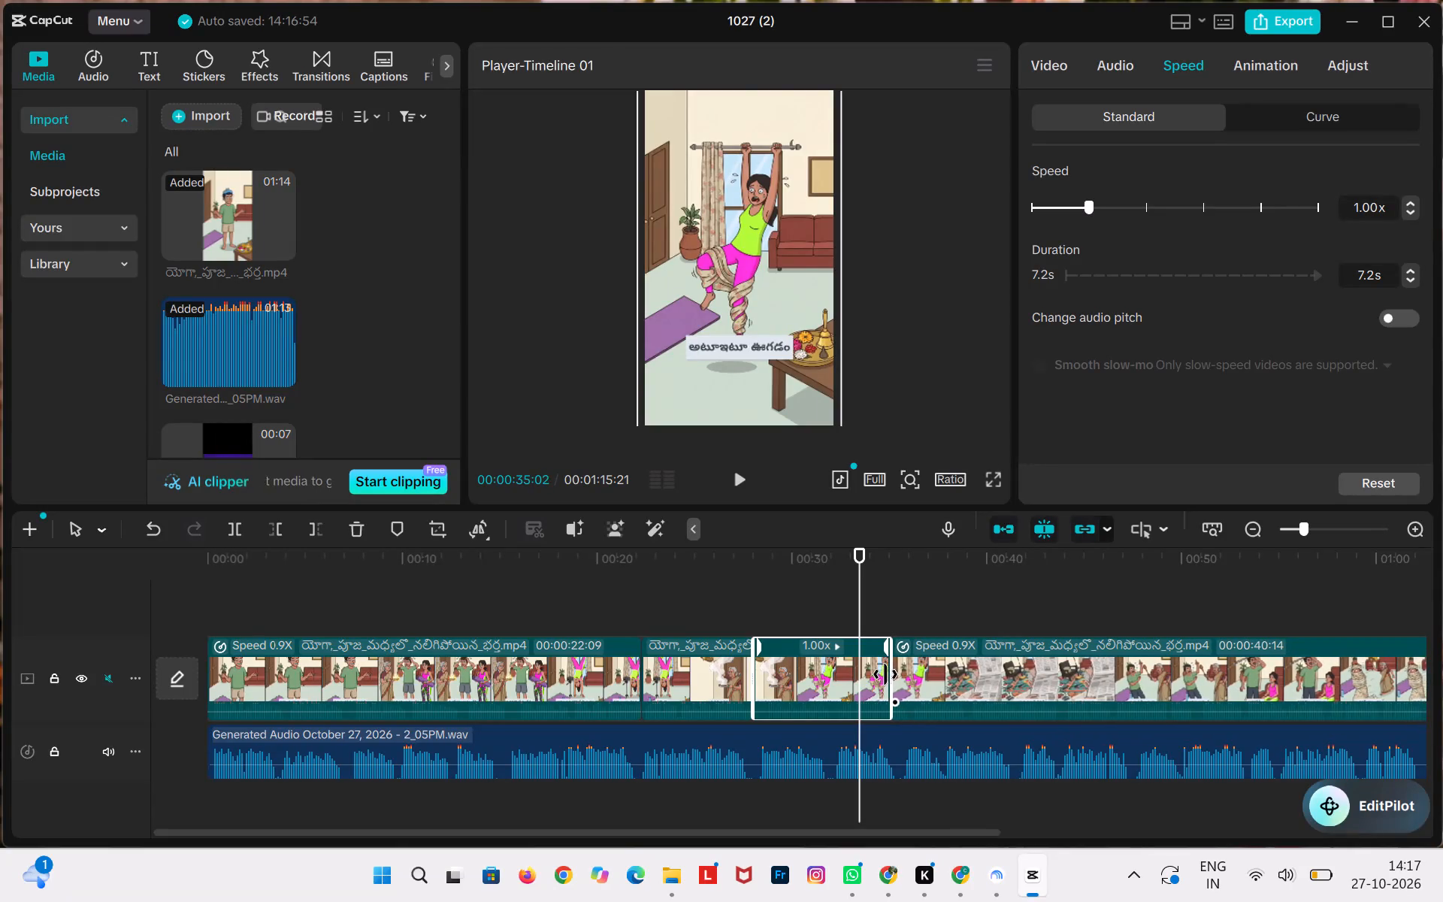
drag(885, 674, 891, 675)
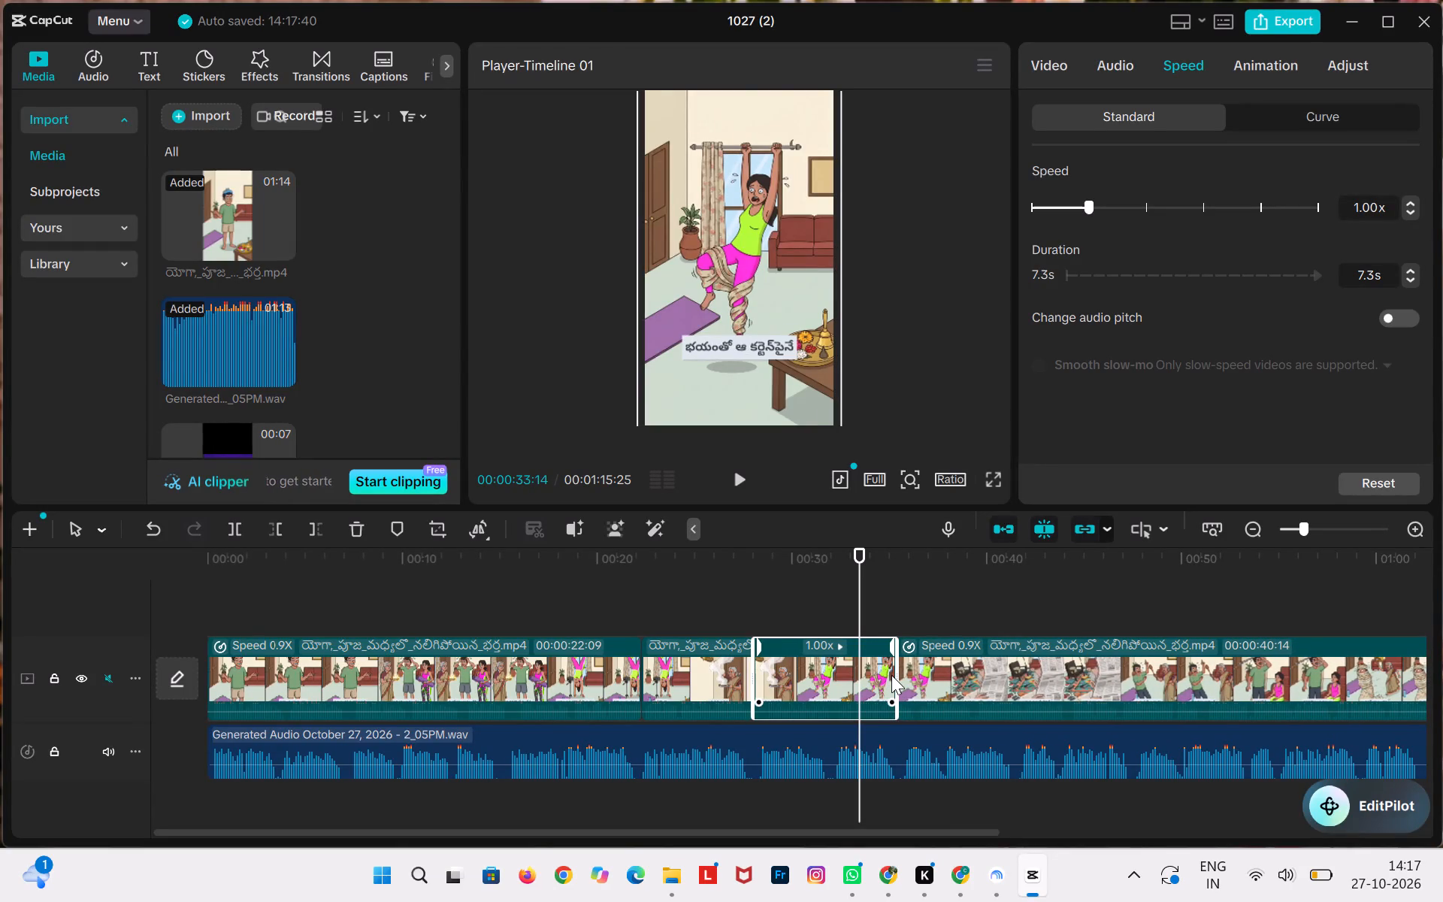
Trim the start of the last video segment to a 39.3 s duration, removing leftover curtain-scene frames before the newspaper scene.
click(945, 684)
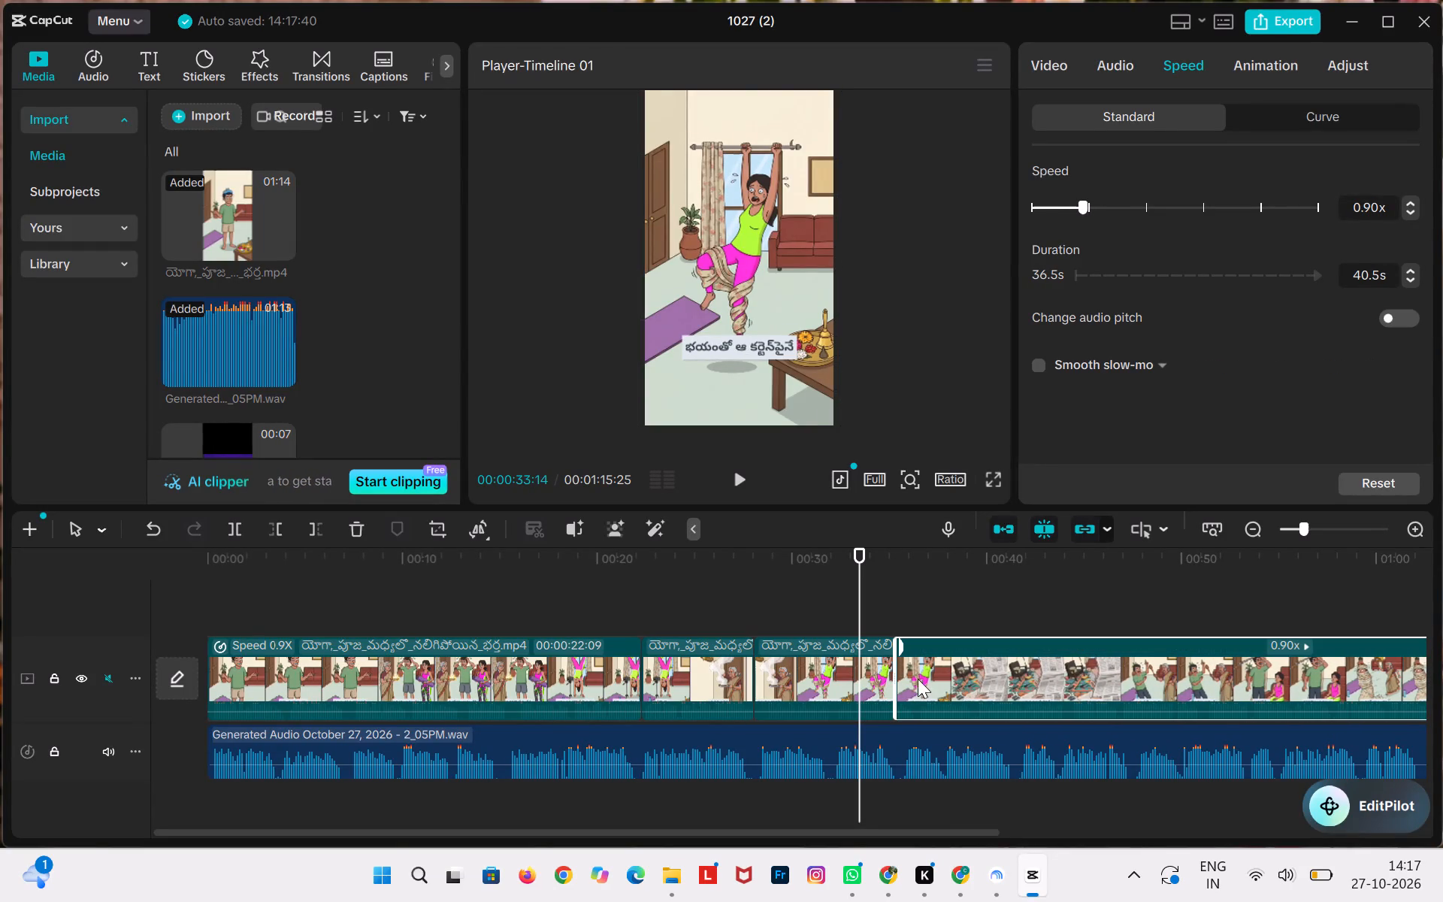
drag(891, 677, 904, 678)
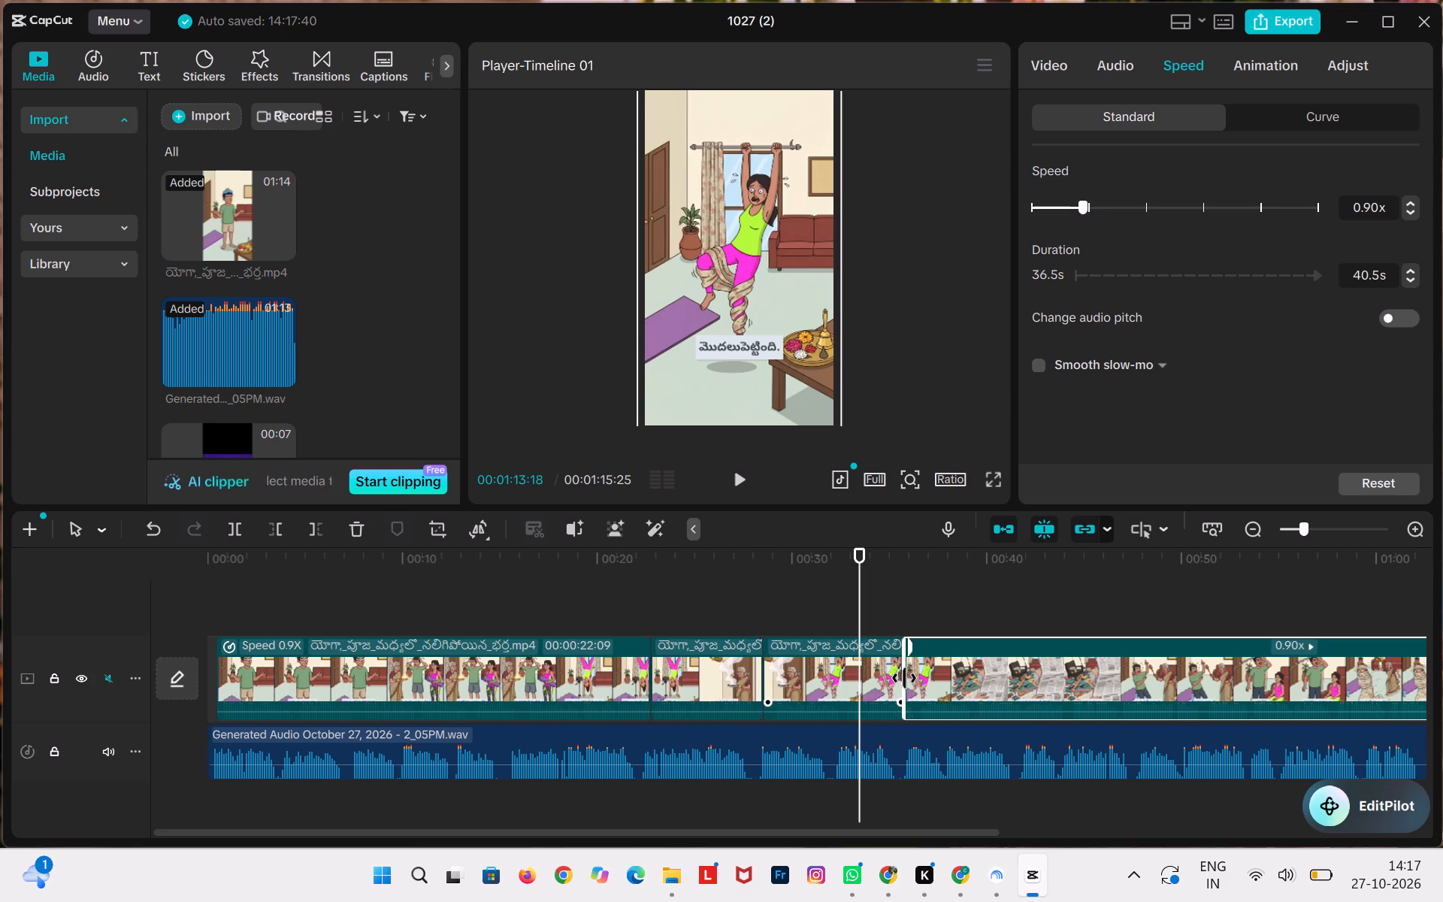
drag(904, 678, 918, 680)
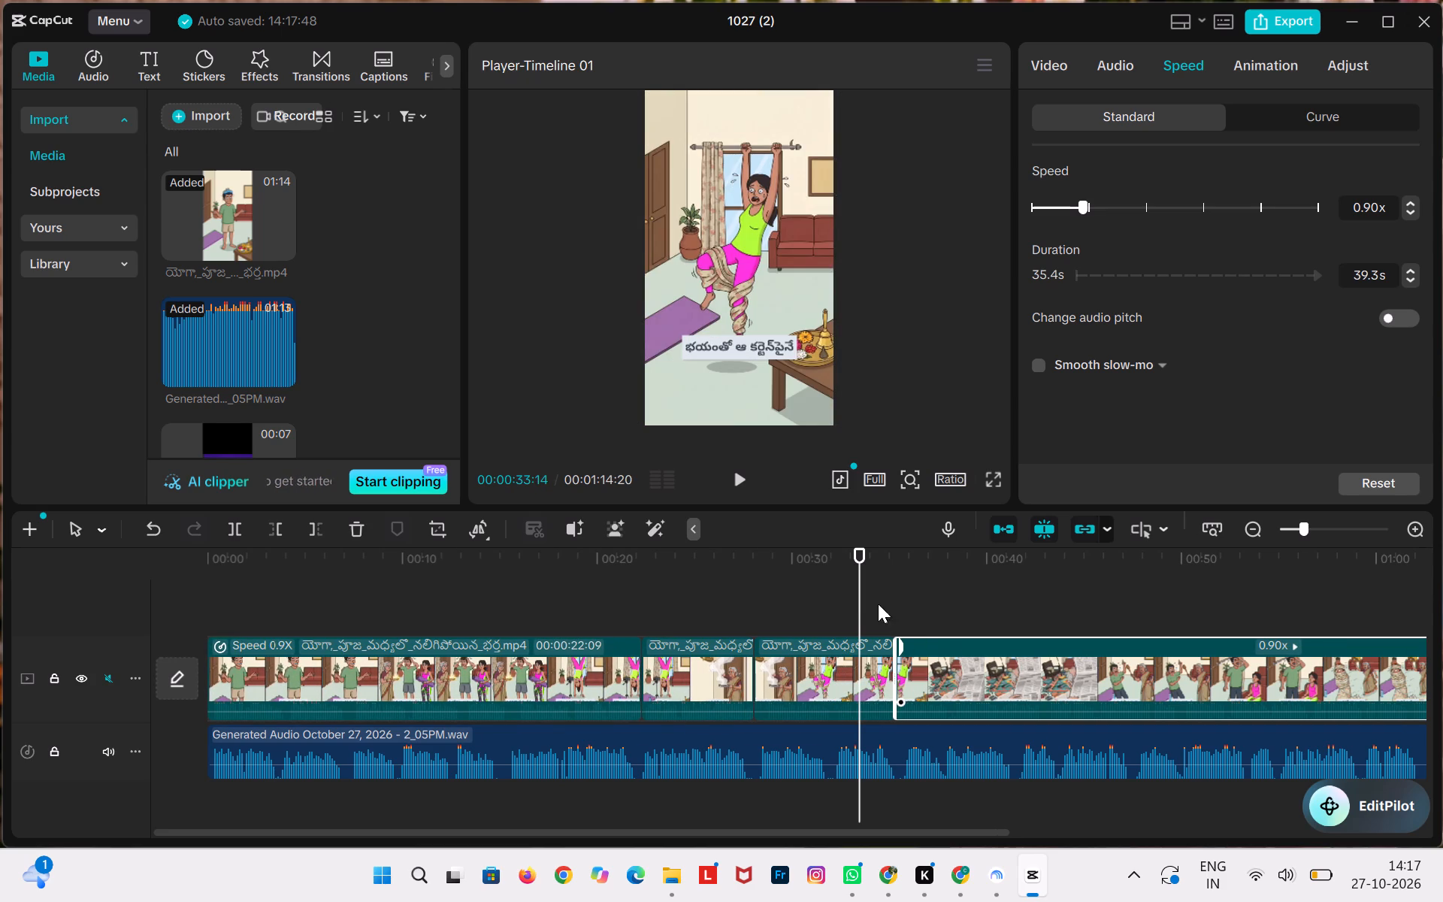
Replay from 00:00:30:22 against the voiceover and split the last video segment at 00:00:42:29, where the newspaper narration ends.
drag(863, 561, 806, 572)
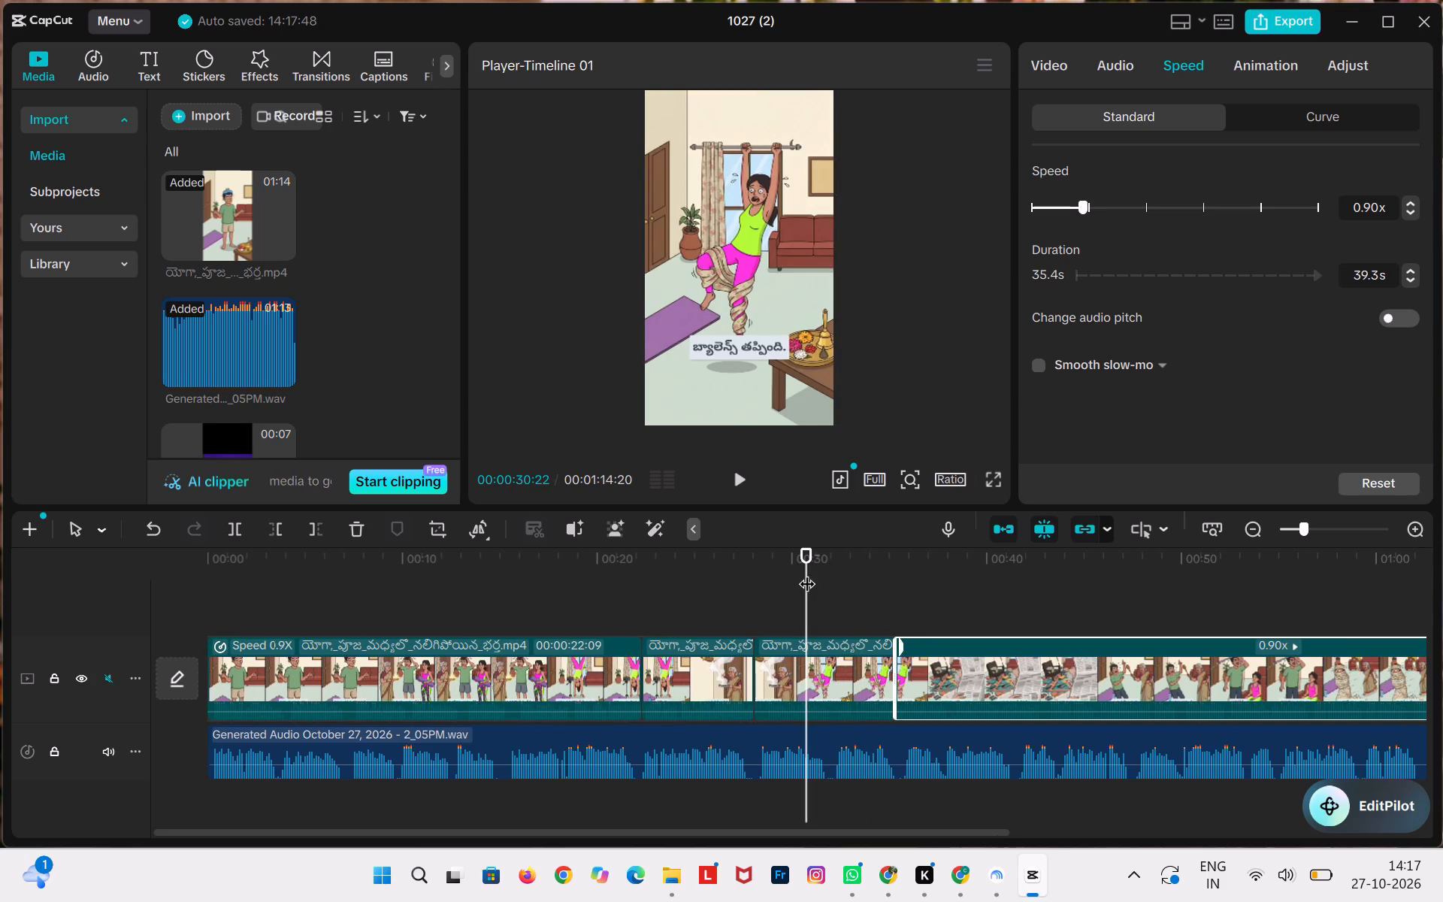
click(733, 481)
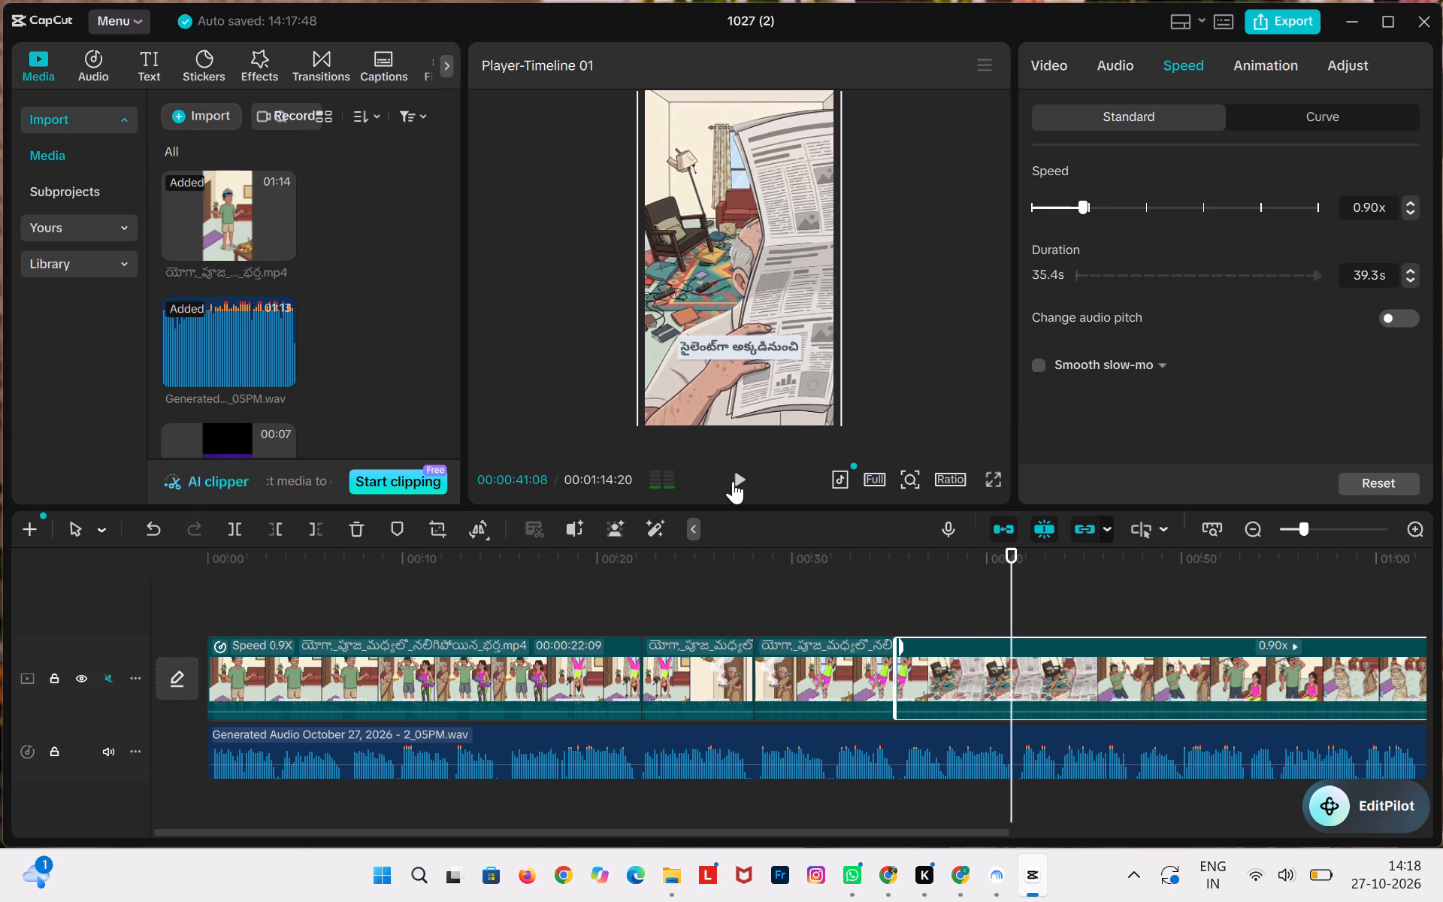
click(733, 481)
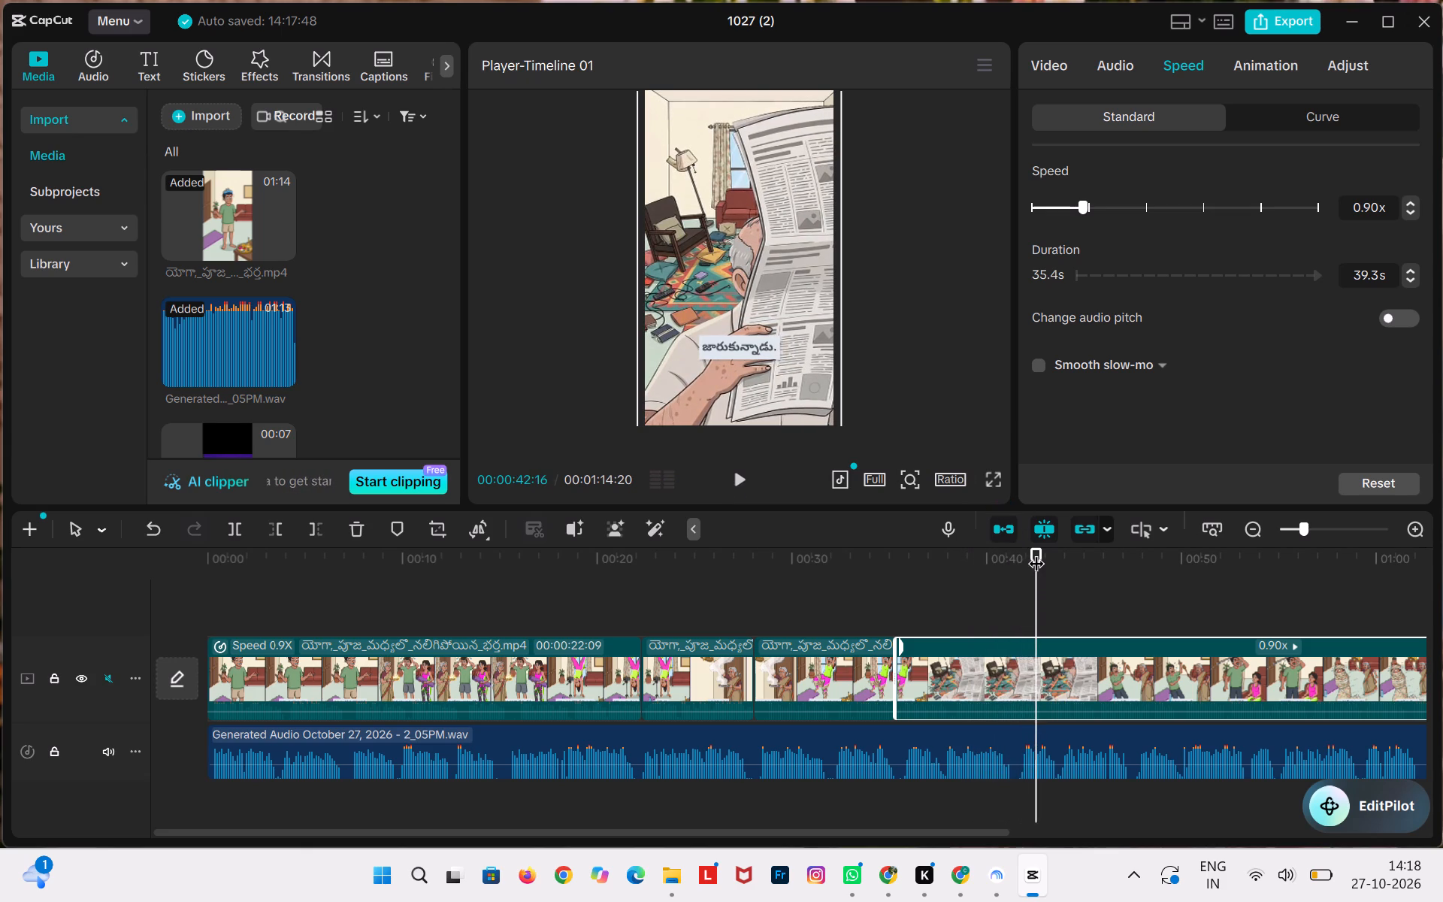
drag(1036, 552, 1018, 552)
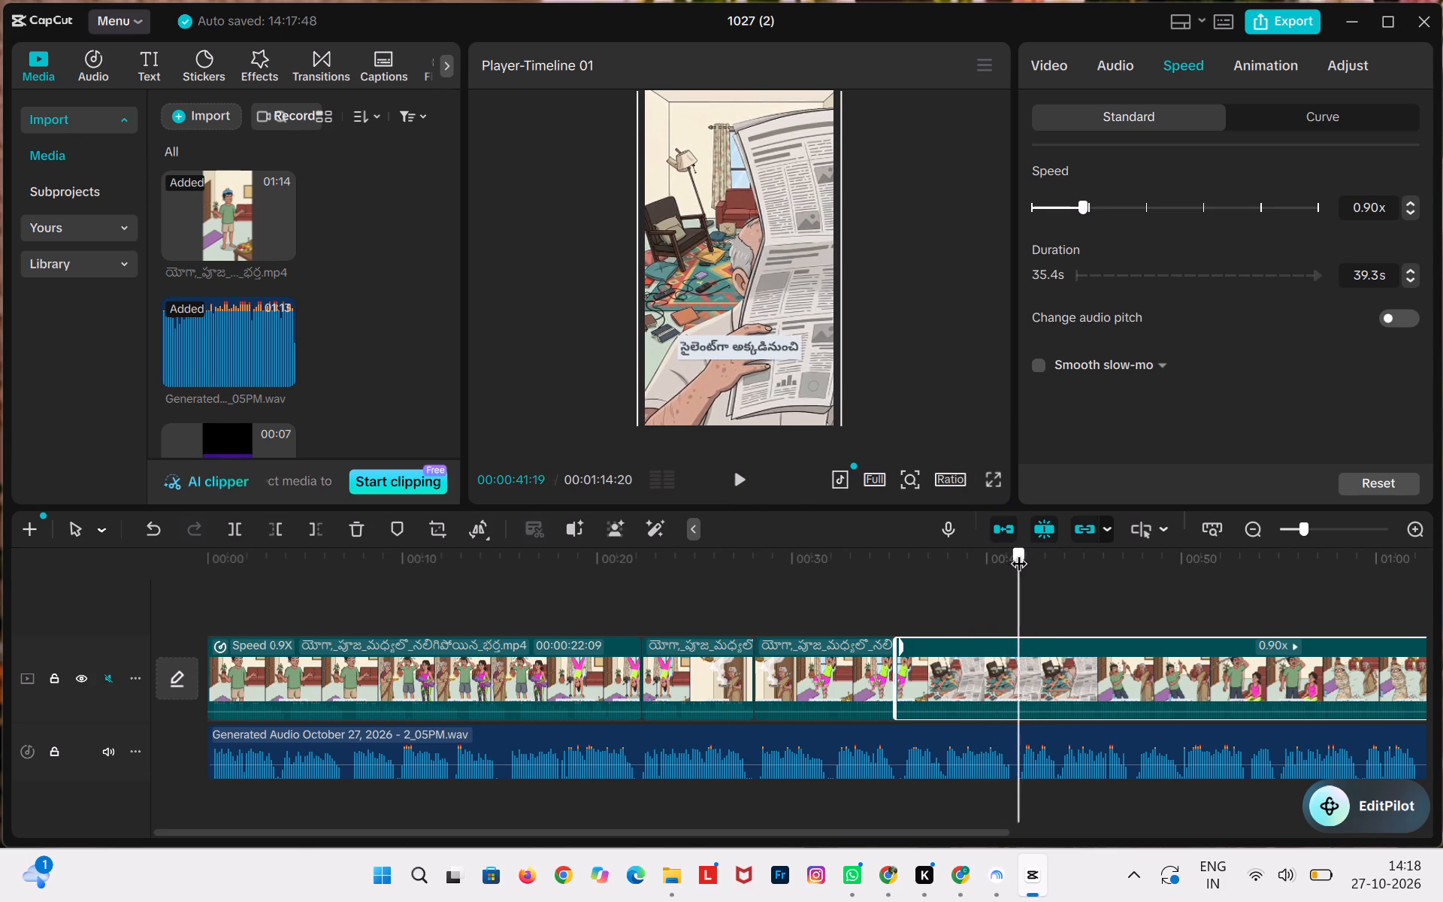
drag(1018, 552, 1044, 551)
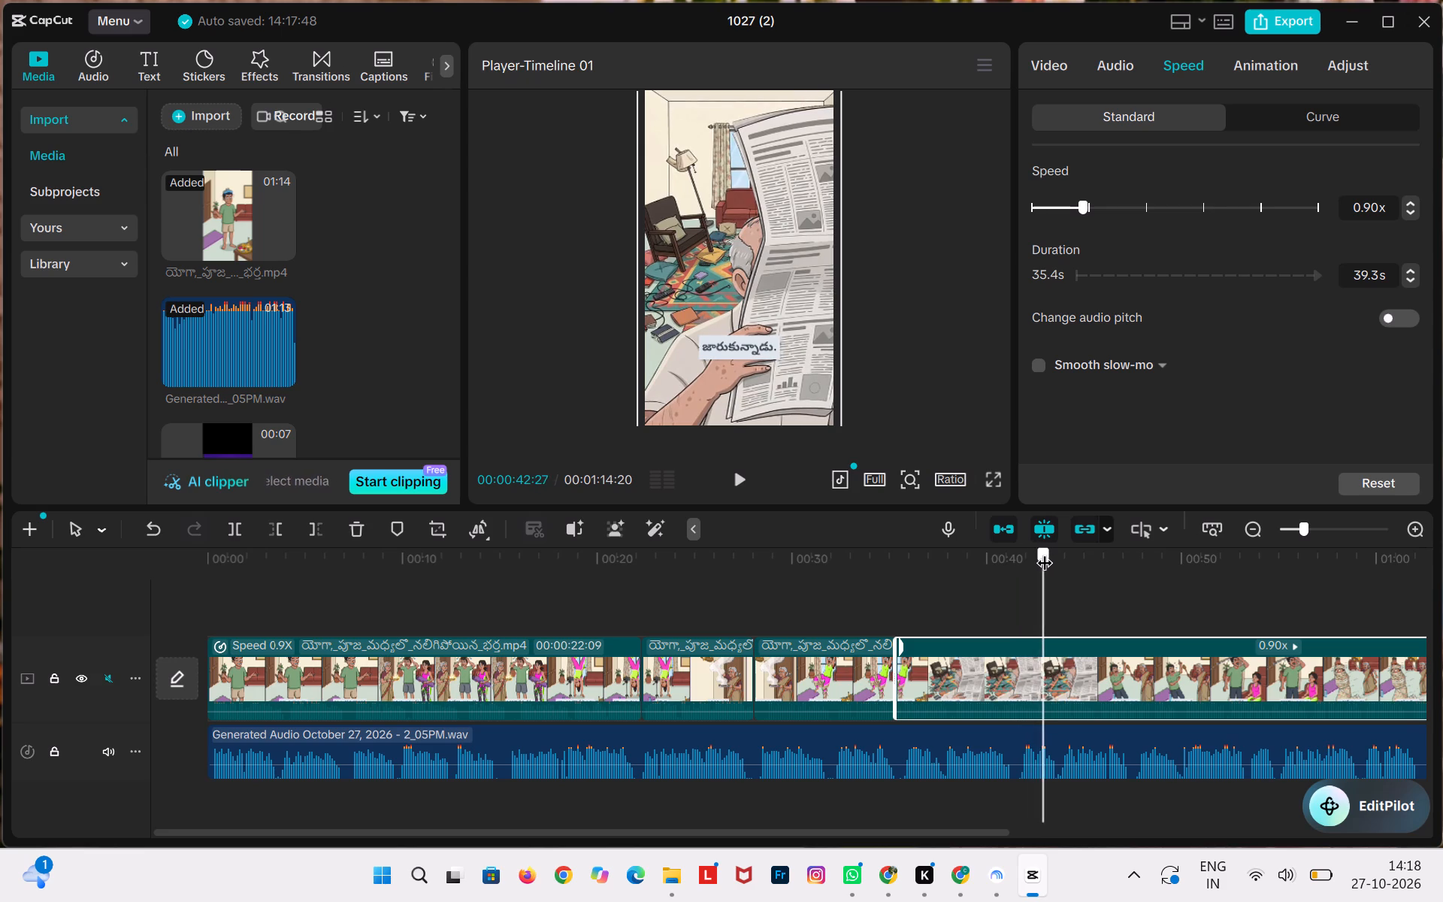
drag(1044, 551, 1042, 552)
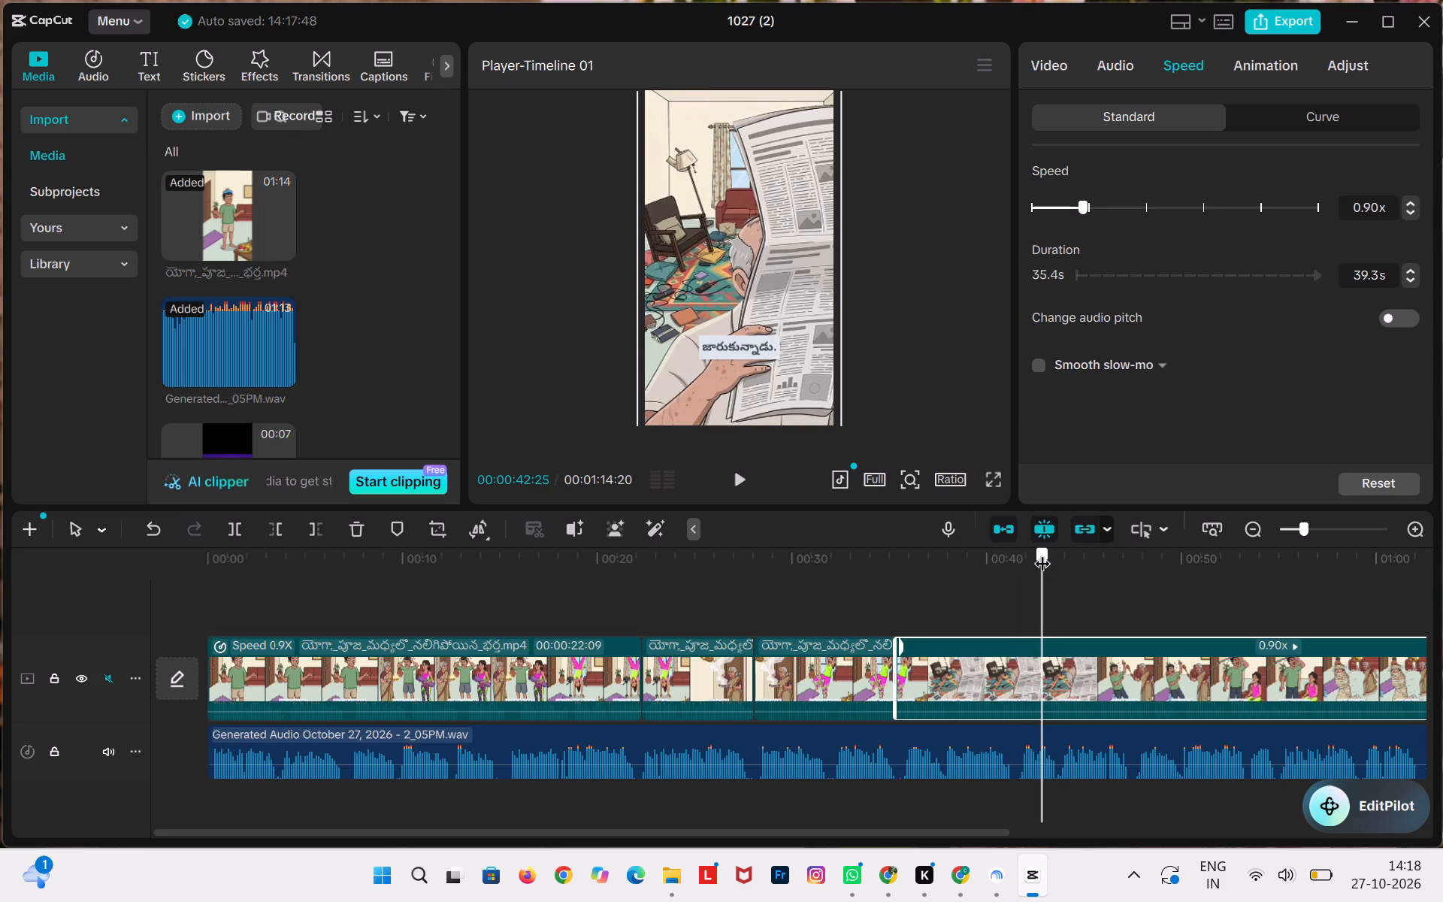
drag(1042, 552, 1046, 552)
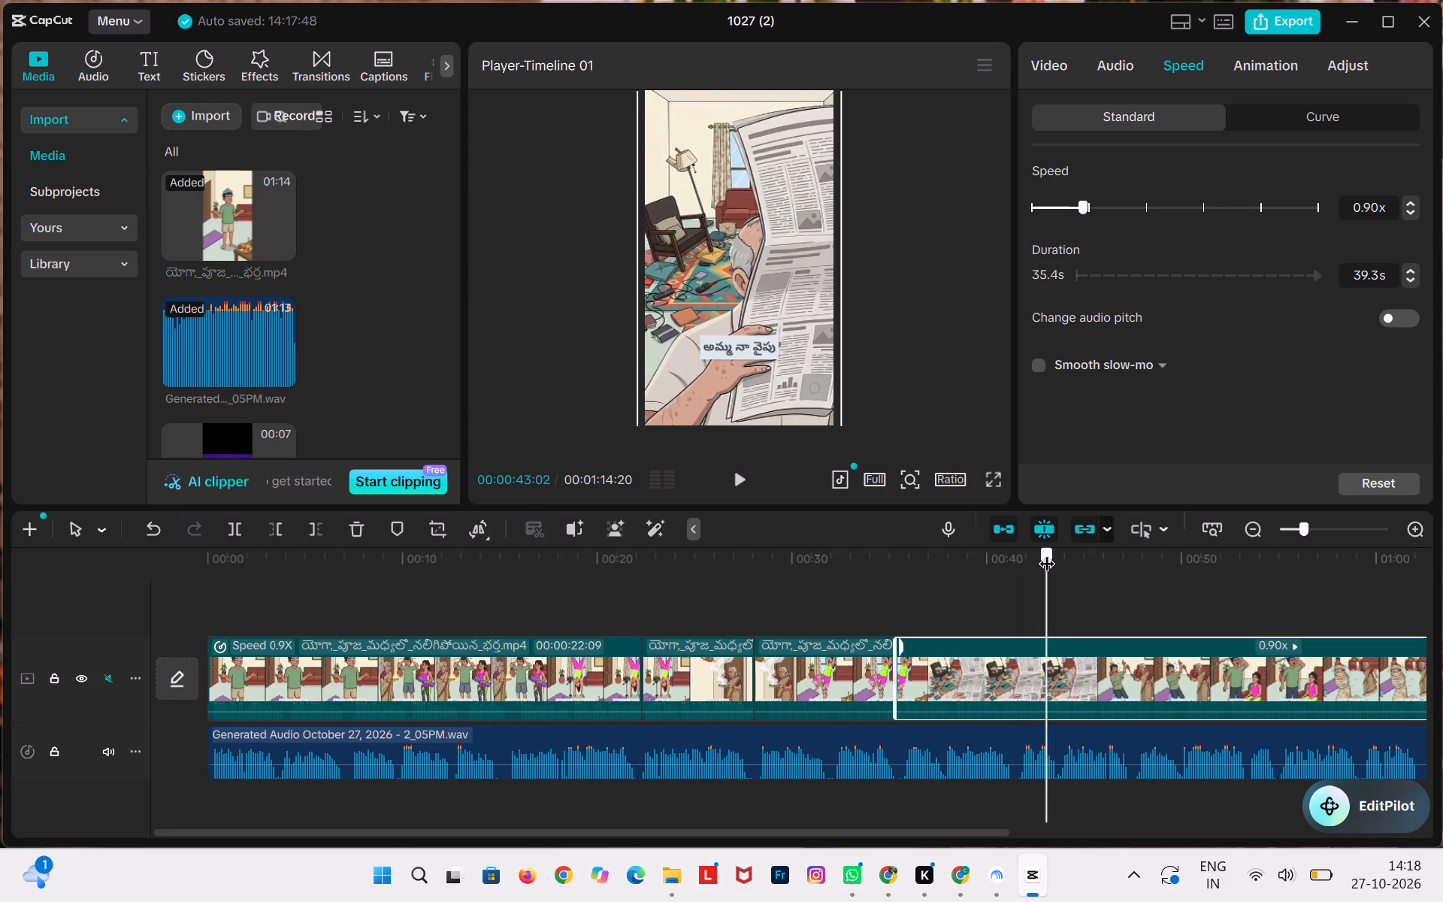
drag(1046, 552, 1045, 554)
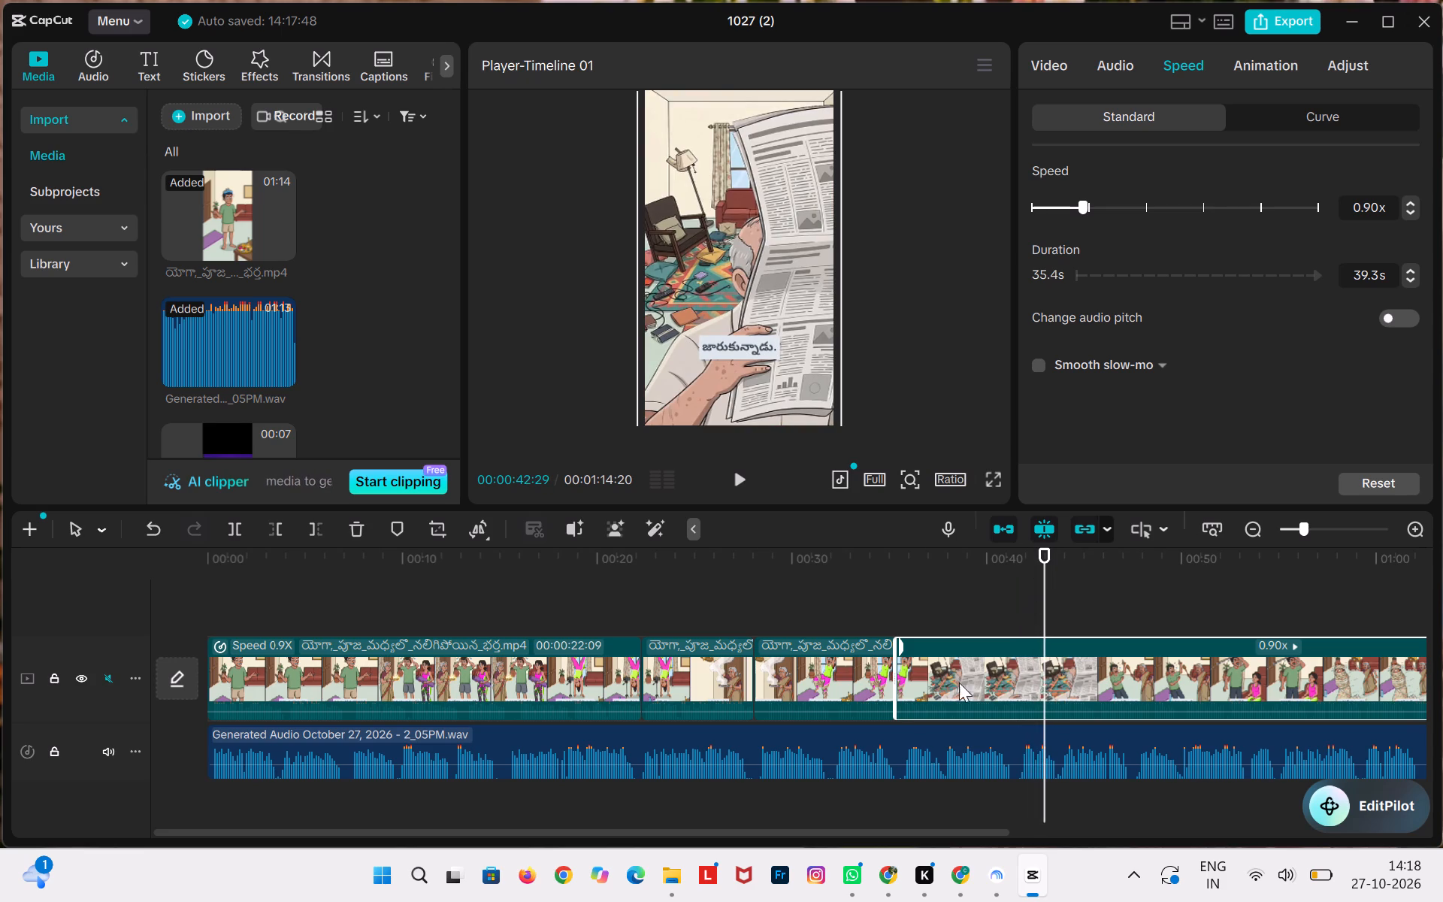
click(239, 530)
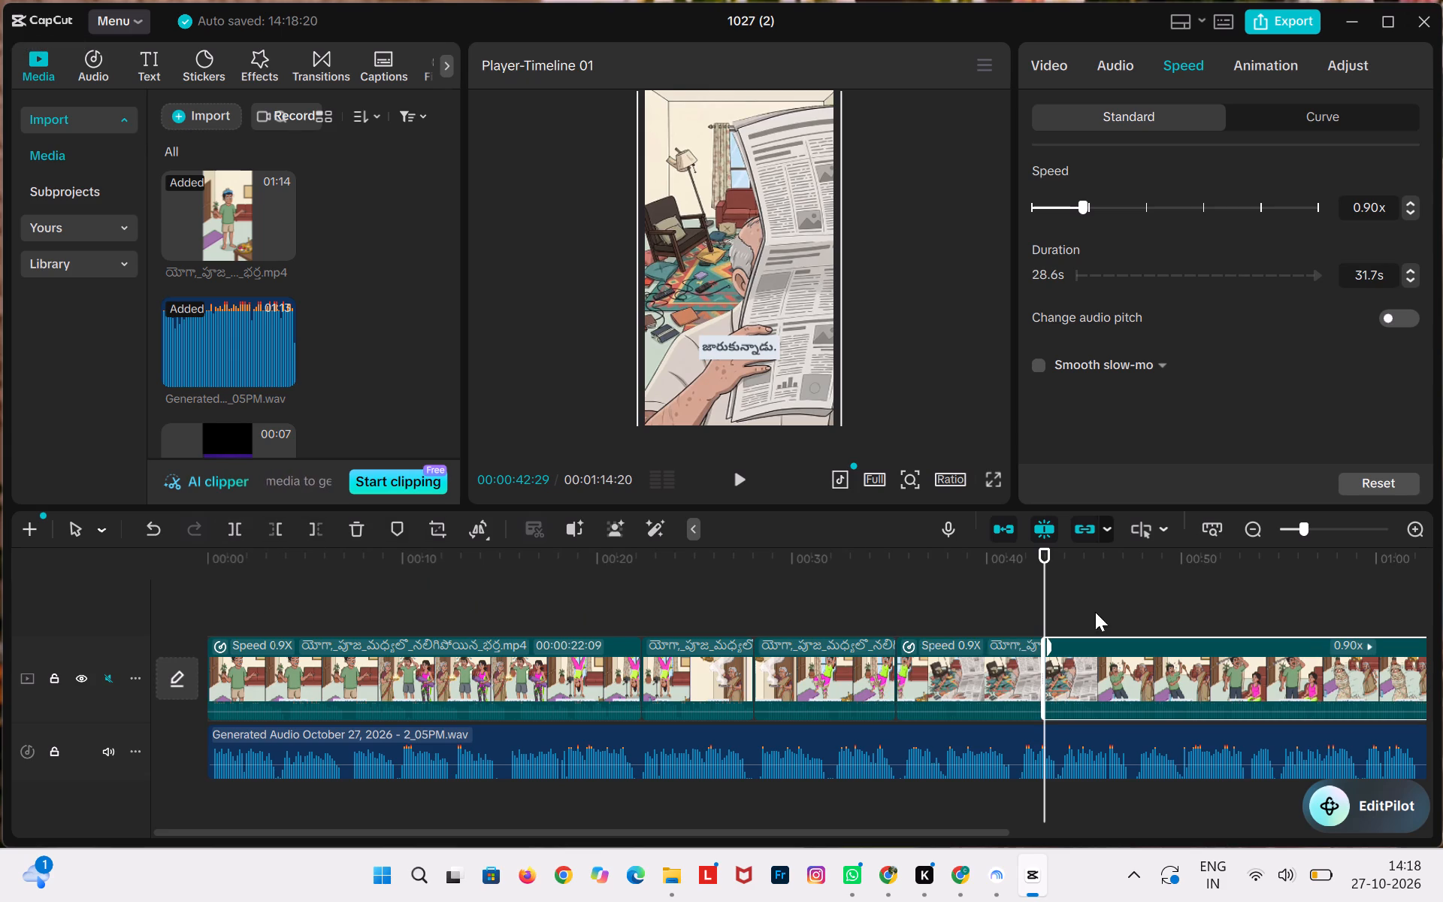
Replay the newspaper segment from its start at 00:00:35:11 and set its speed to 1.00x.
click(967, 689)
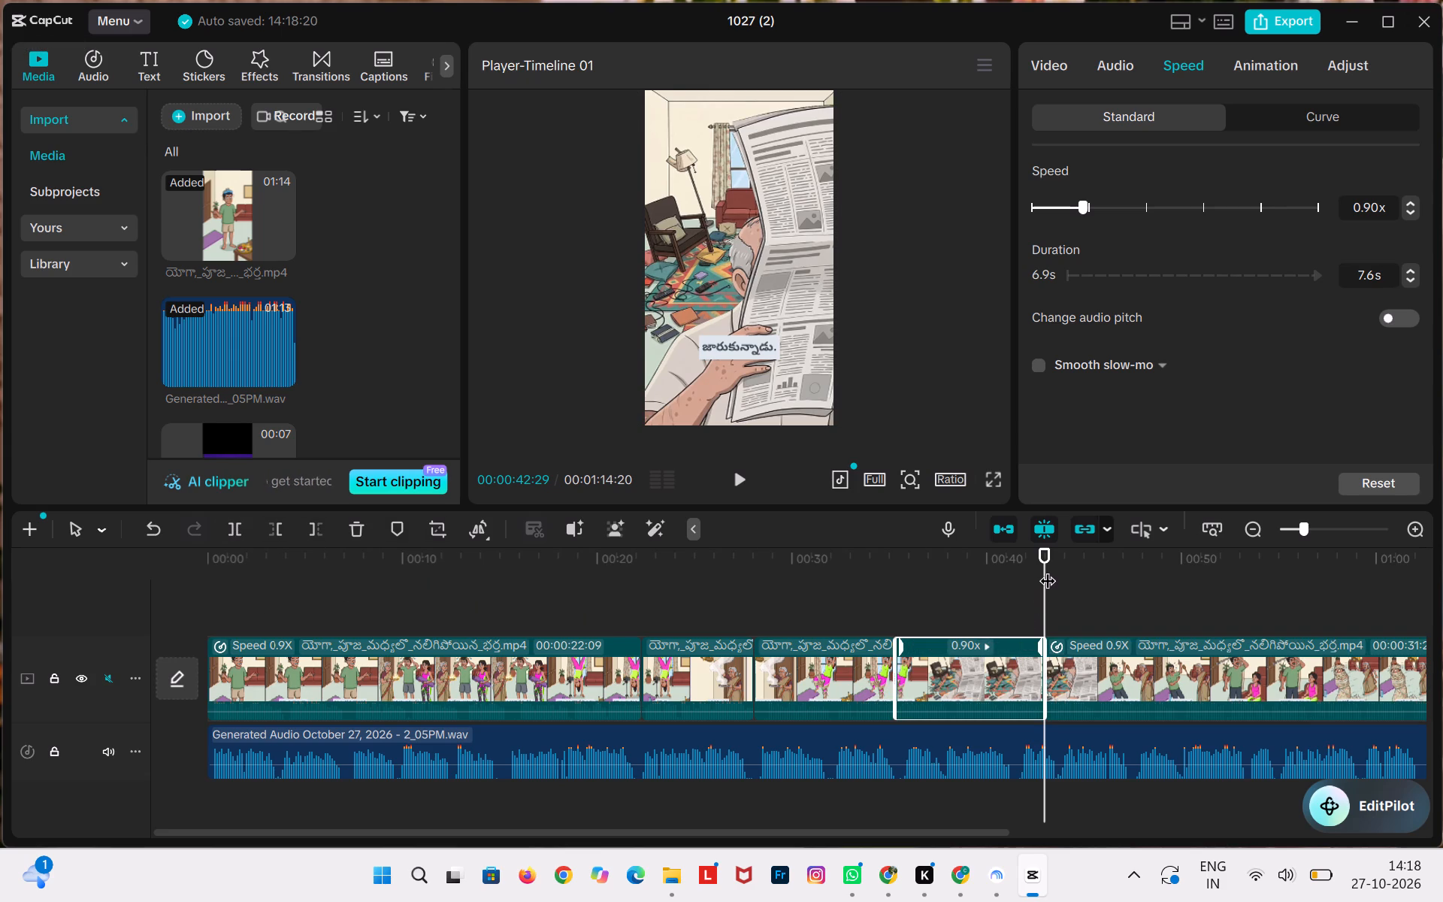
drag(1048, 569, 894, 598)
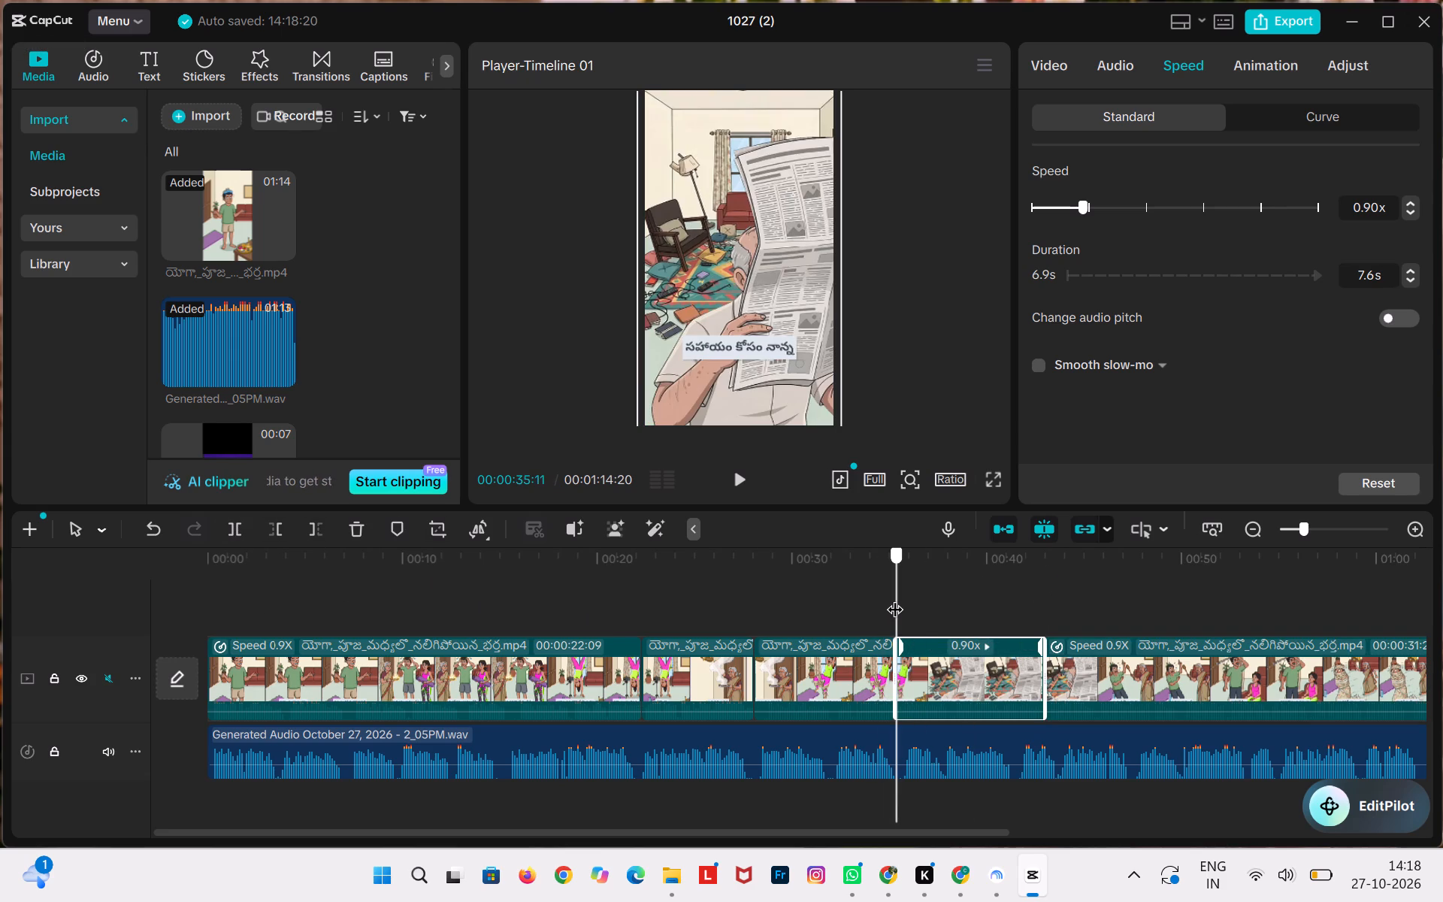
drag(894, 598, 895, 598)
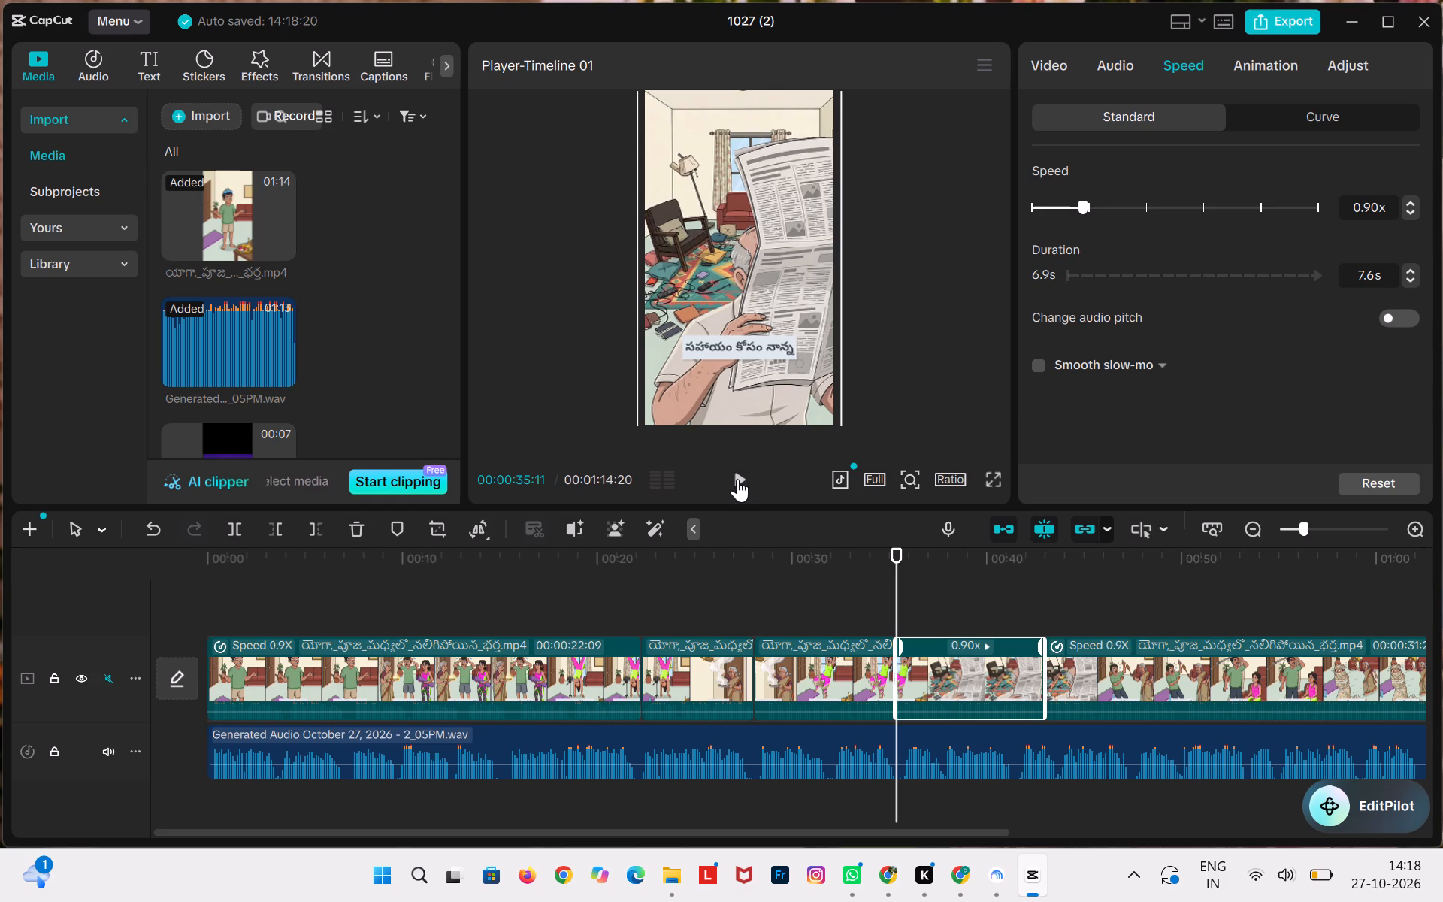
click(737, 479)
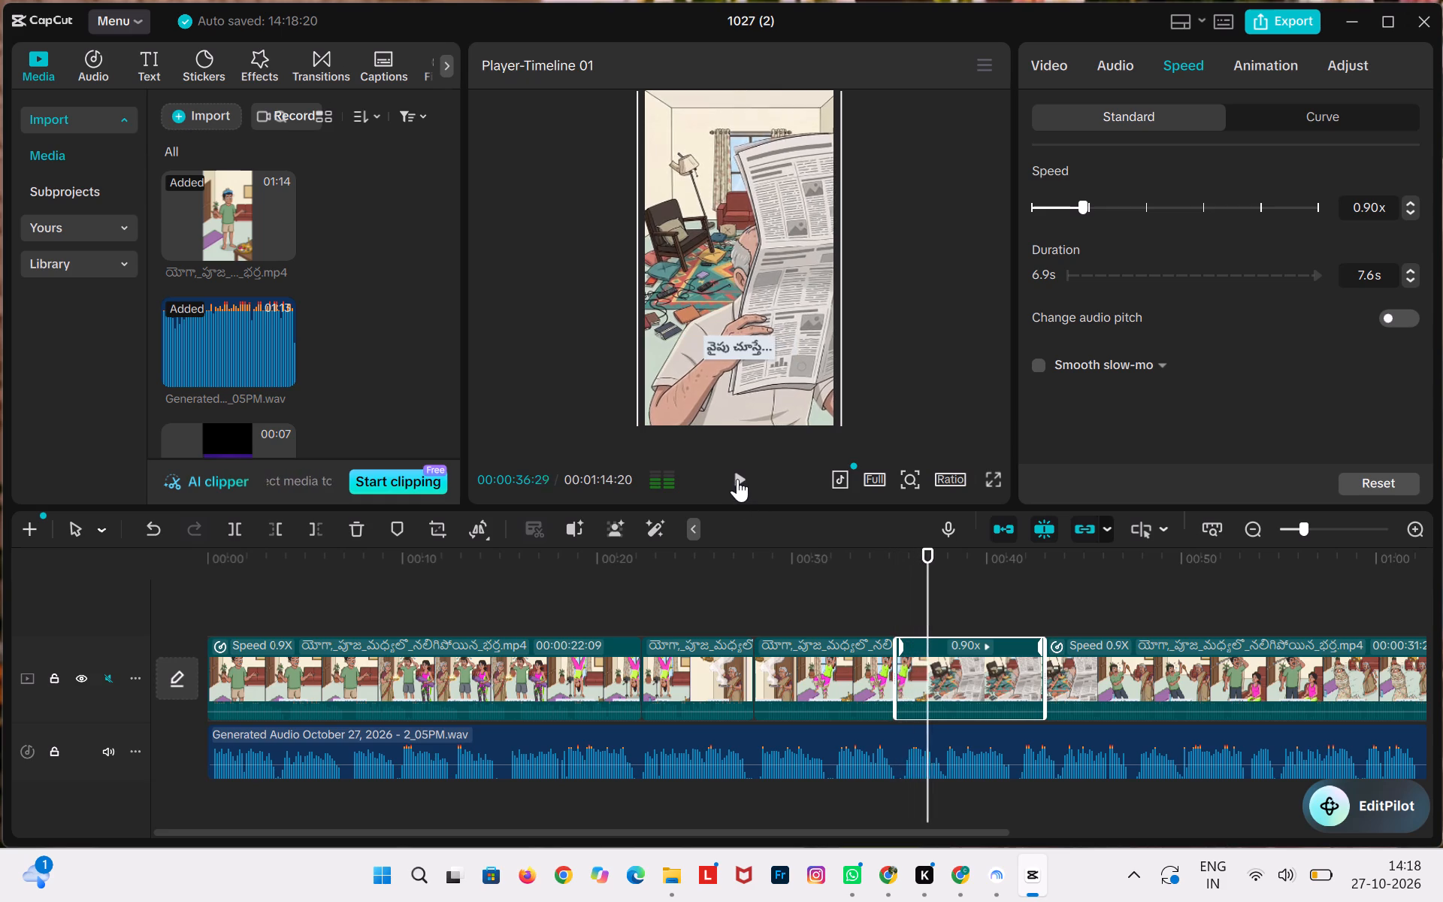
click(738, 473)
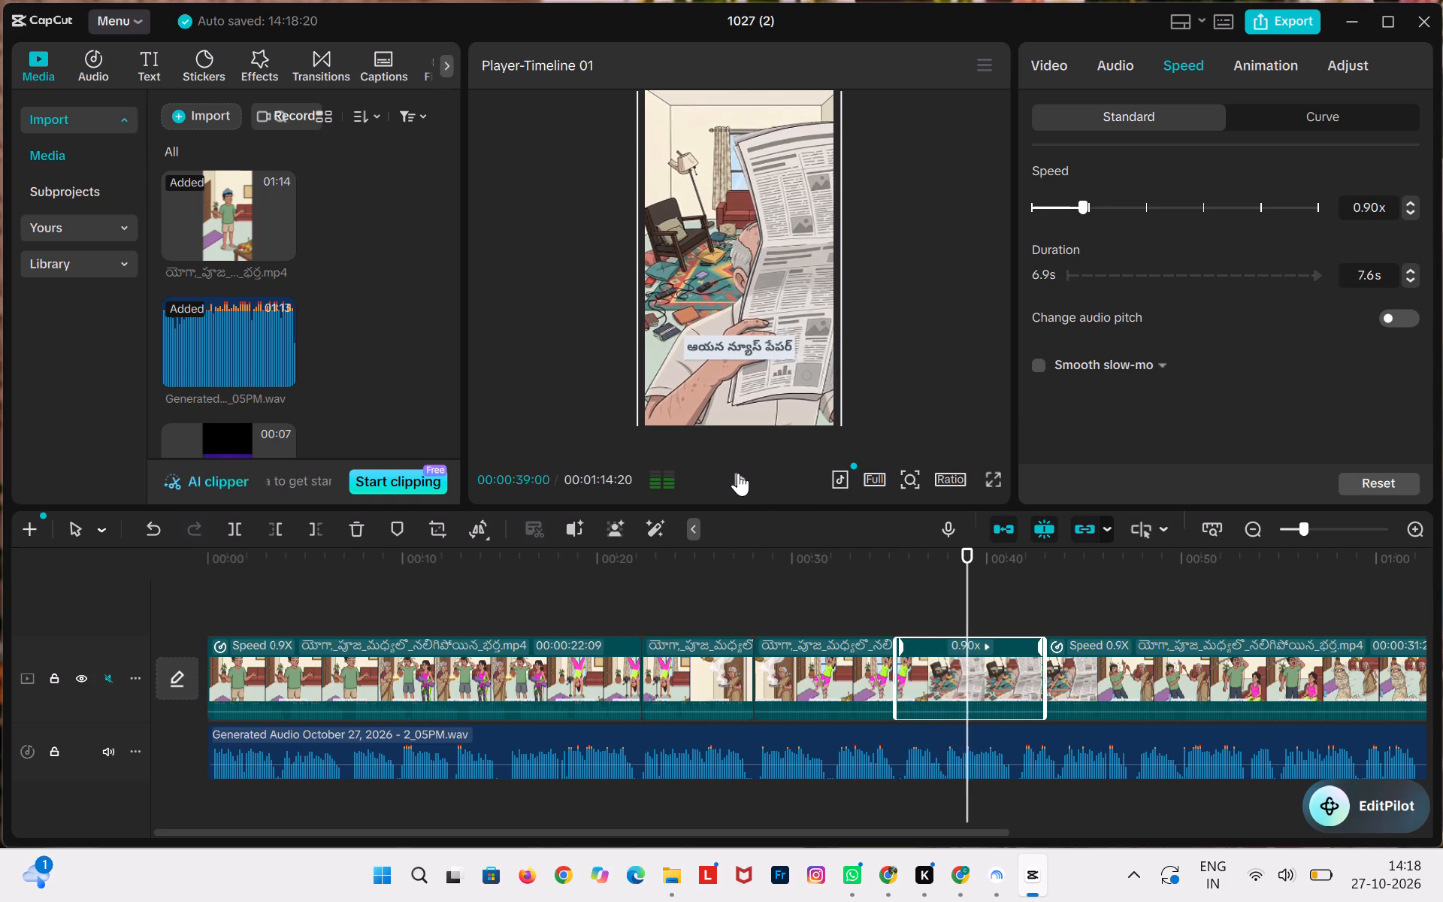
click(737, 479)
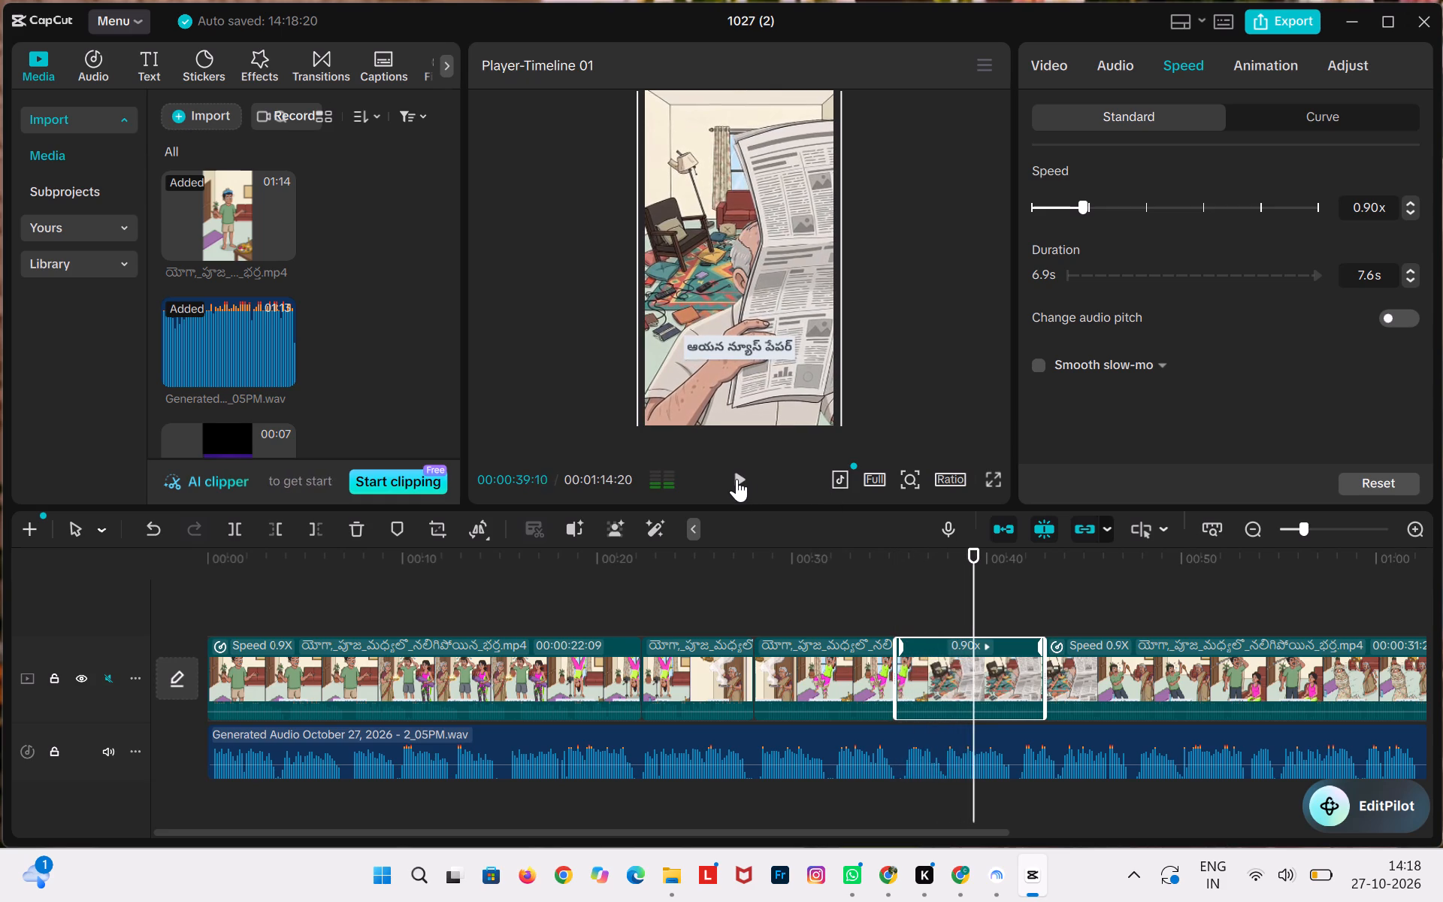
click(737, 479)
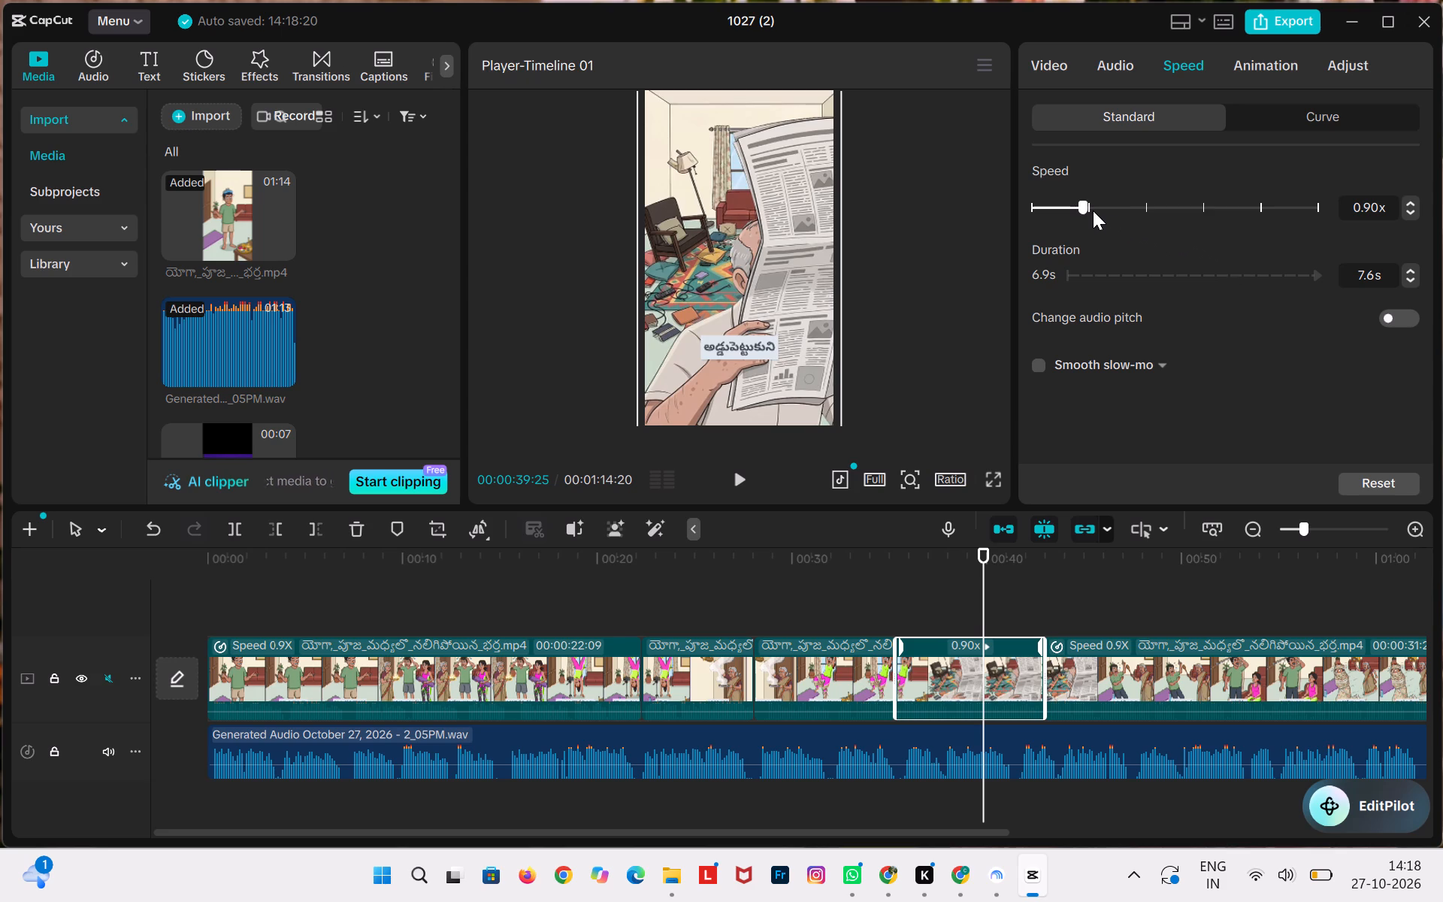
click(1091, 210)
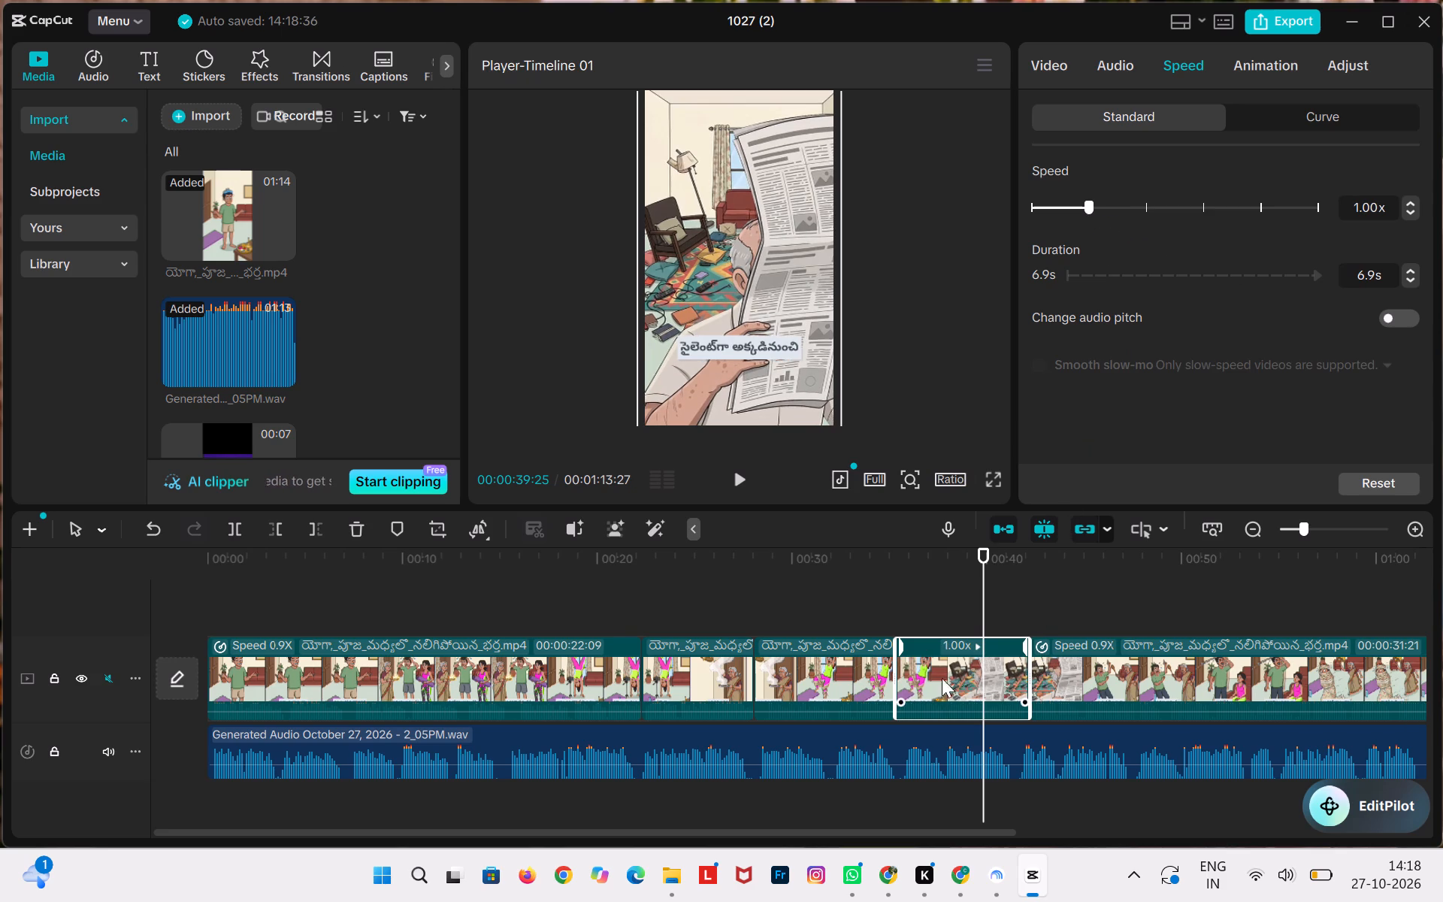
Replay the transition into the newspaper scene and move the cut after the curtain-hanging segment to 00:00:35:14, trimming the newspaper segment to 6.8 s.
drag(985, 555, 873, 564)
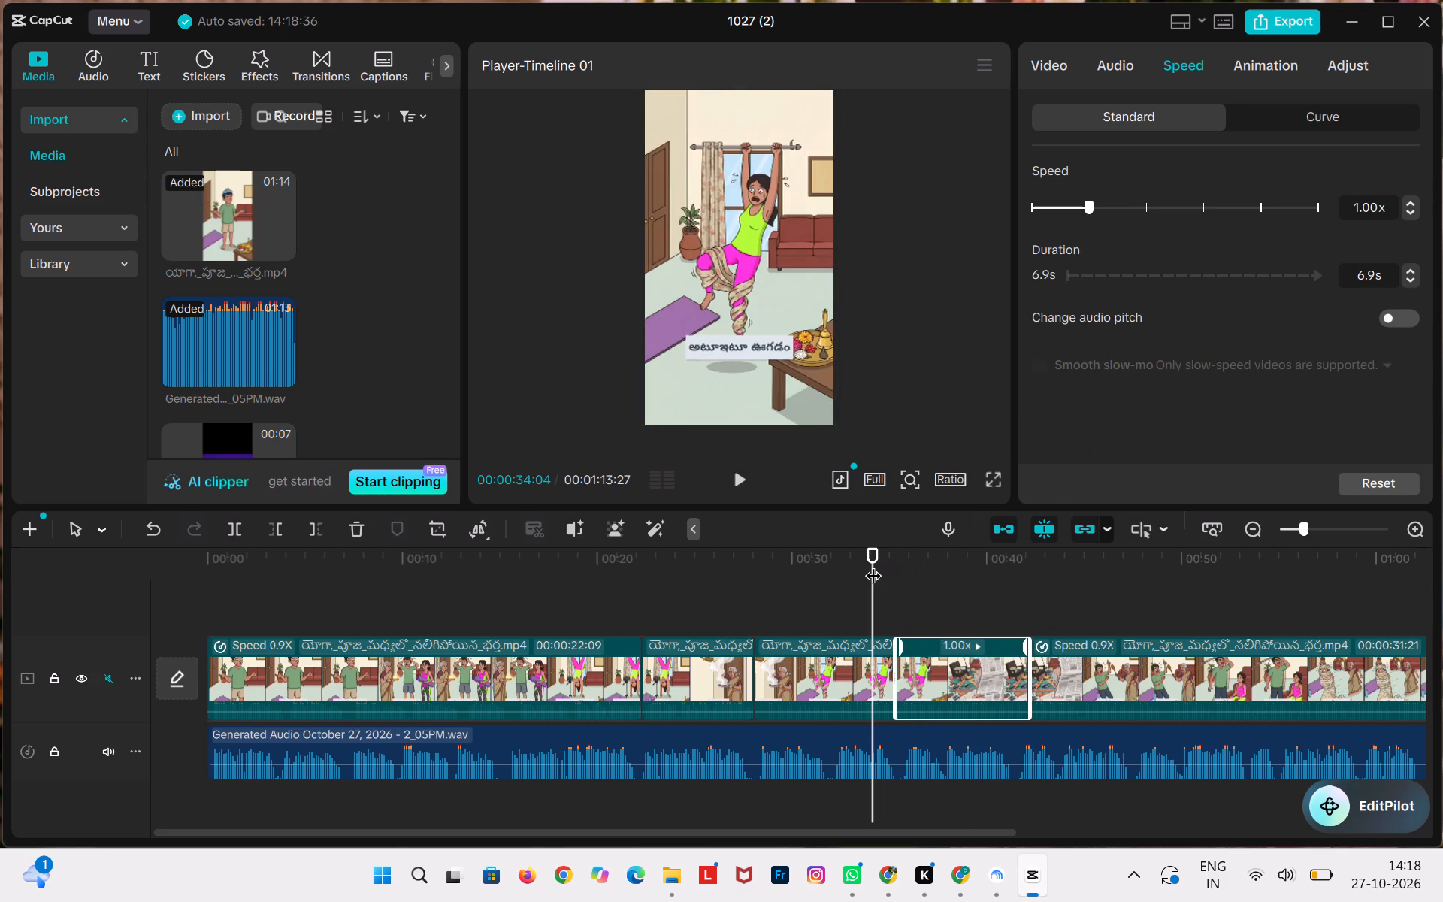
click(740, 476)
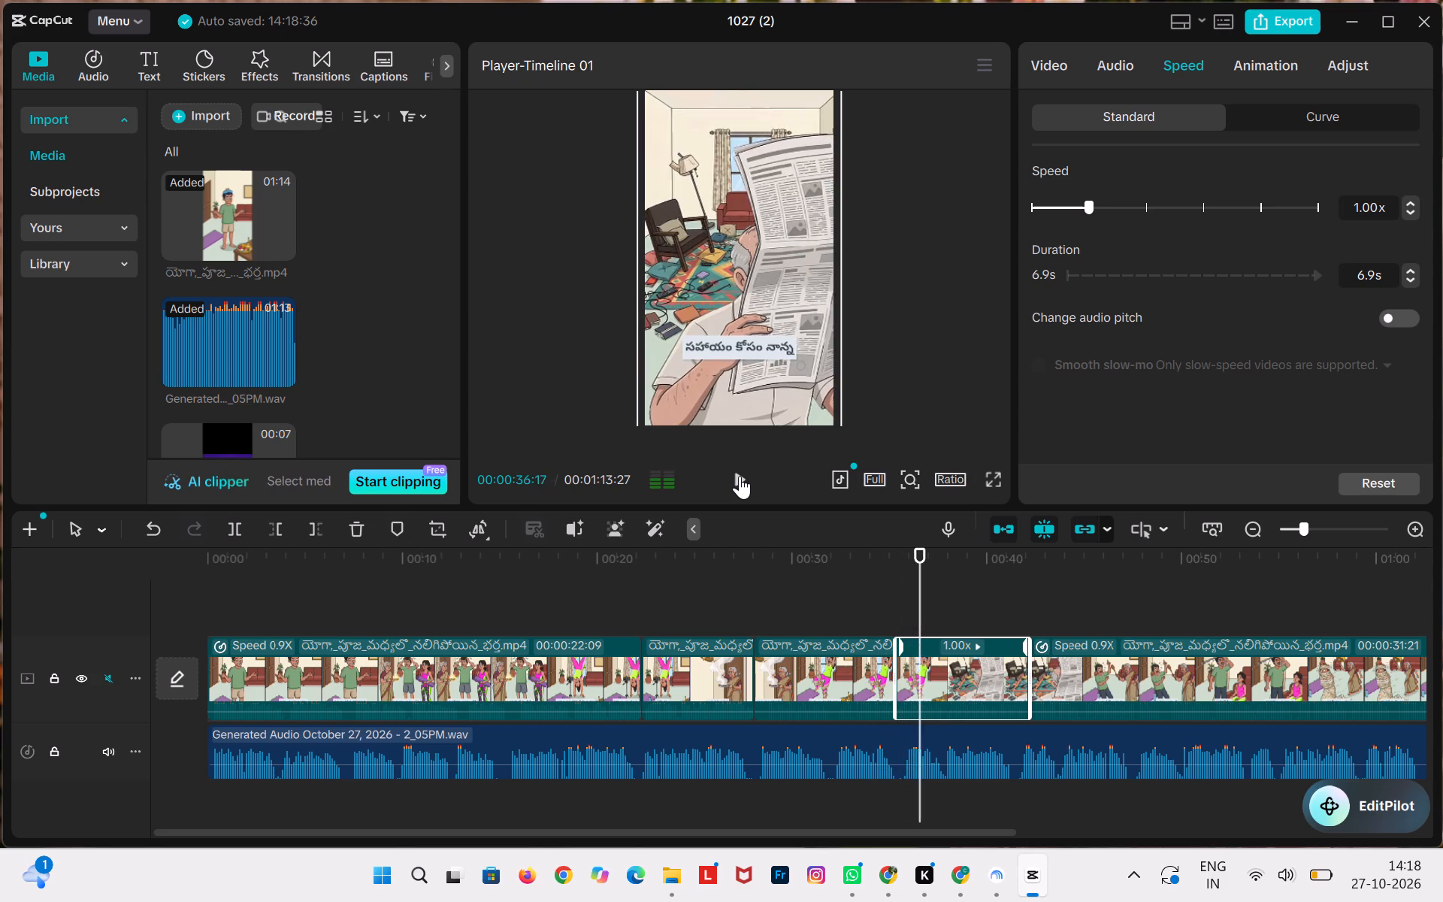
click(740, 476)
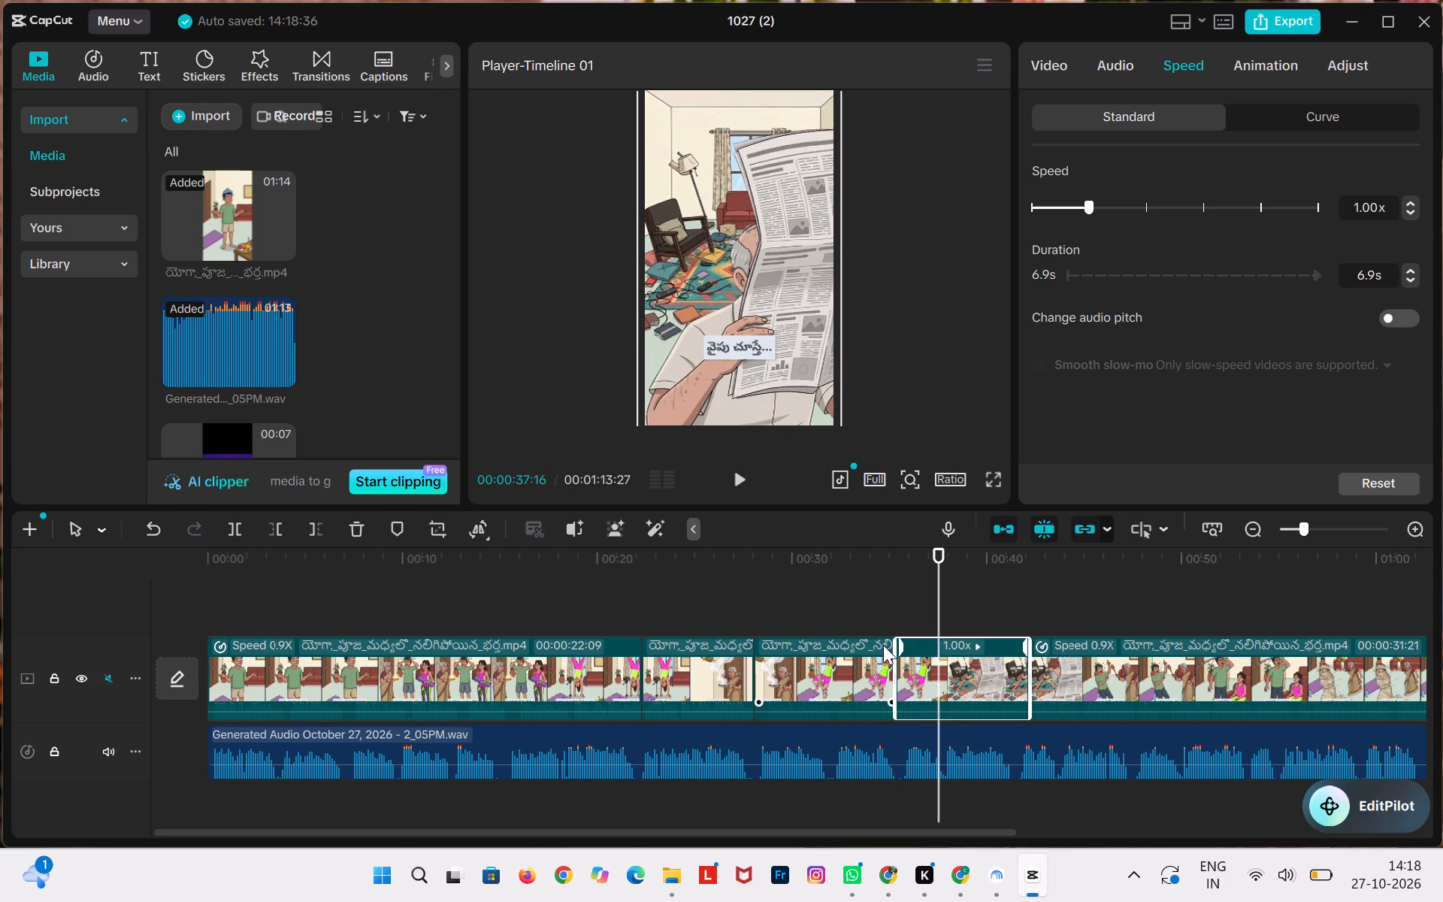
click(894, 621)
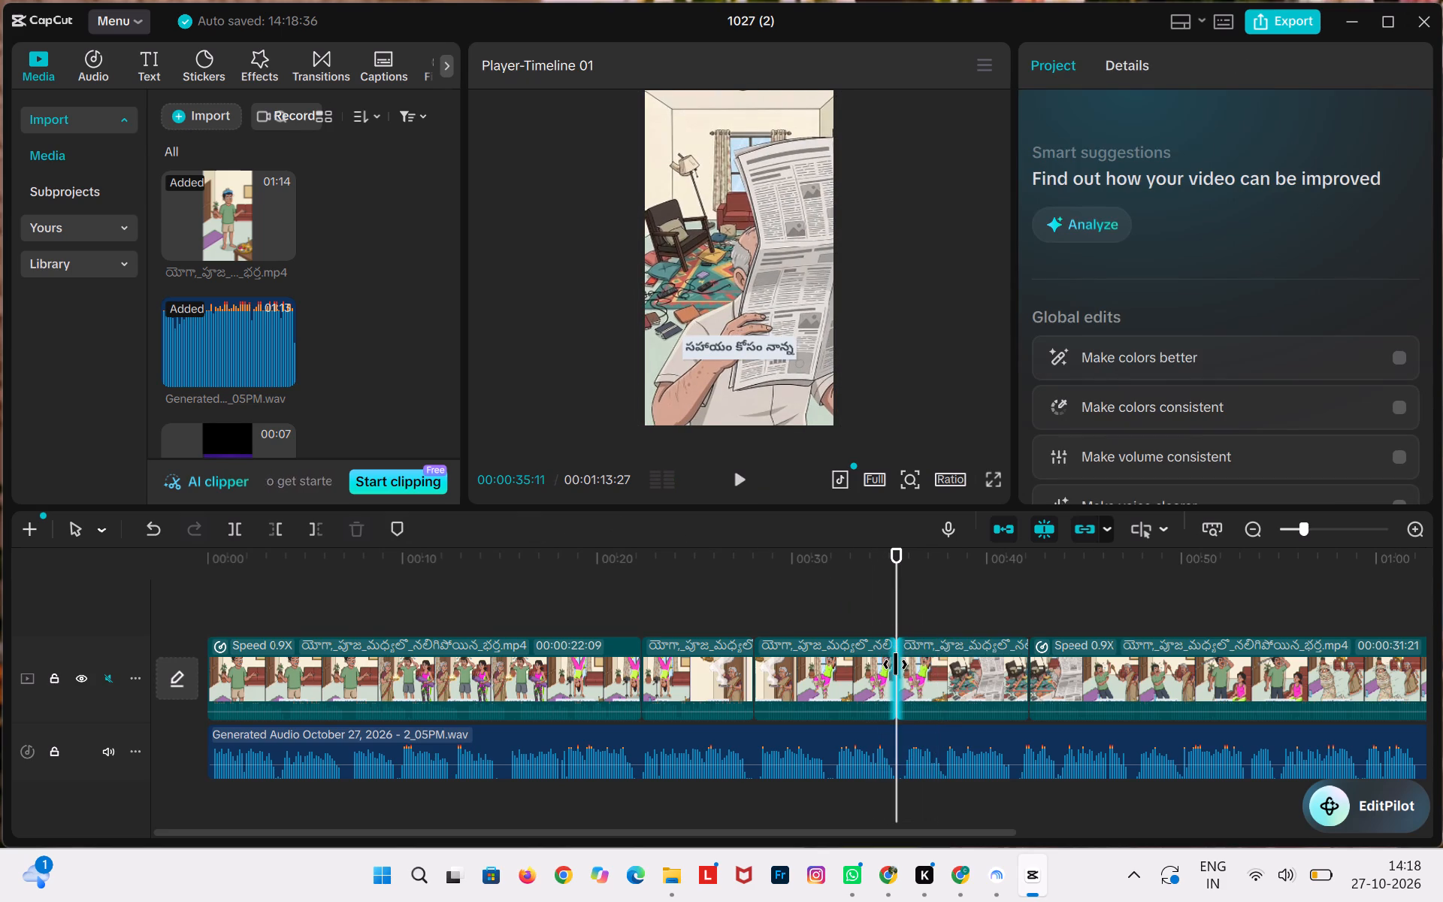
drag(895, 664, 897, 664)
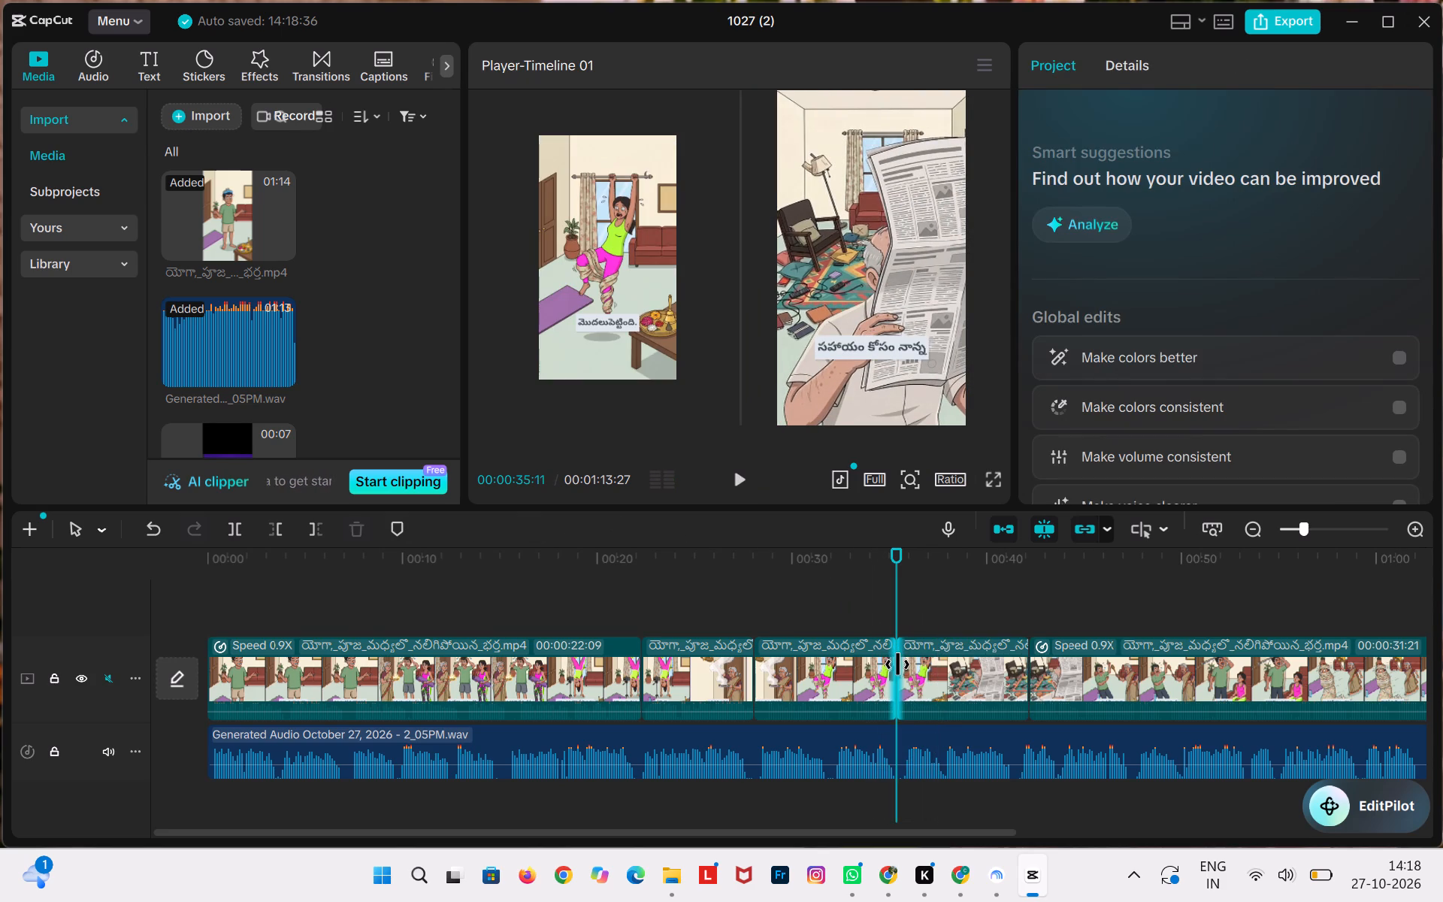
drag(897, 664, 900, 669)
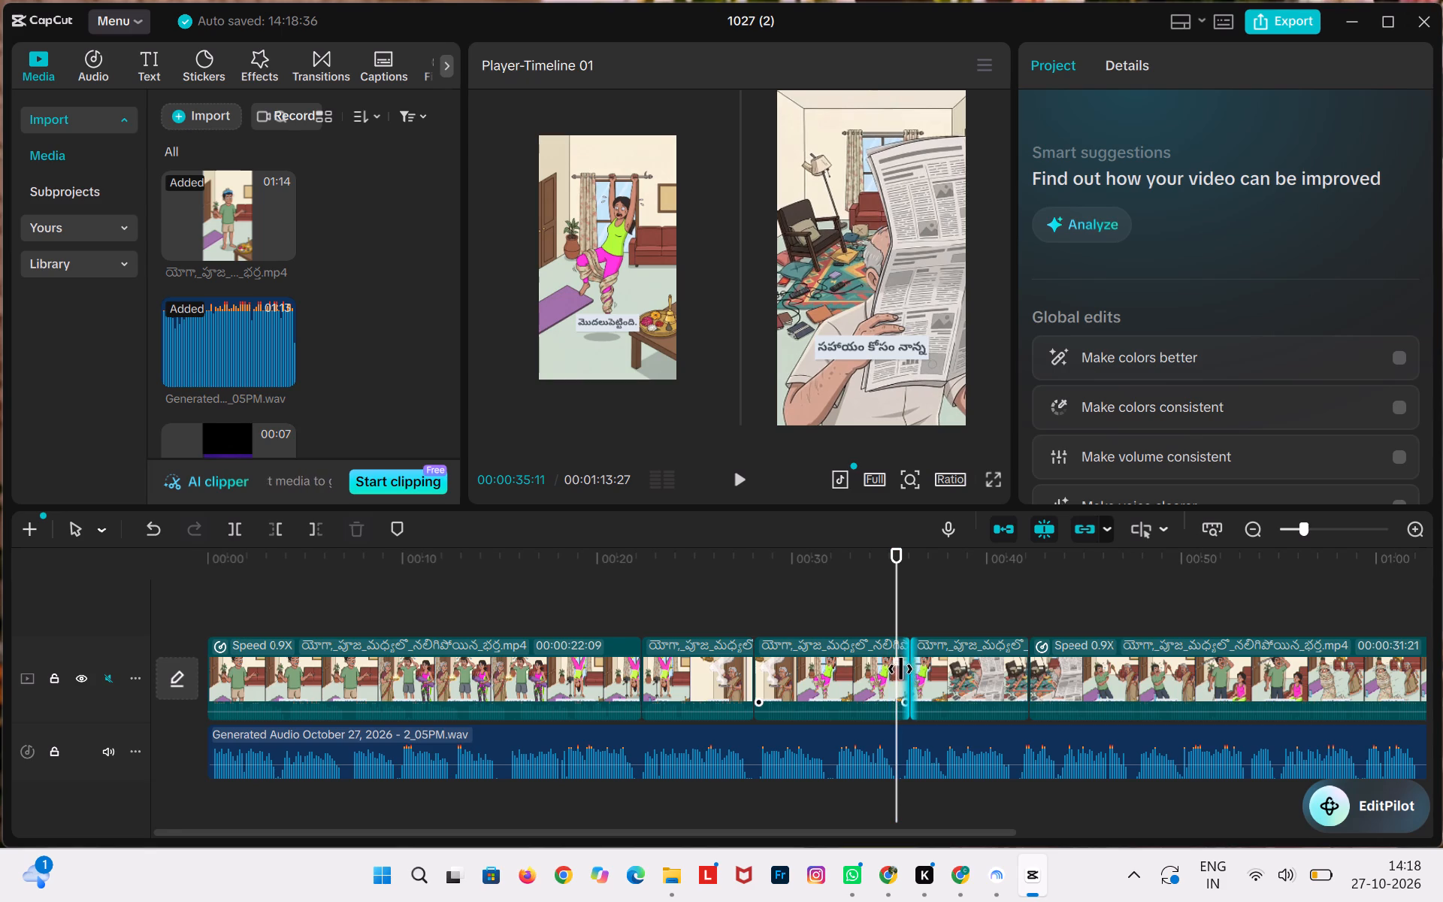
drag(900, 669, 903, 673)
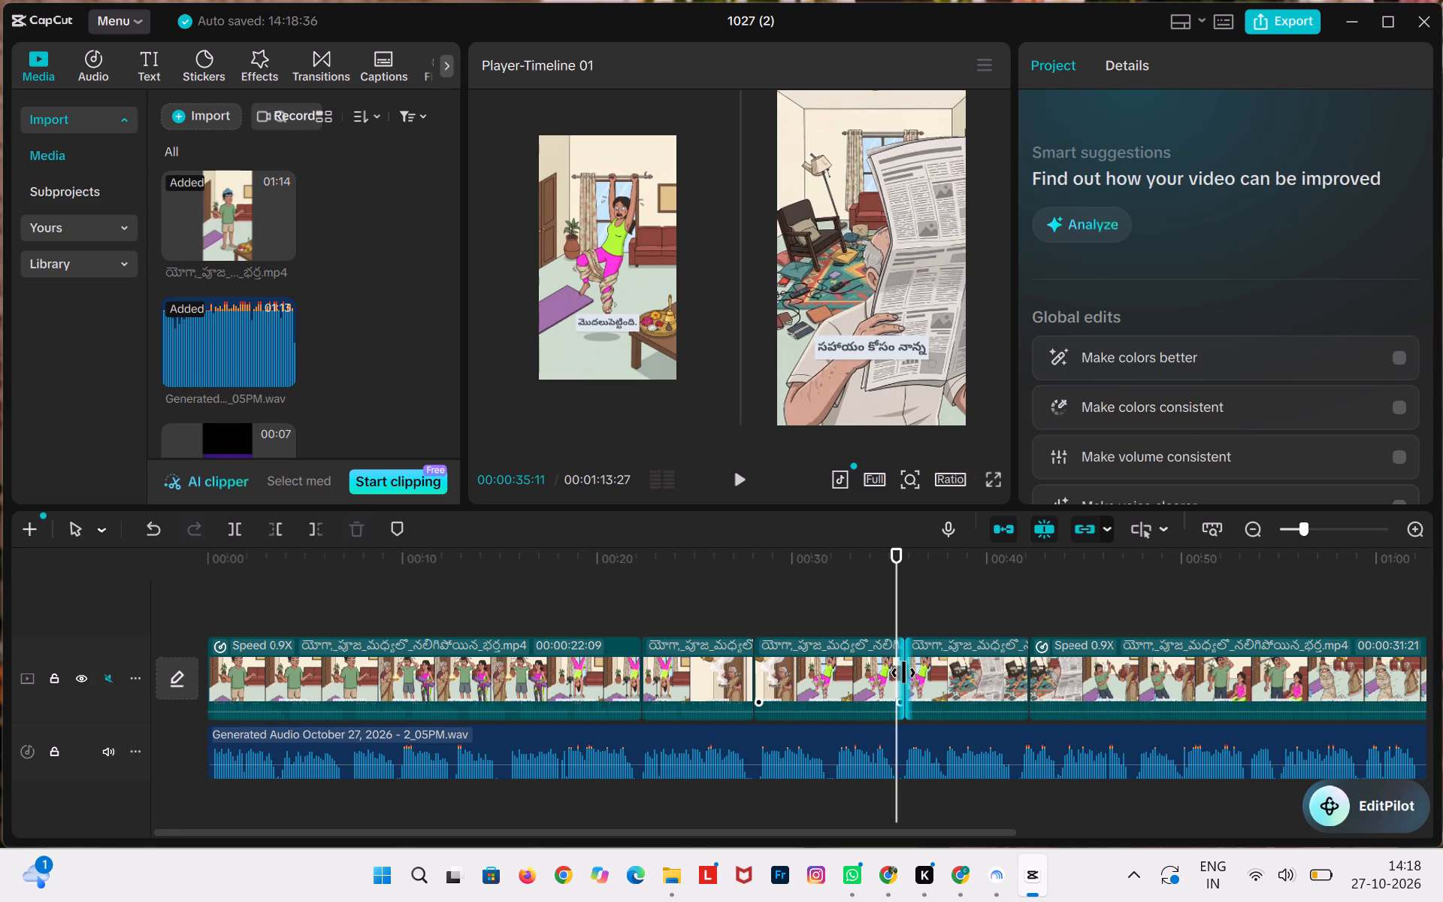
drag(903, 673, 903, 673)
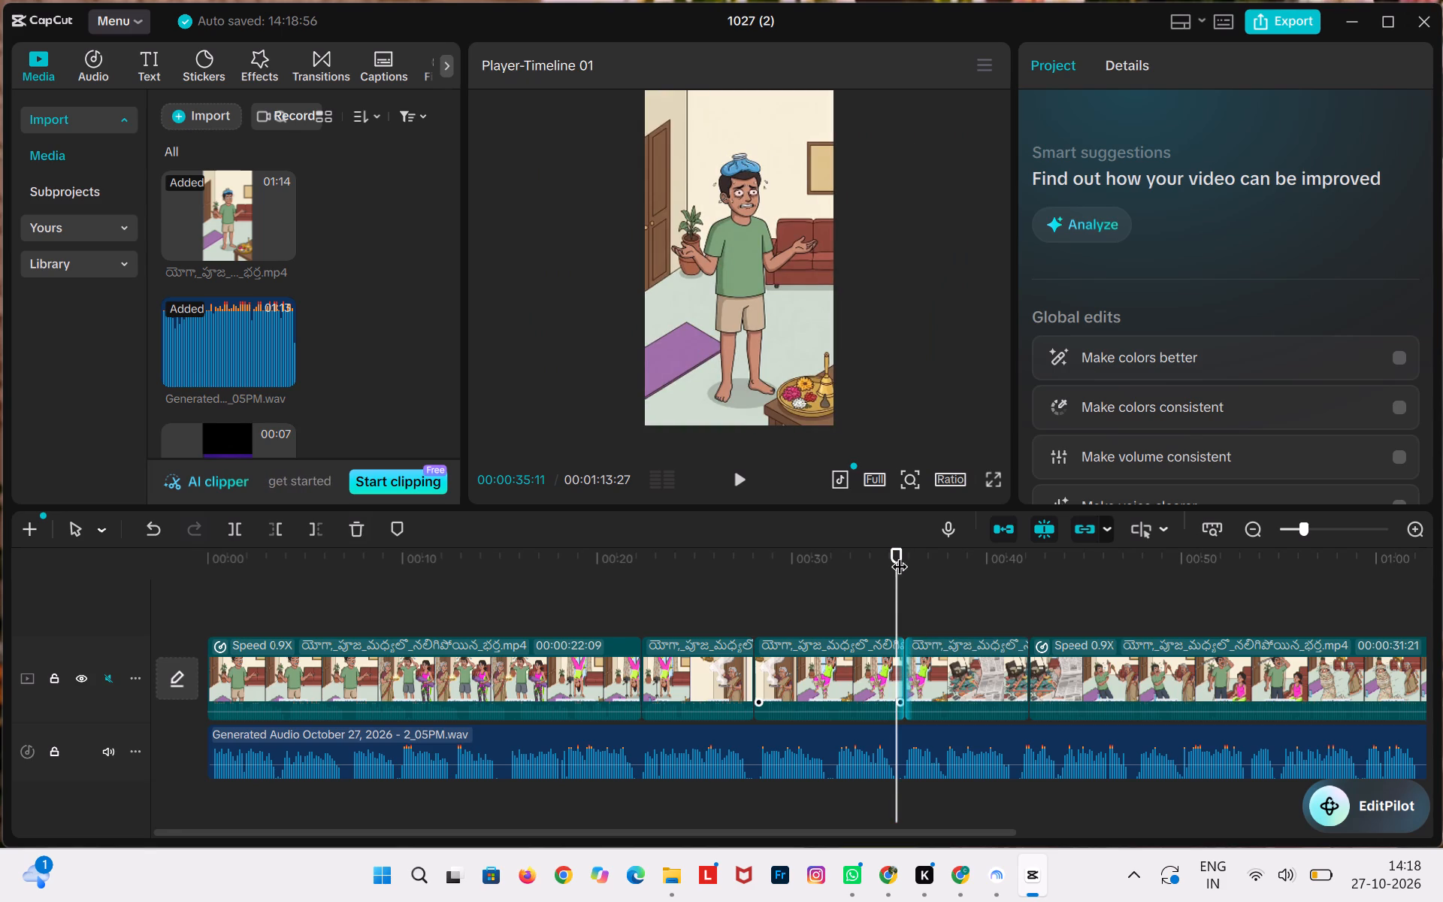
click(898, 571)
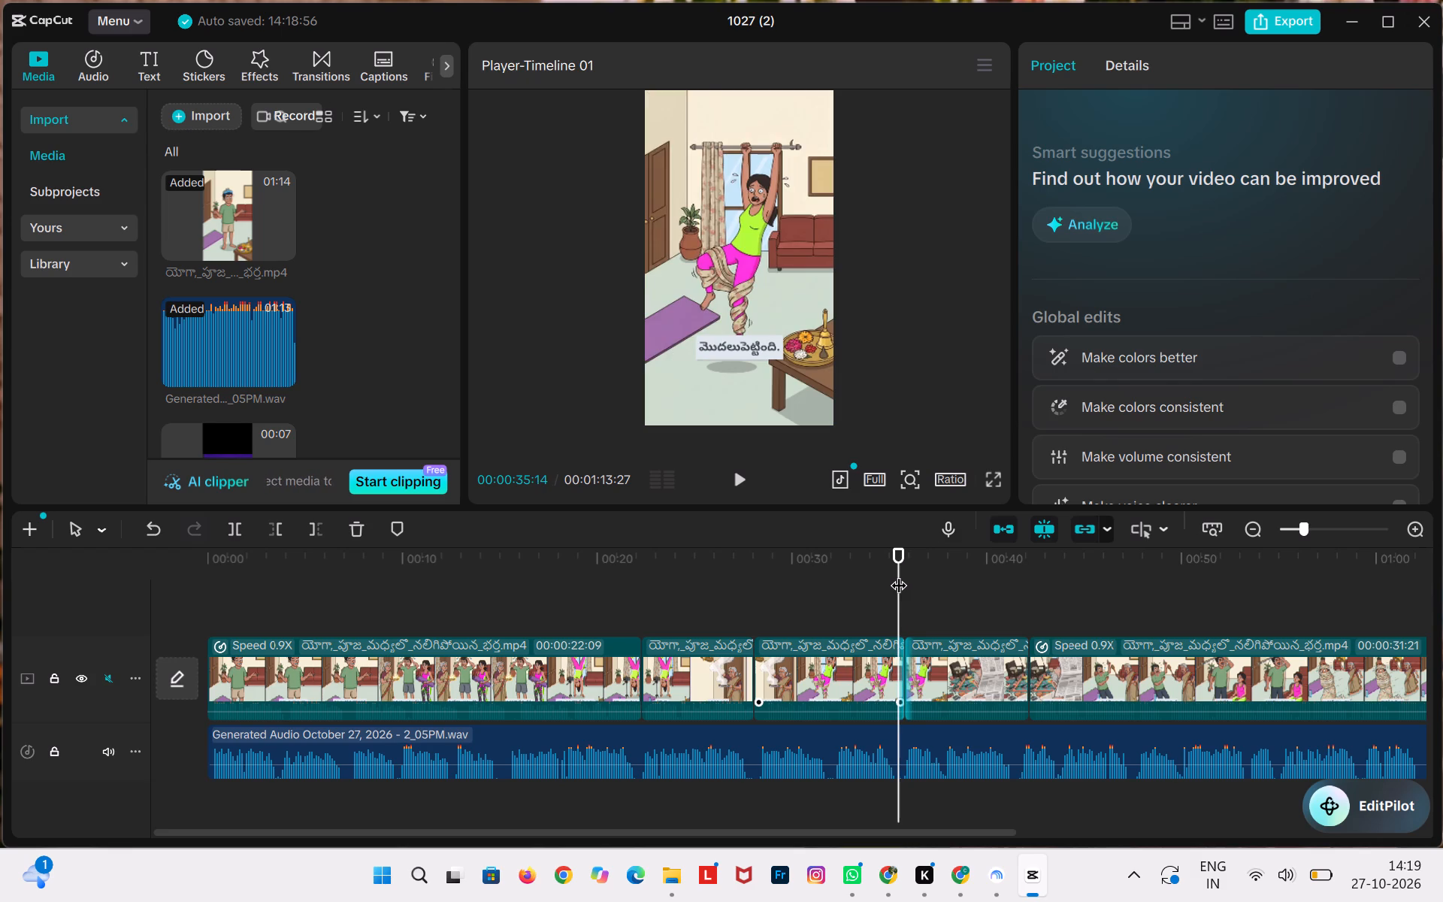
click(903, 655)
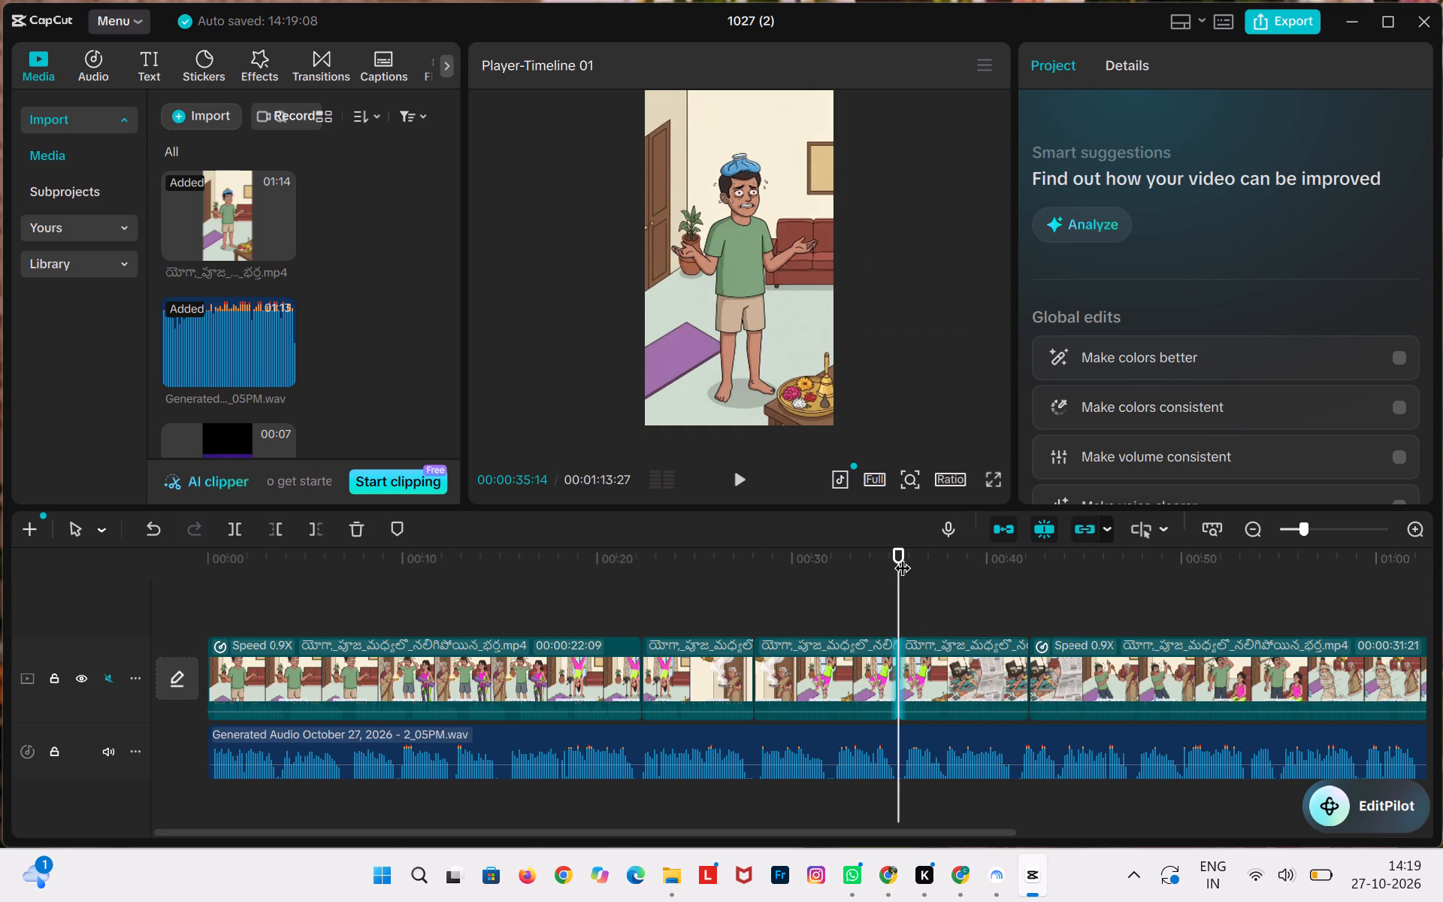
Replay the newspaper segment against the voiceover, set its speed to 1.15x, and recheck the sync from 00:00:33:06.
drag(902, 556, 873, 558)
click(740, 478)
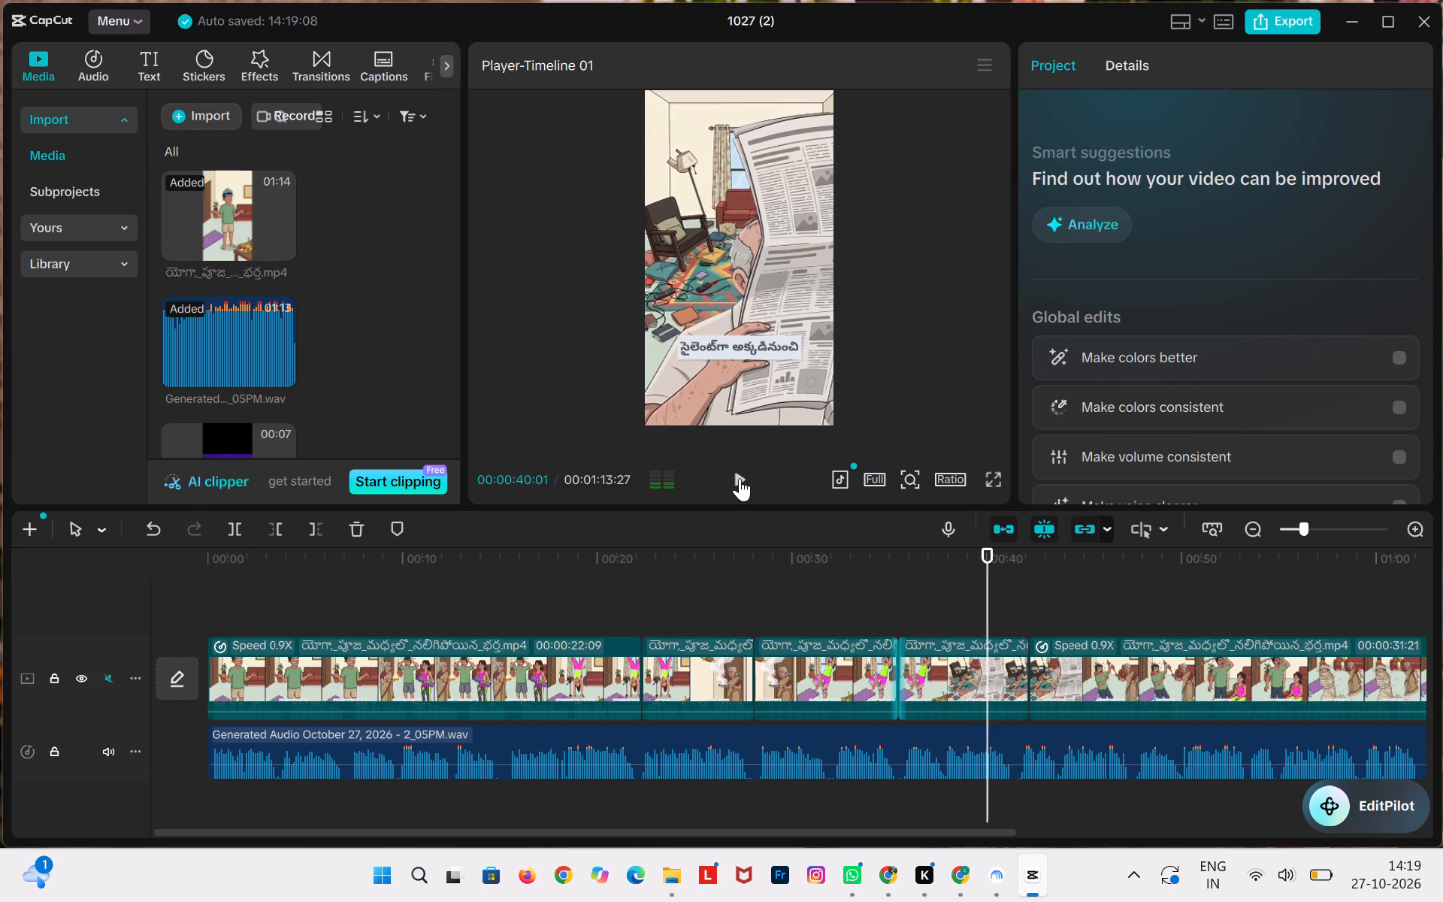
click(740, 478)
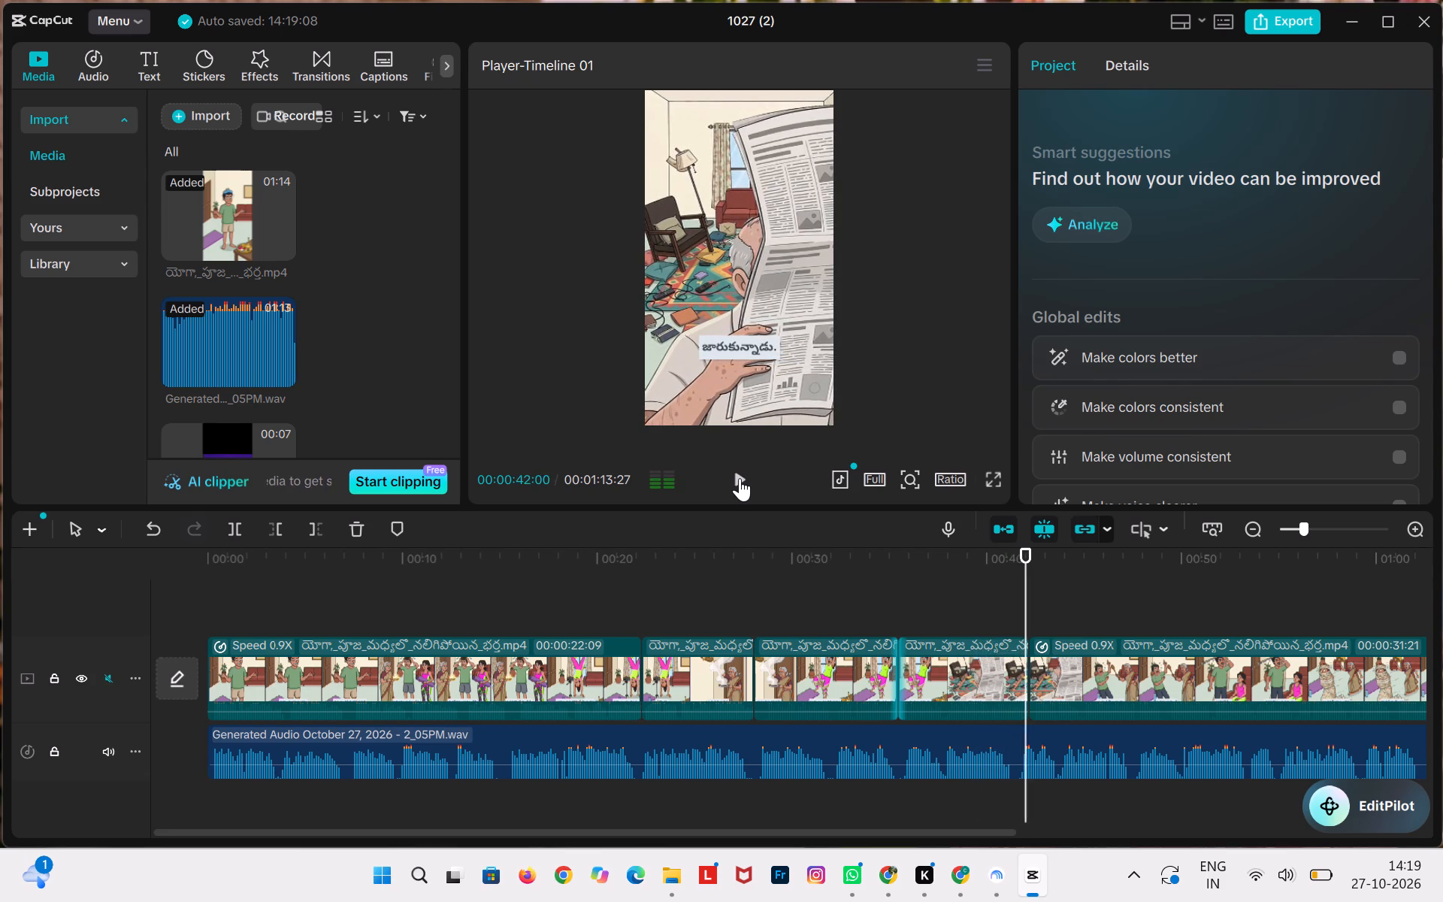
click(997, 681)
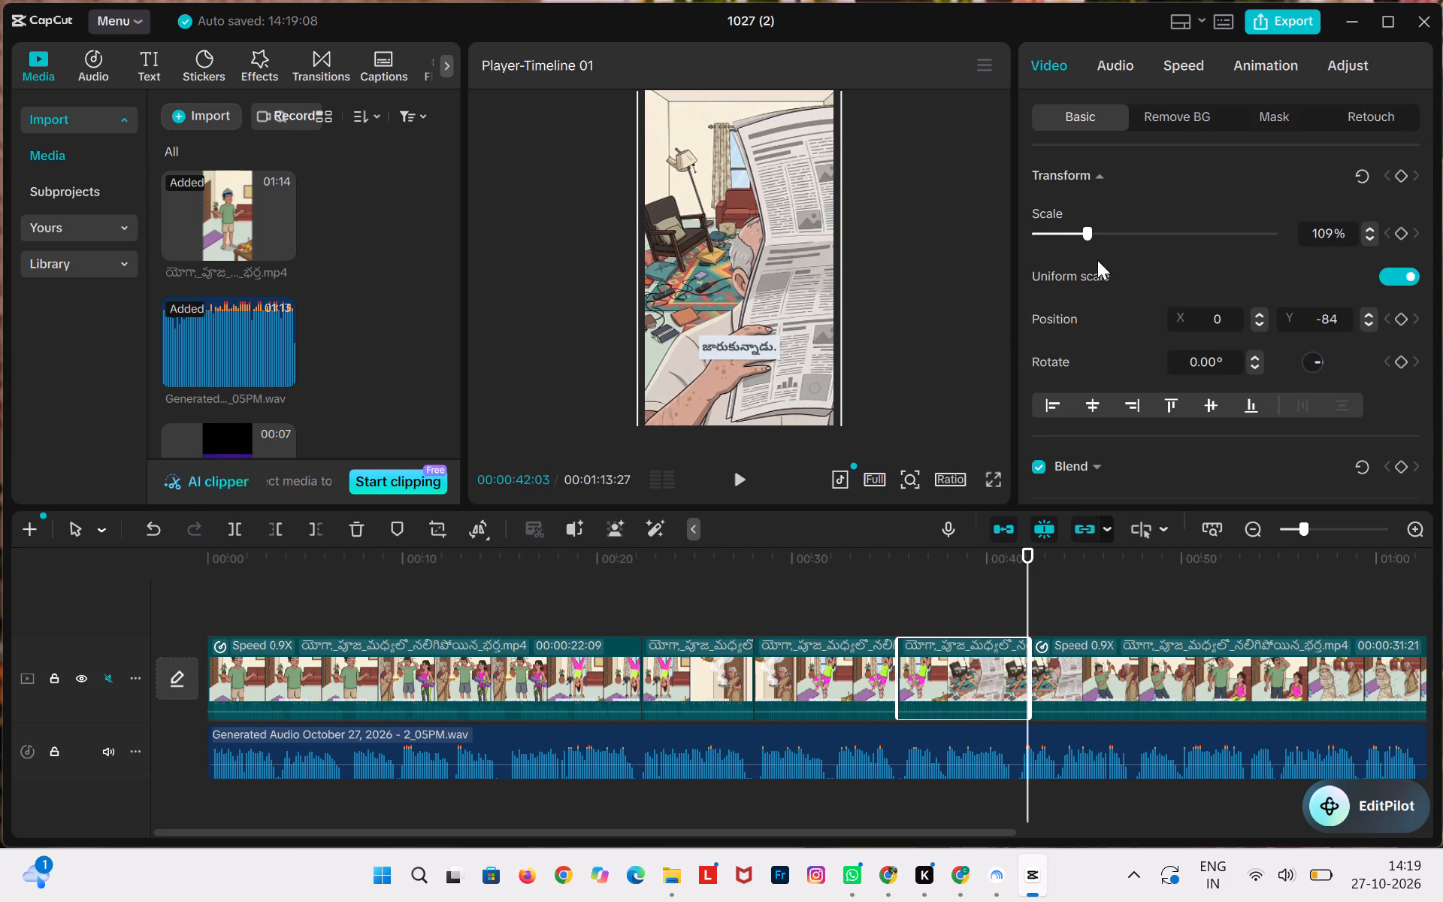
click(1186, 63)
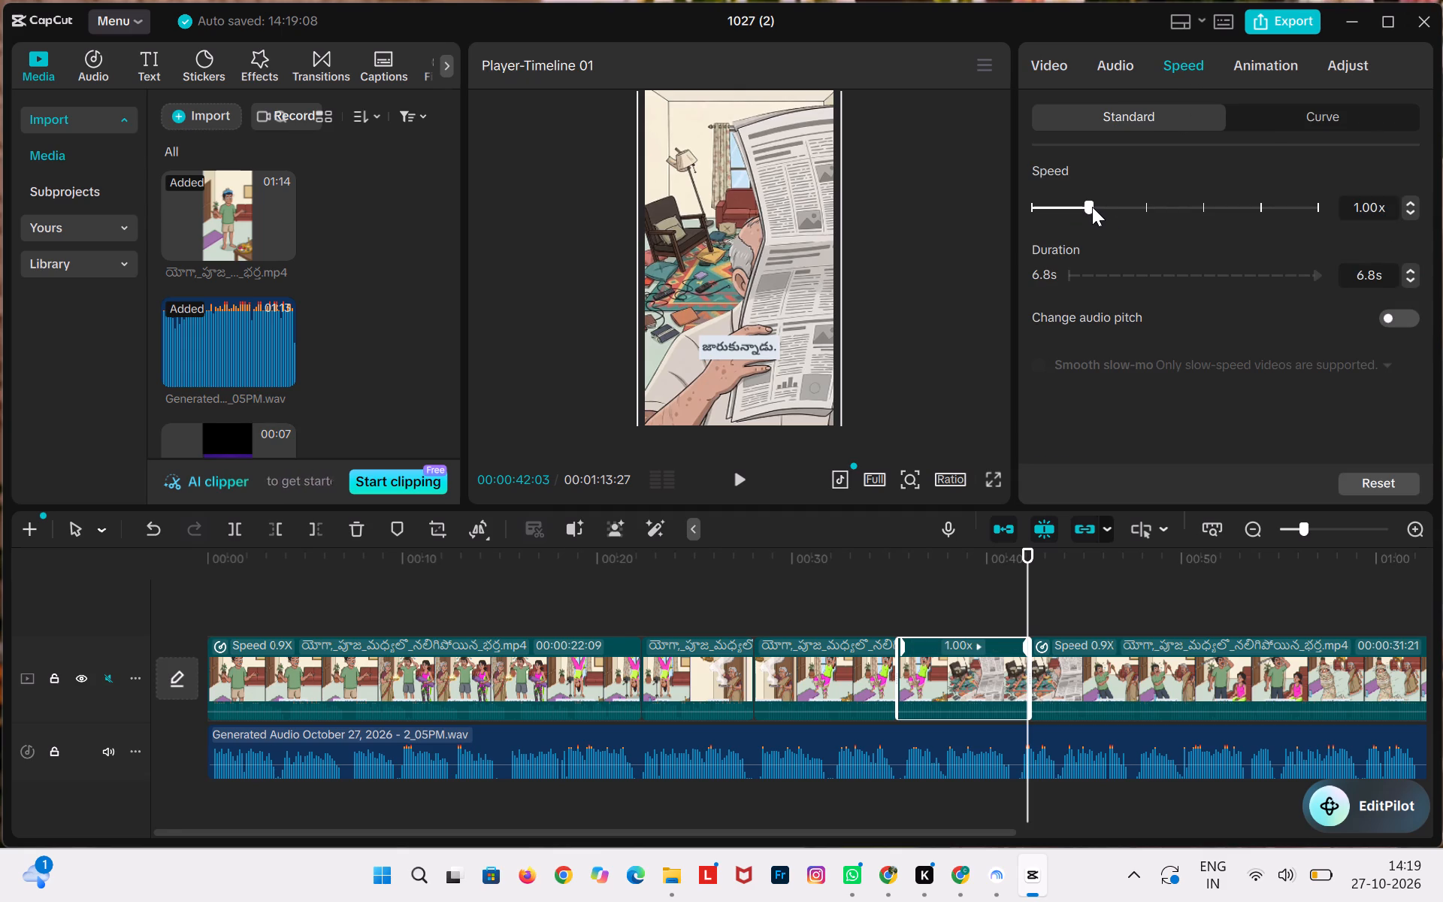
click(1092, 207)
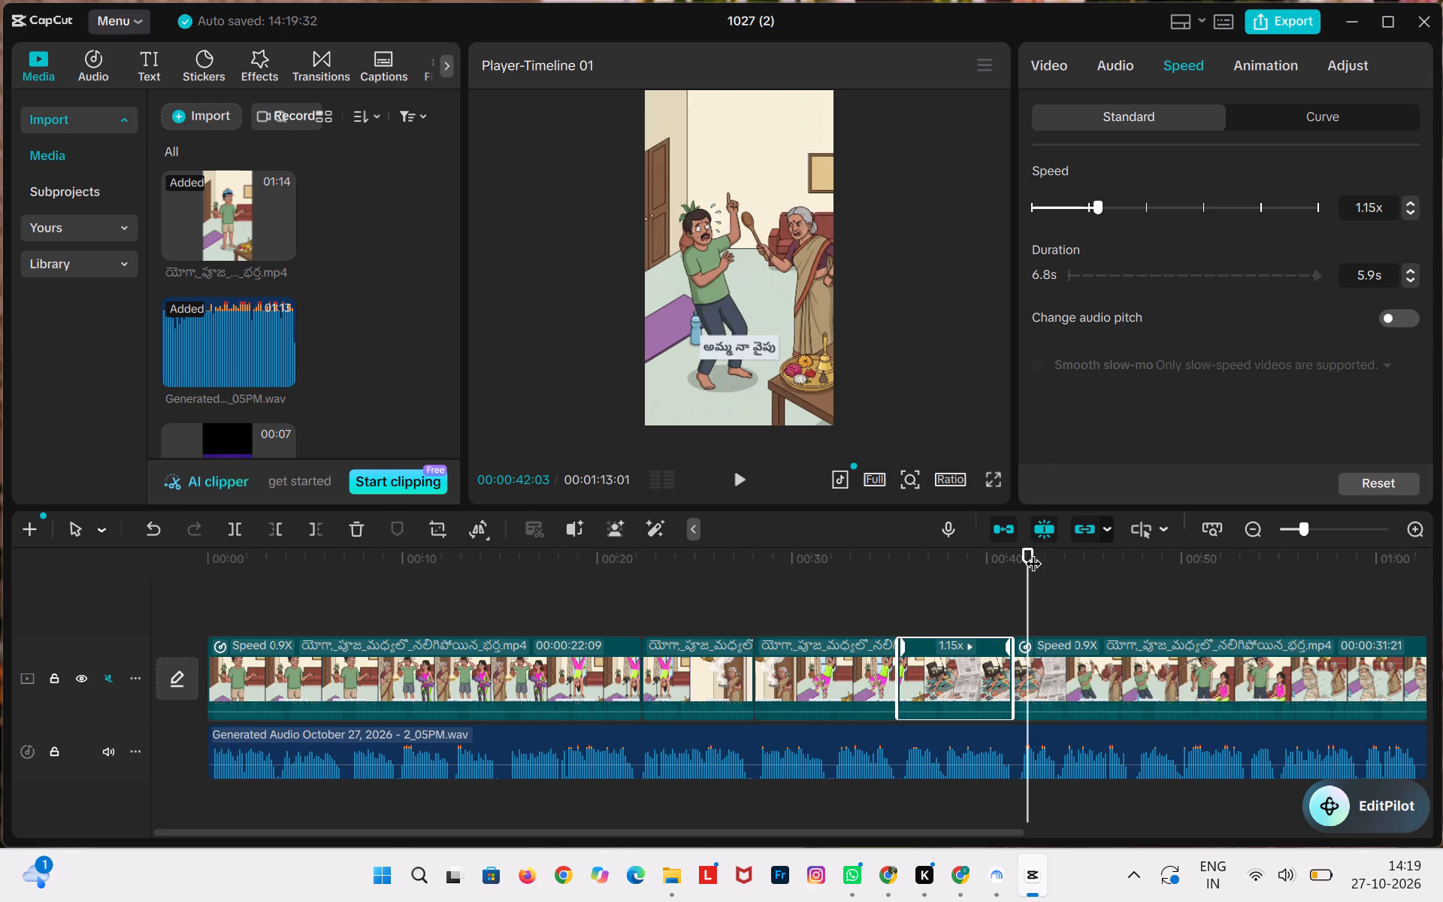
drag(1030, 557, 855, 573)
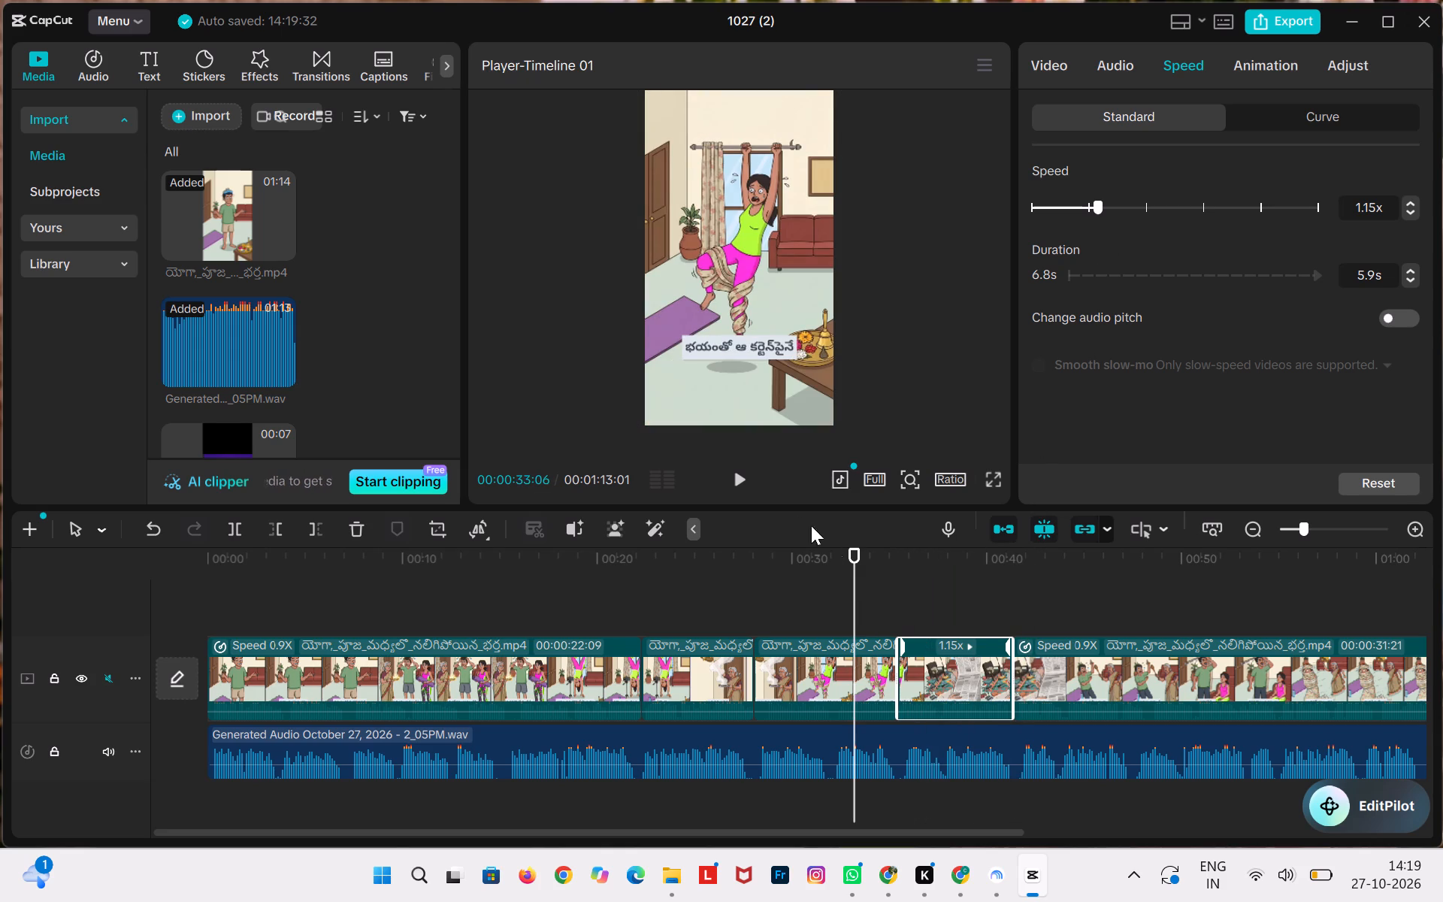
click(735, 481)
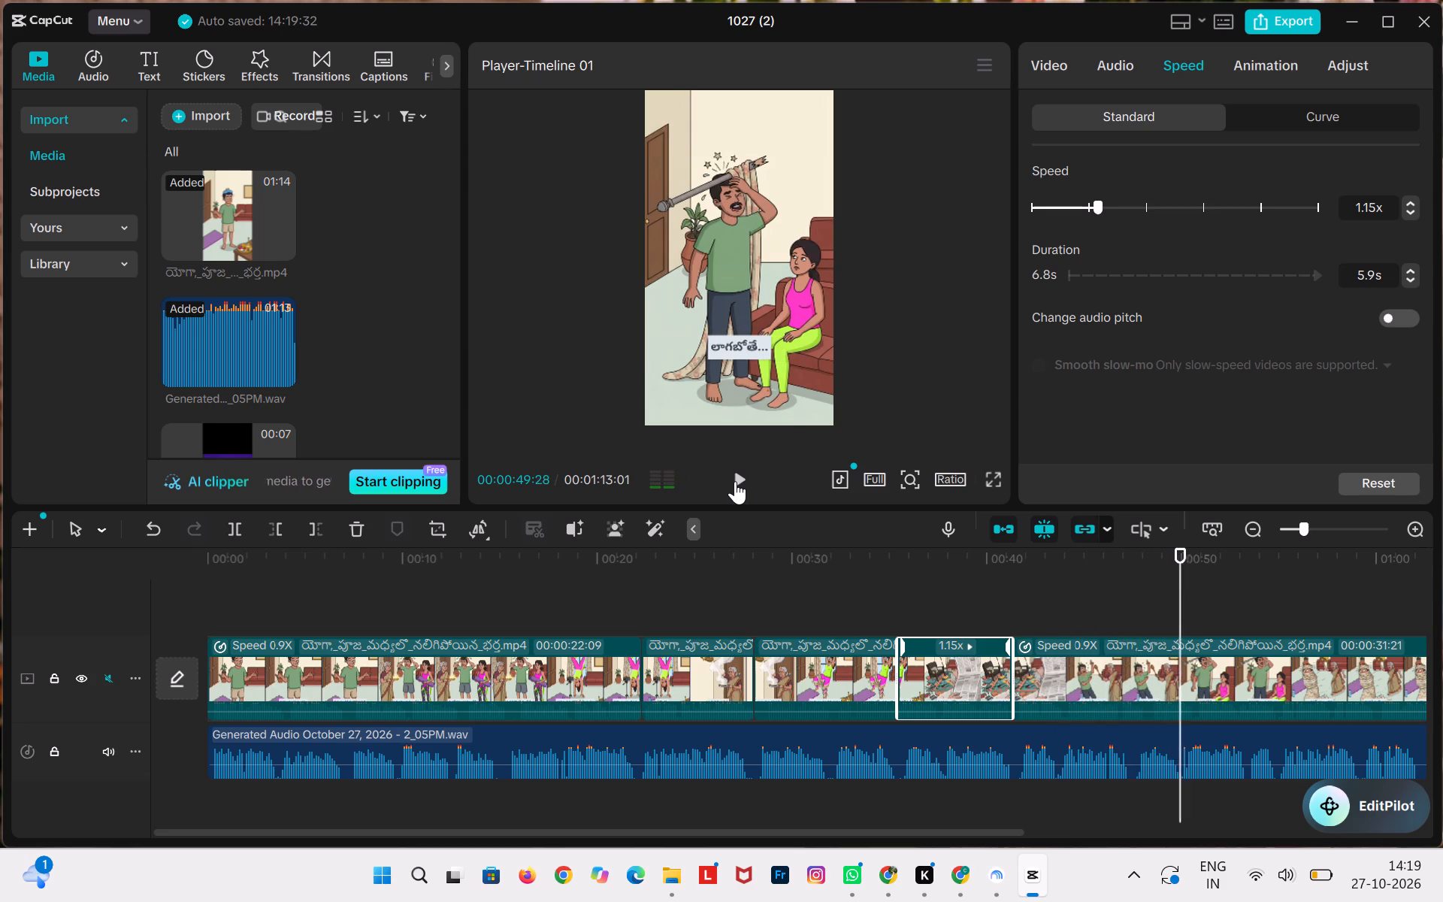
click(735, 481)
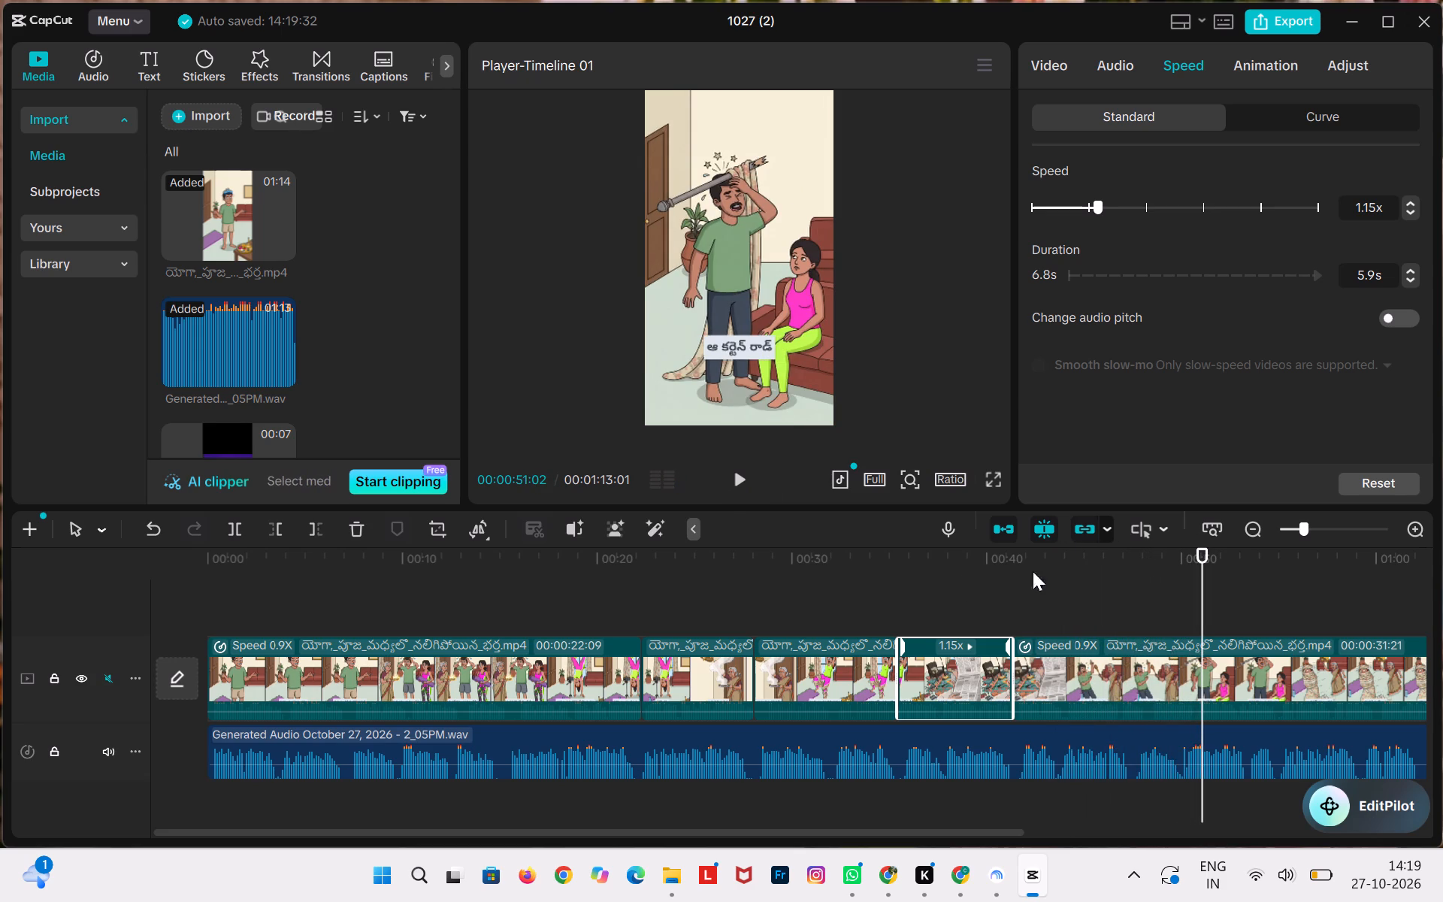
Replay the last video segment from 00:00:42:00 against the voiceover and split it at 00:00:48:13, where the mother-with-ladle narration ends.
click(1140, 593)
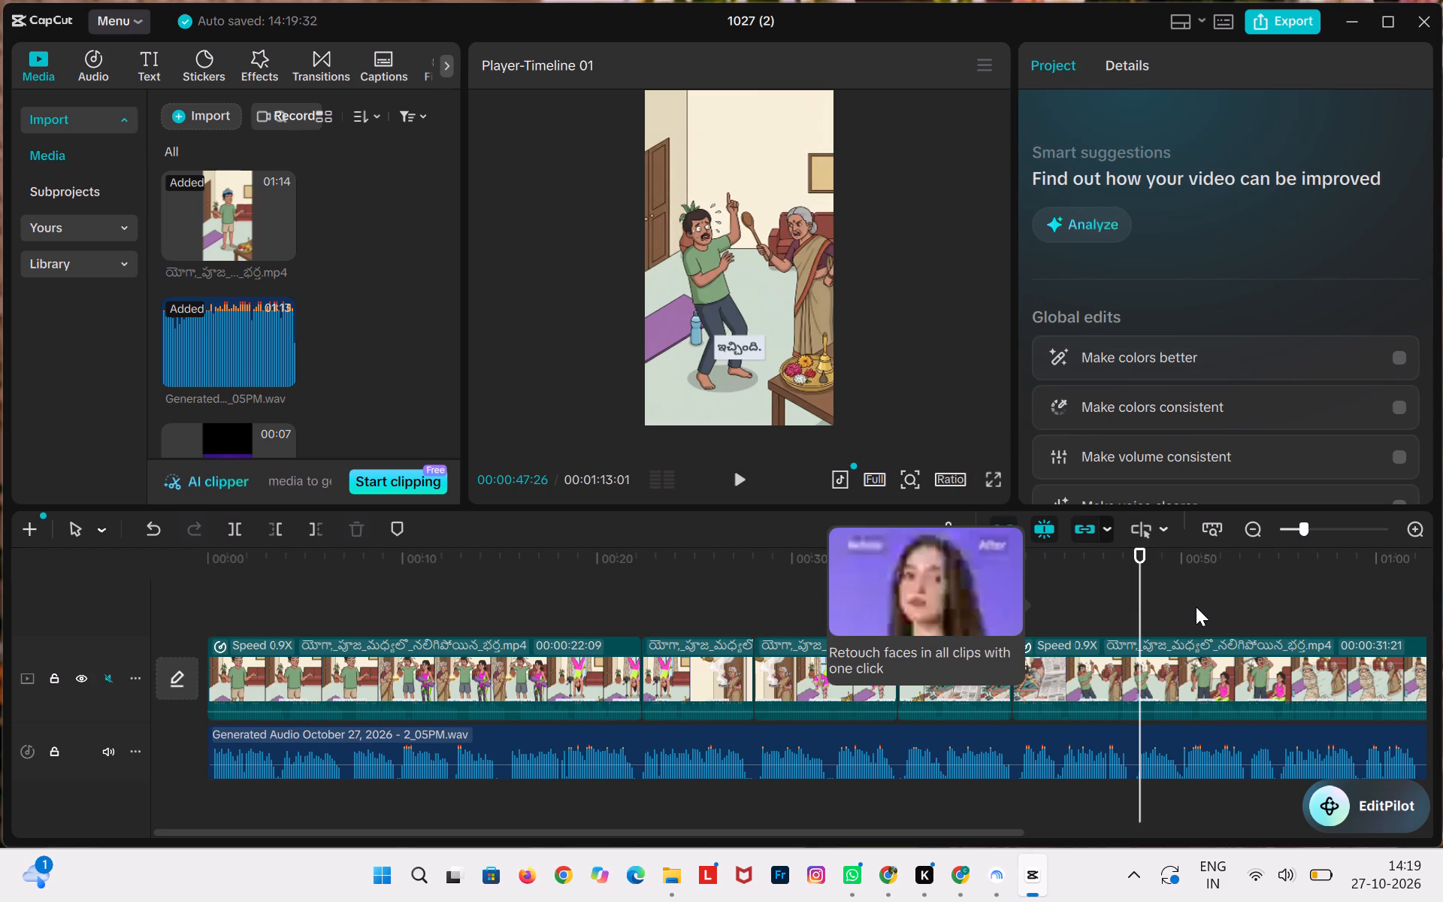
scroll(1196, 607, left, 1)
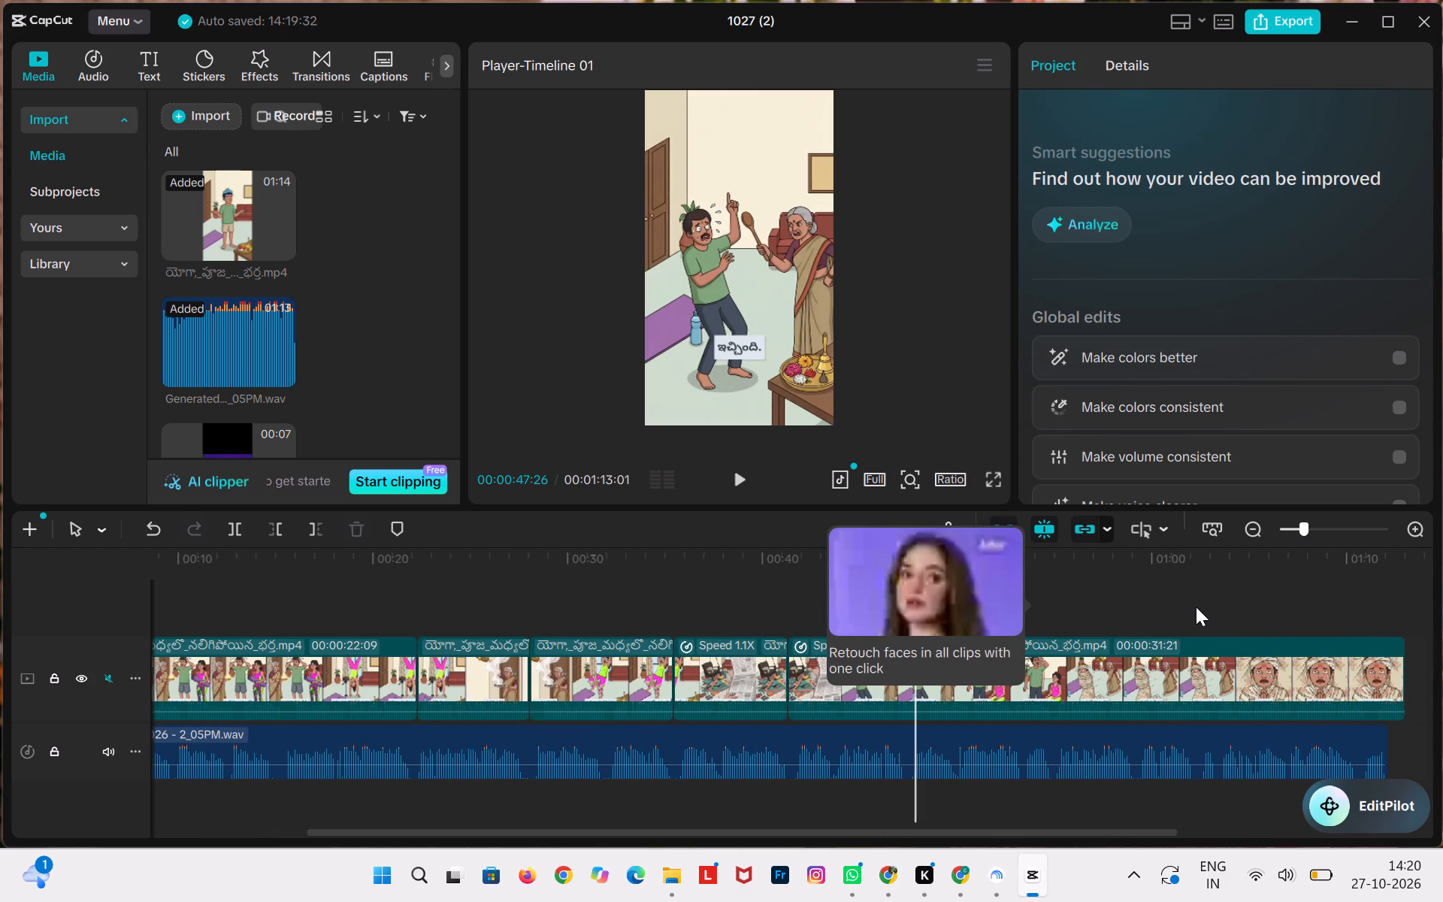
scroll(1196, 607, right, 1)
click(1163, 658)
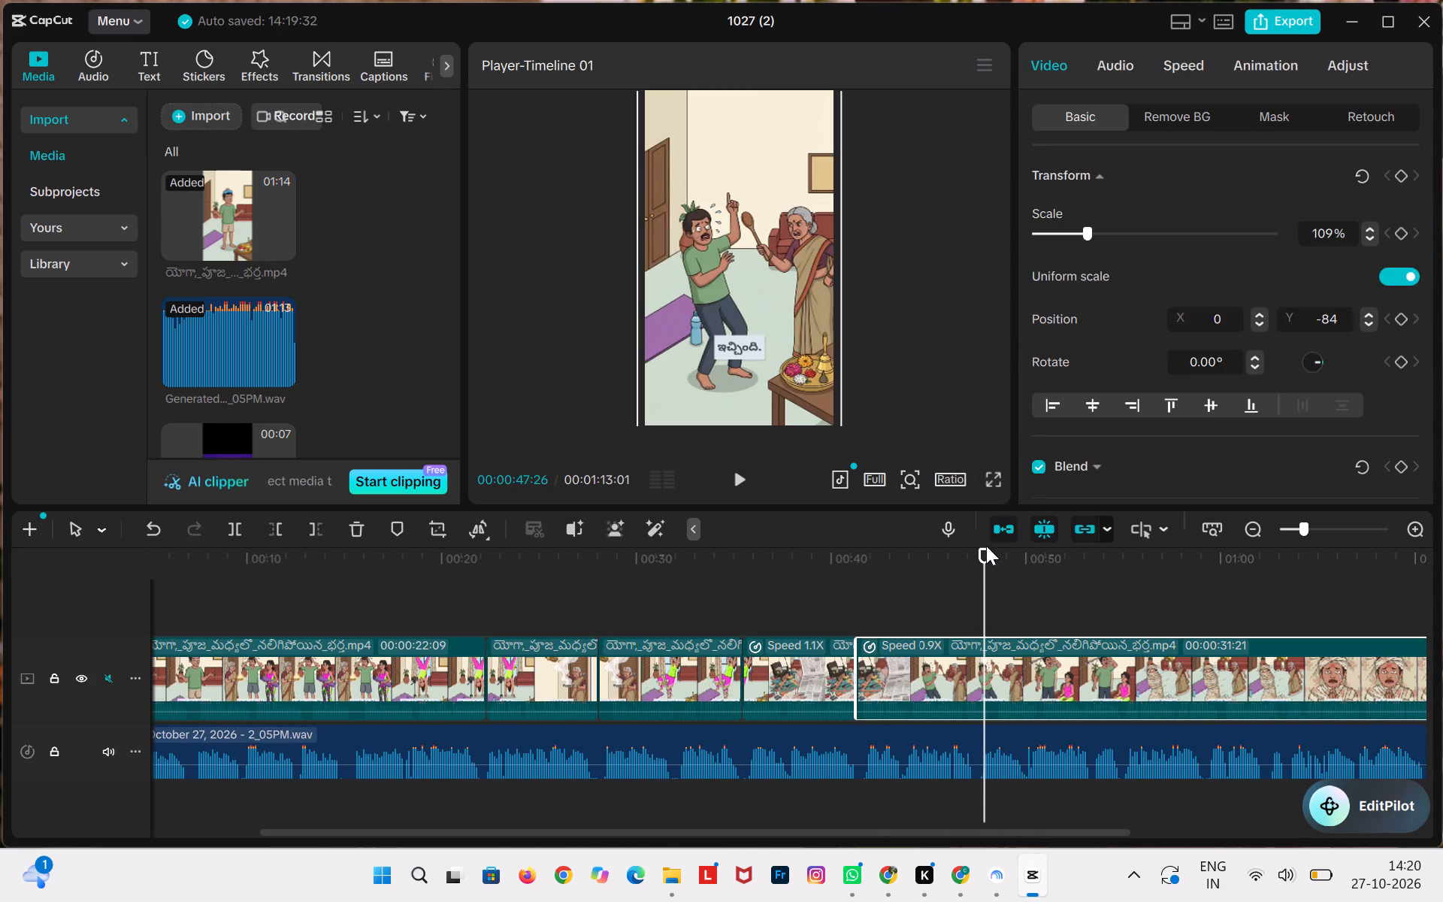
drag(985, 544, 982, 558)
drag(982, 558, 870, 570)
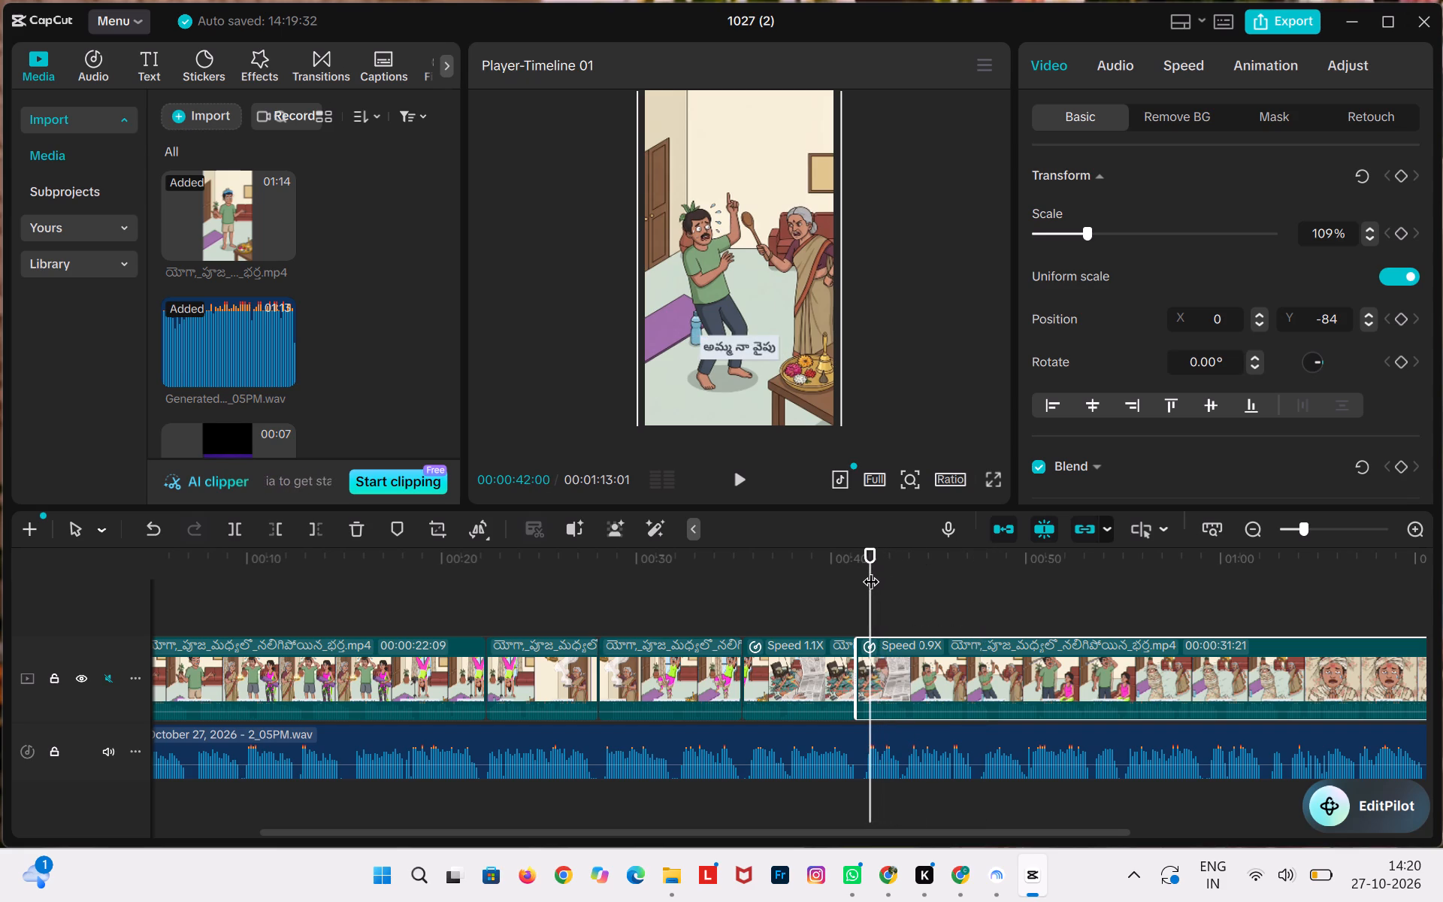
click(736, 478)
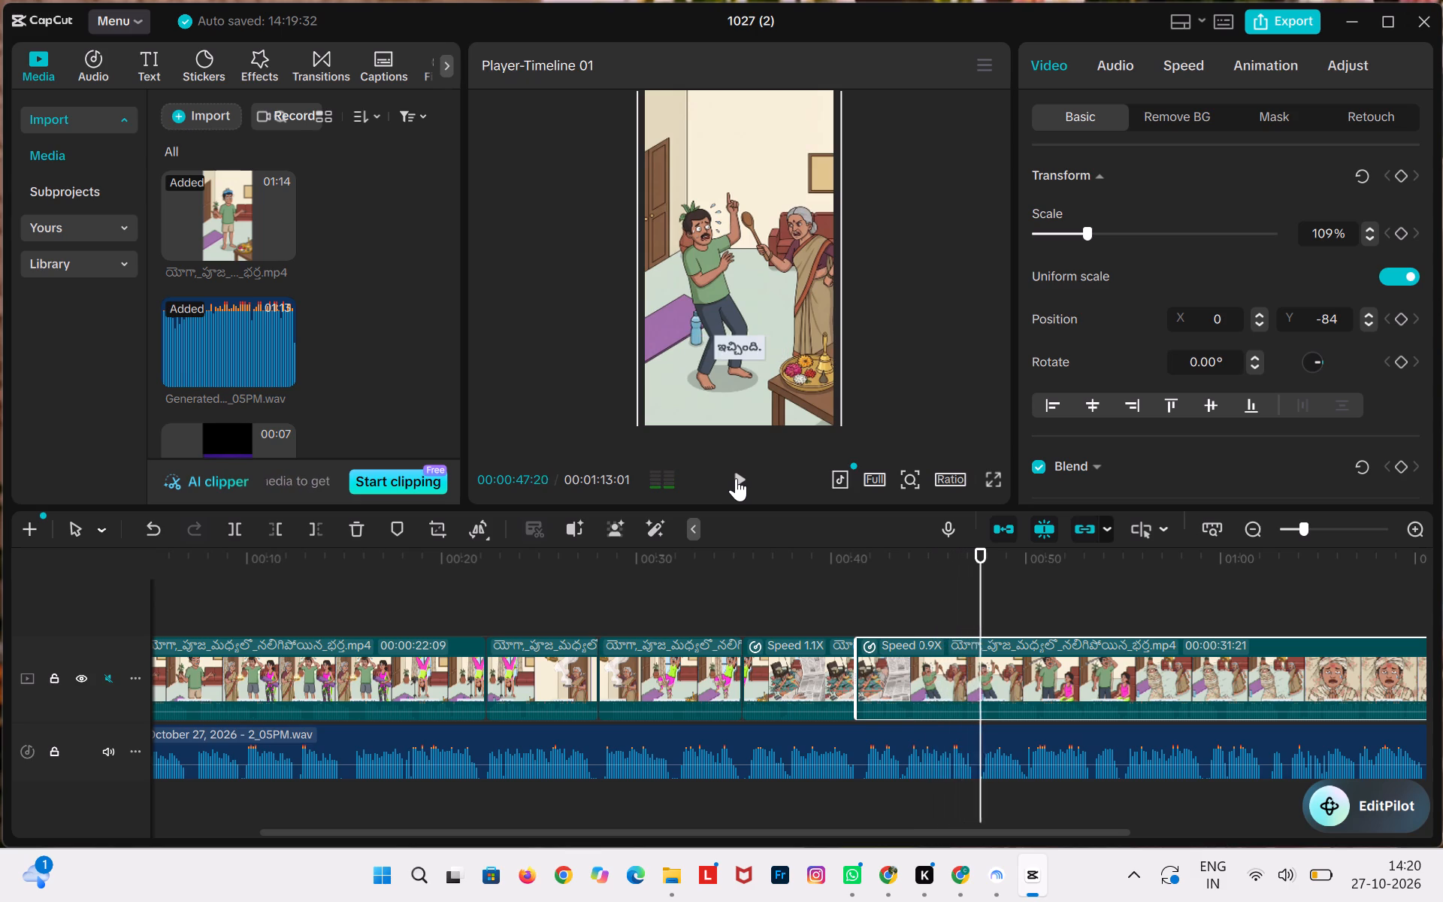
click(736, 478)
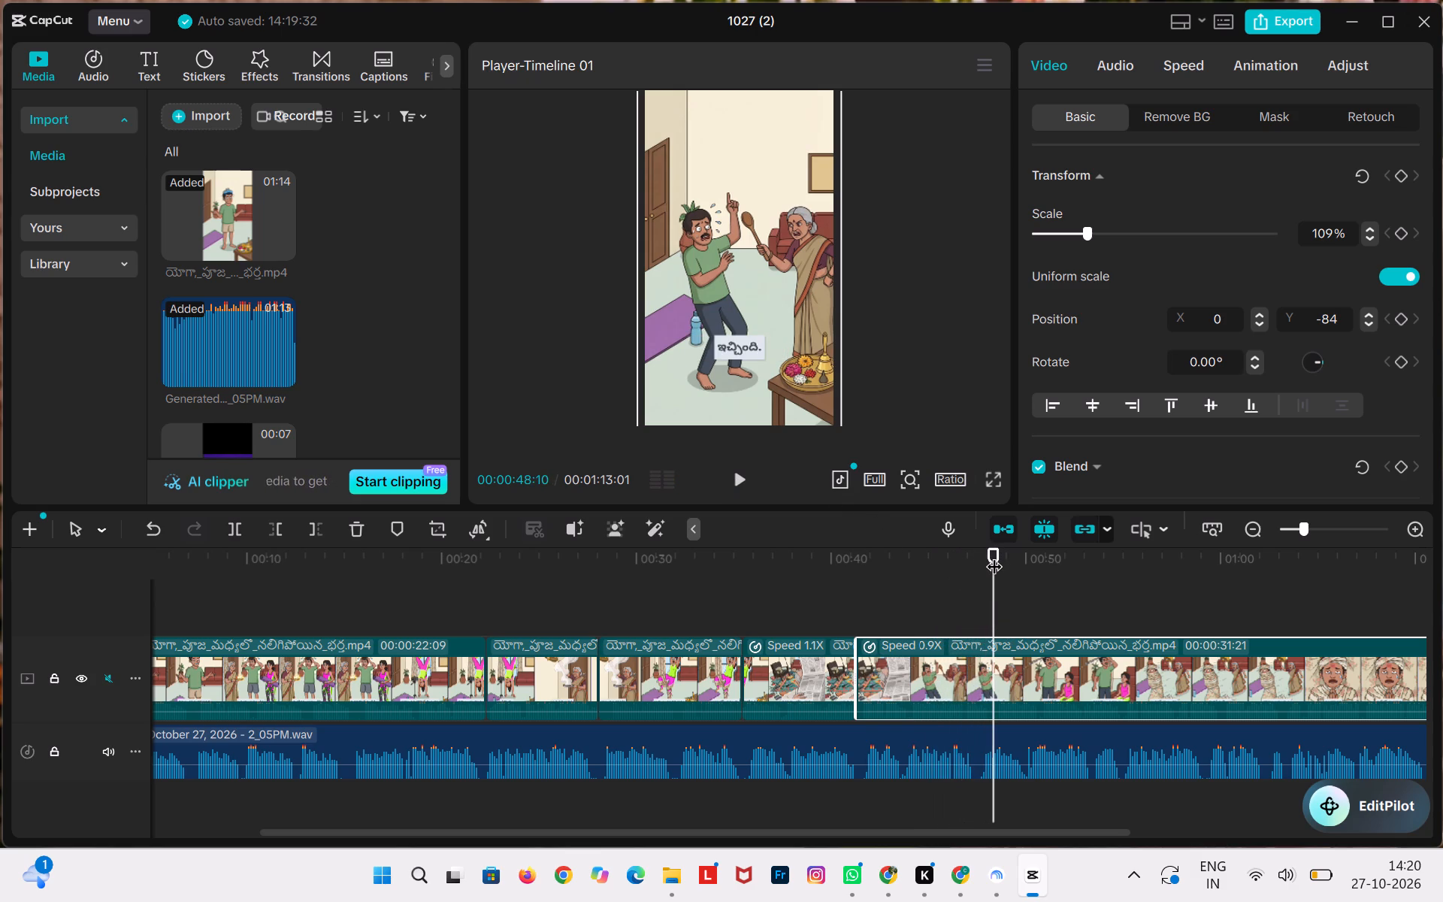
drag(994, 555, 980, 558)
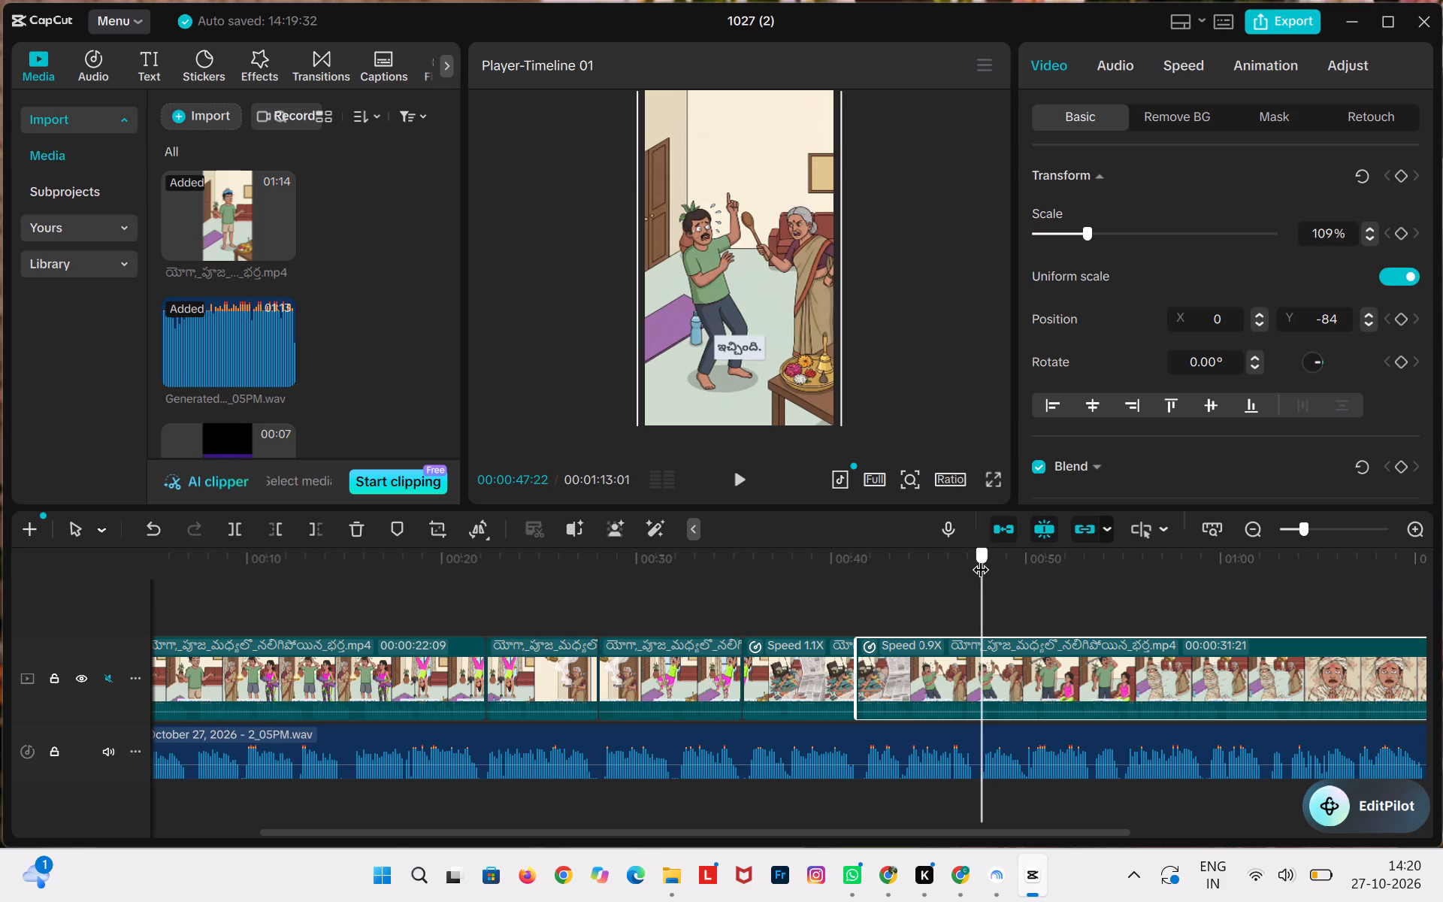
drag(980, 558, 982, 560)
drag(982, 560, 994, 561)
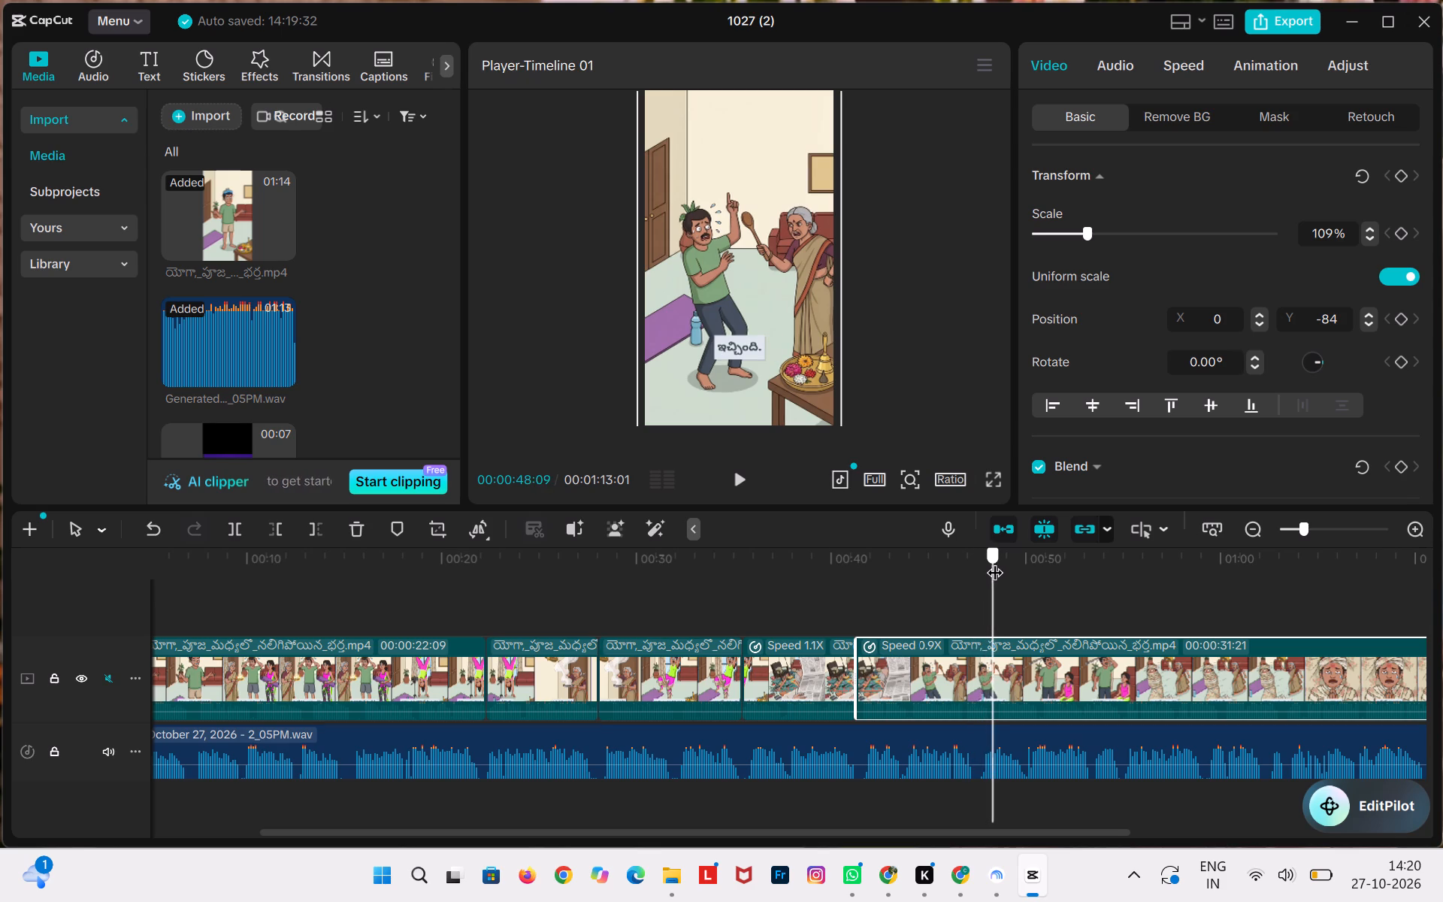
drag(994, 561, 994, 561)
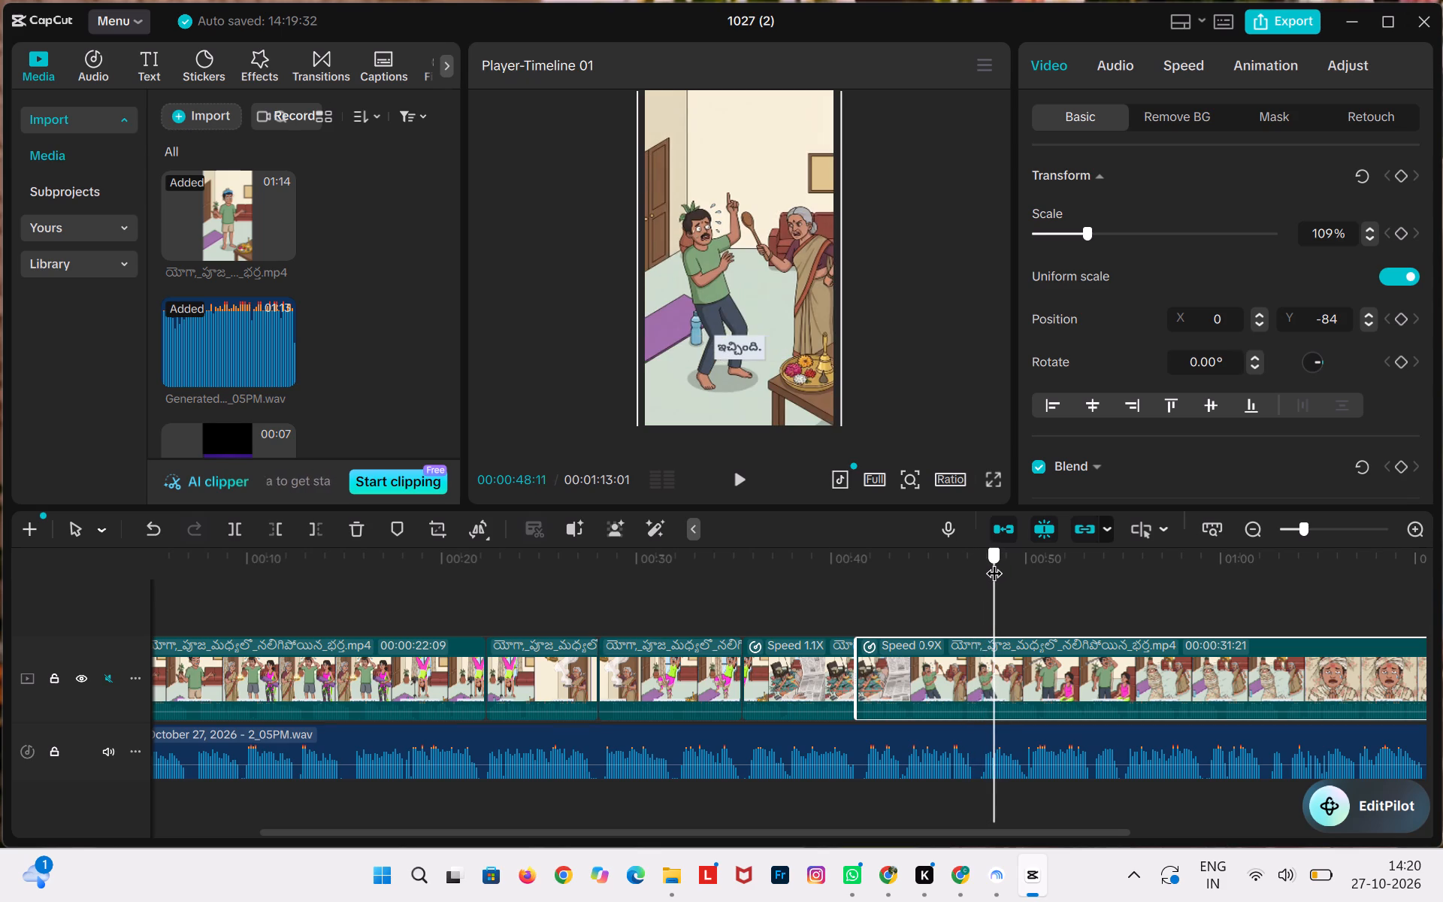
drag(994, 561, 994, 562)
click(994, 562)
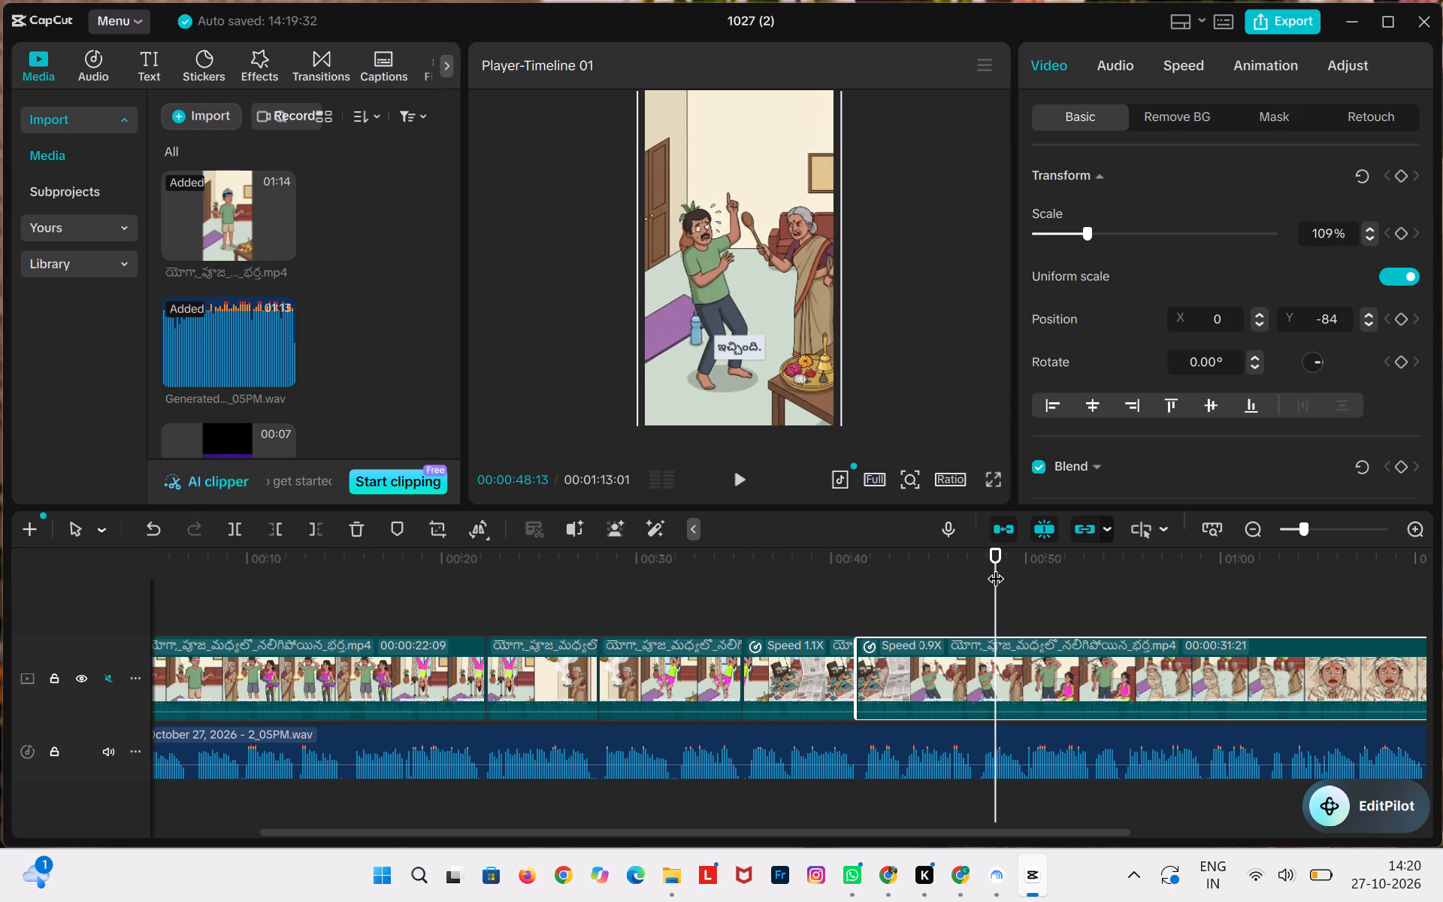
click(239, 534)
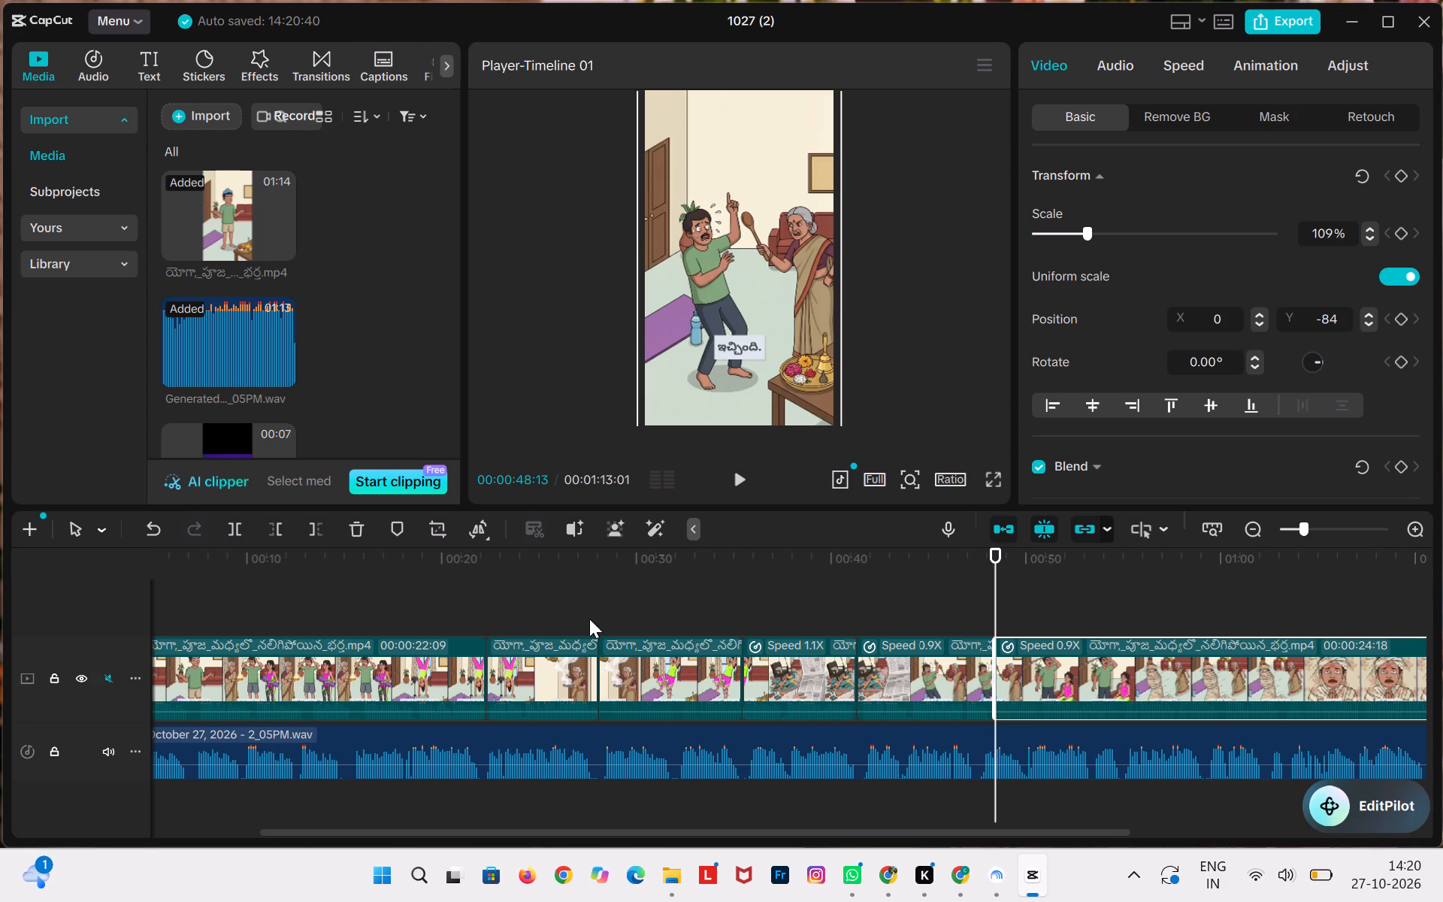
Set the speed of the mother-with-ladle segment just before the new split to 1.00x.
click(944, 667)
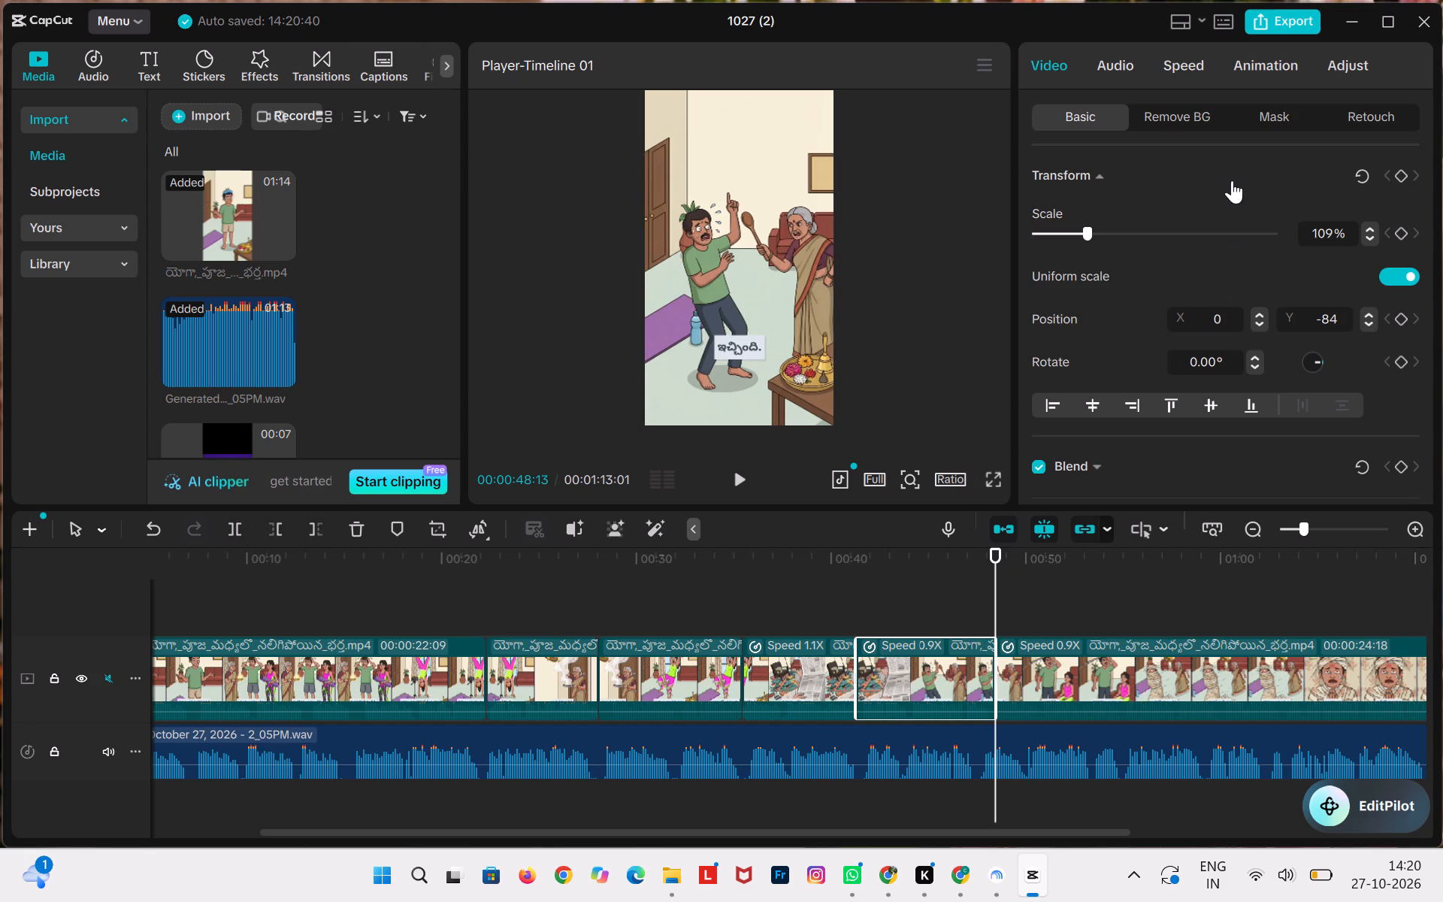
click(1190, 72)
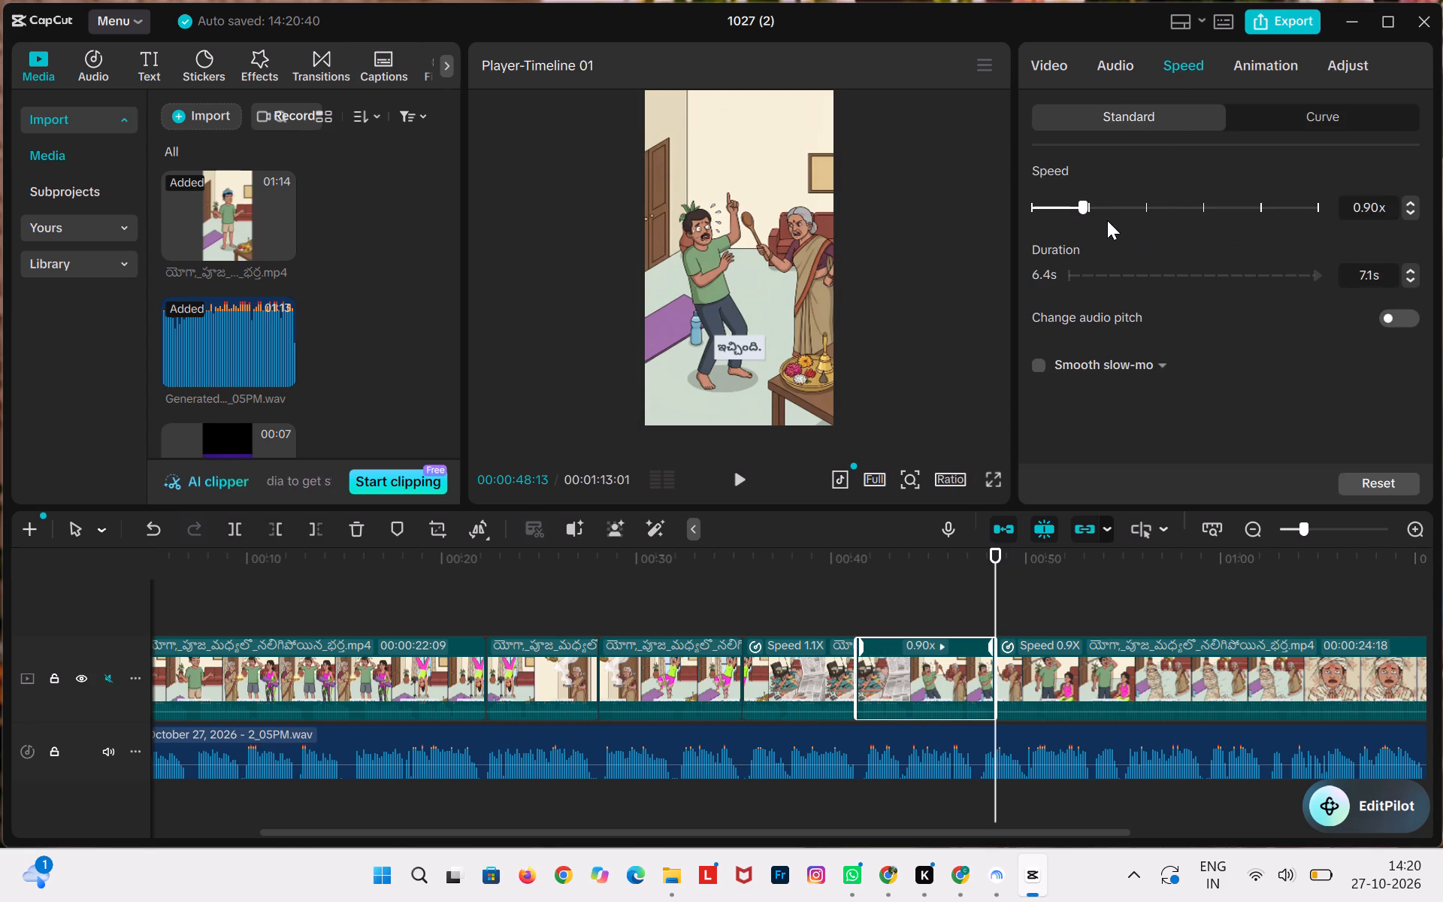
click(1089, 211)
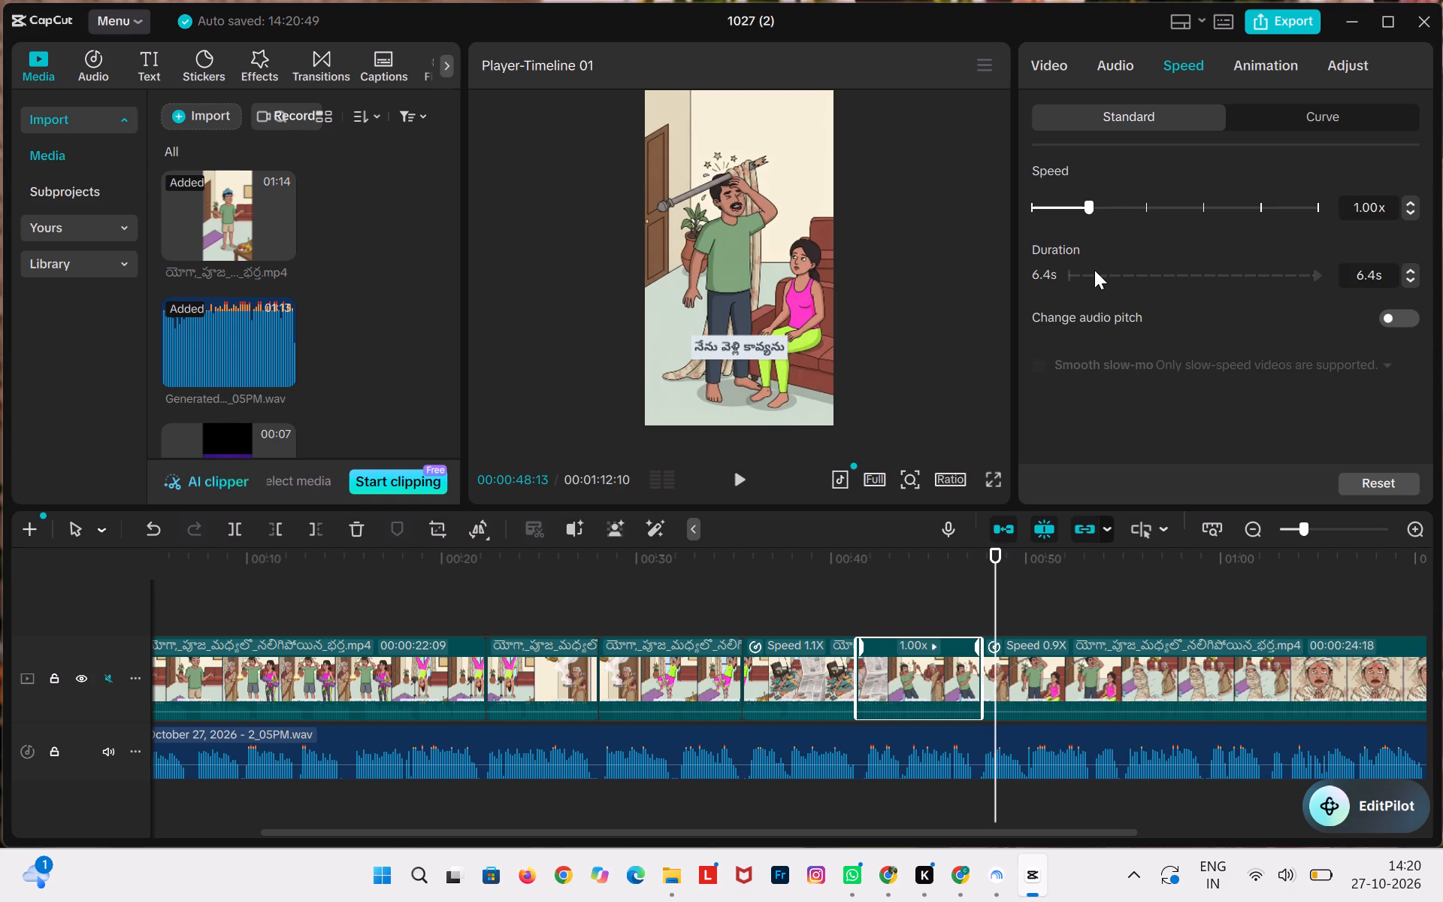
Play on from 00:00:48:13 and split the last video segment at 00:00:54:04, where the fallen-curtain-rod scene changes to the mummy chase.
click(835, 592)
click(739, 481)
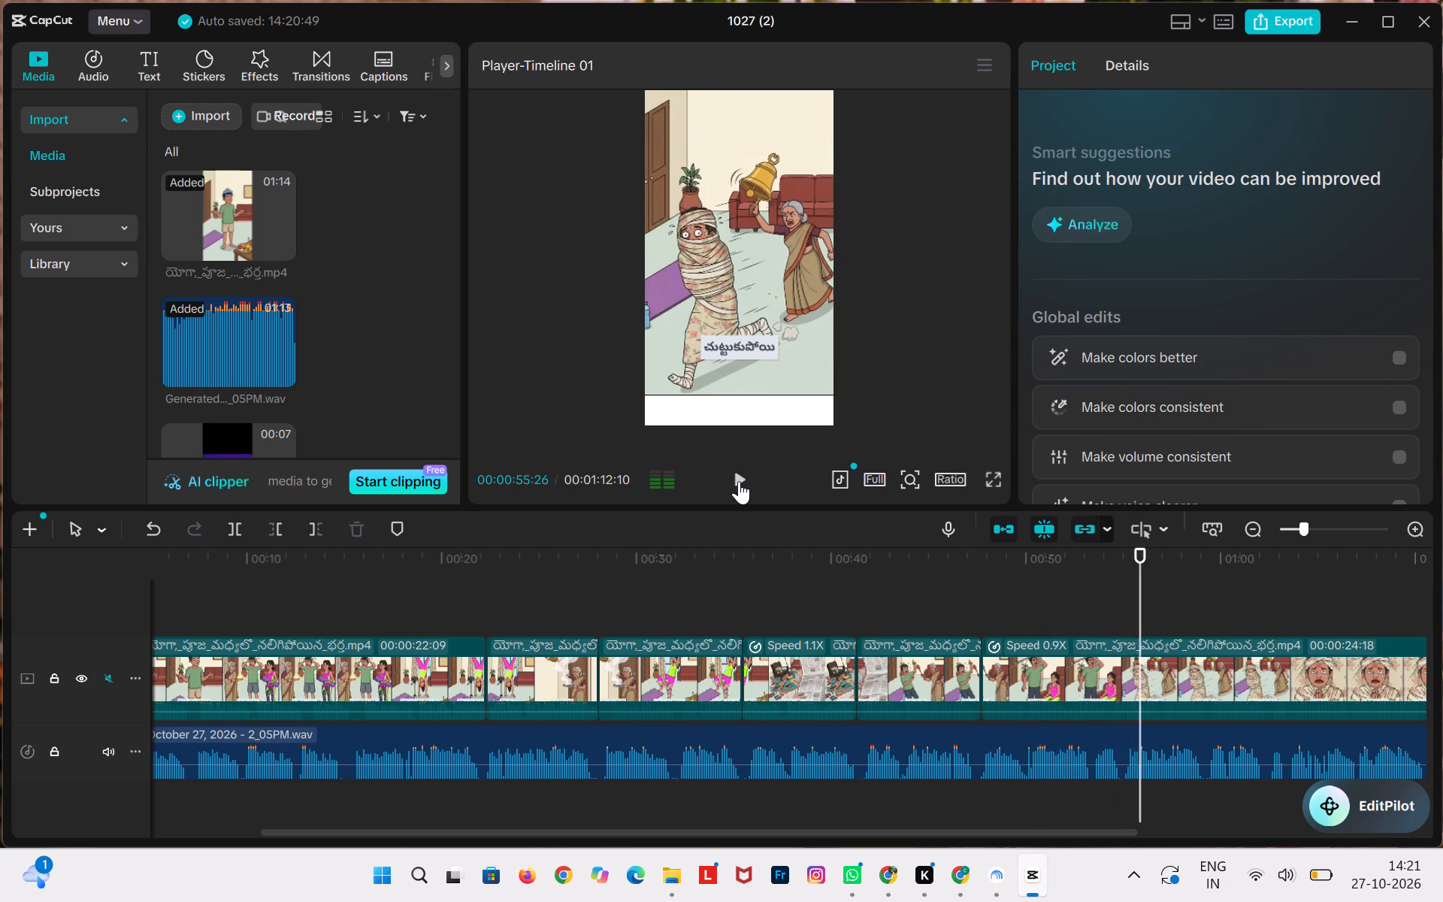
click(739, 481)
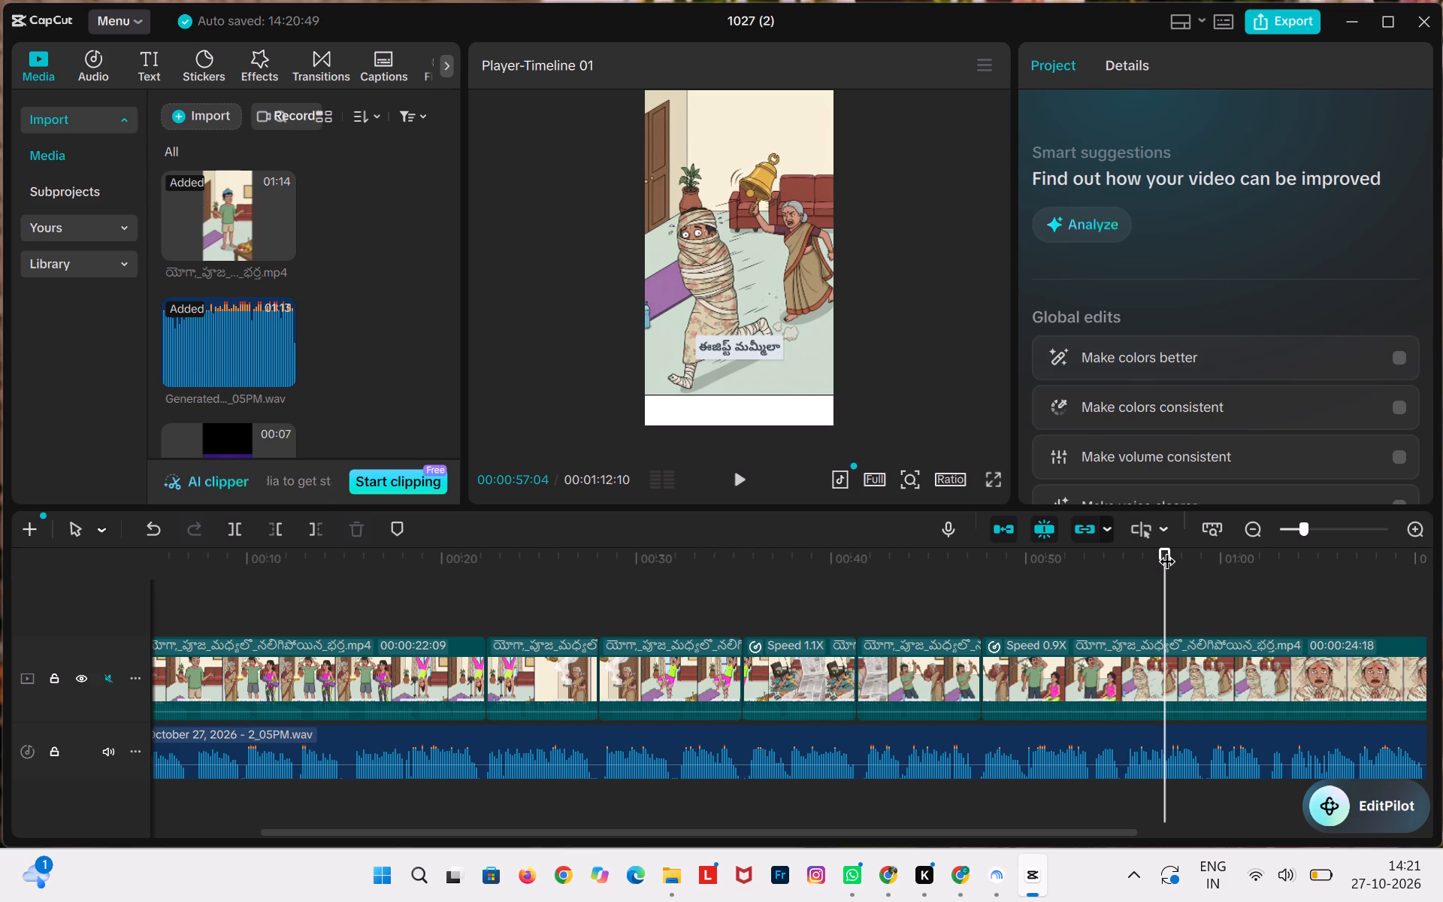
drag(1167, 551, 1109, 560)
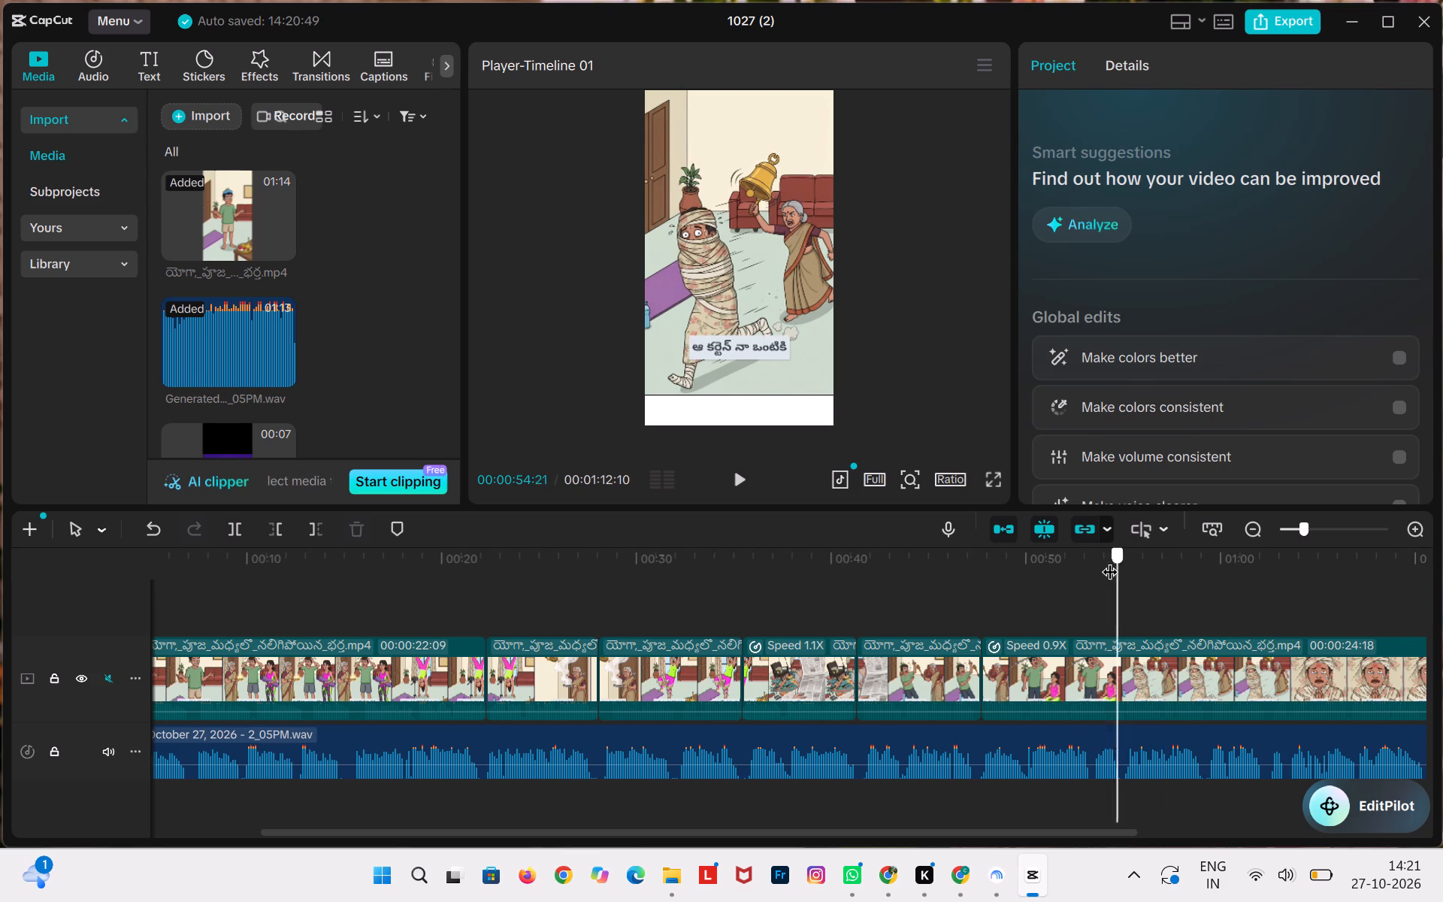
drag(1109, 560, 1069, 574)
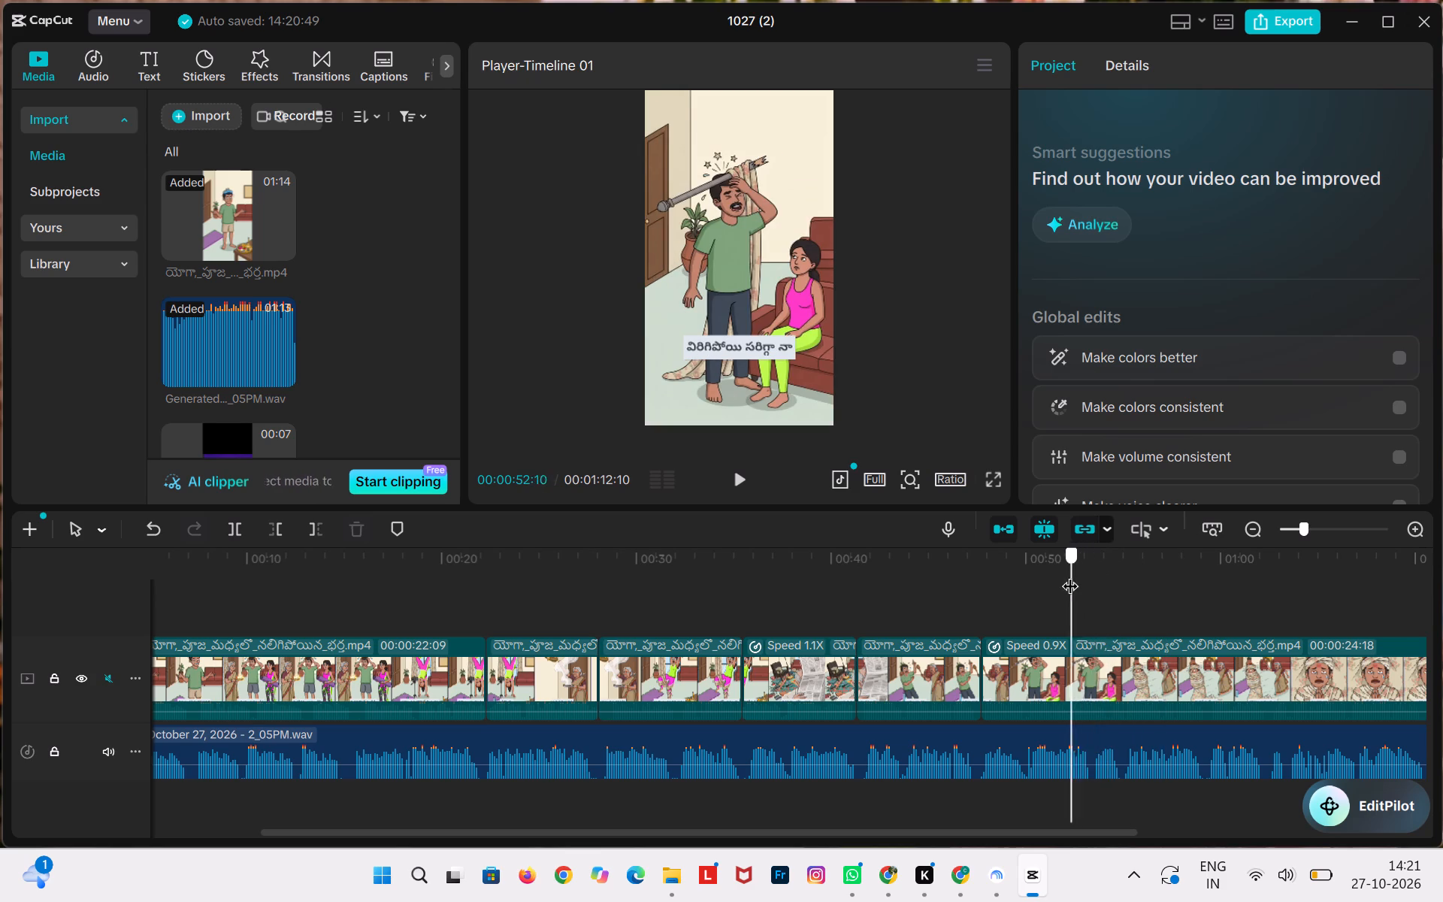
drag(1069, 574, 1110, 586)
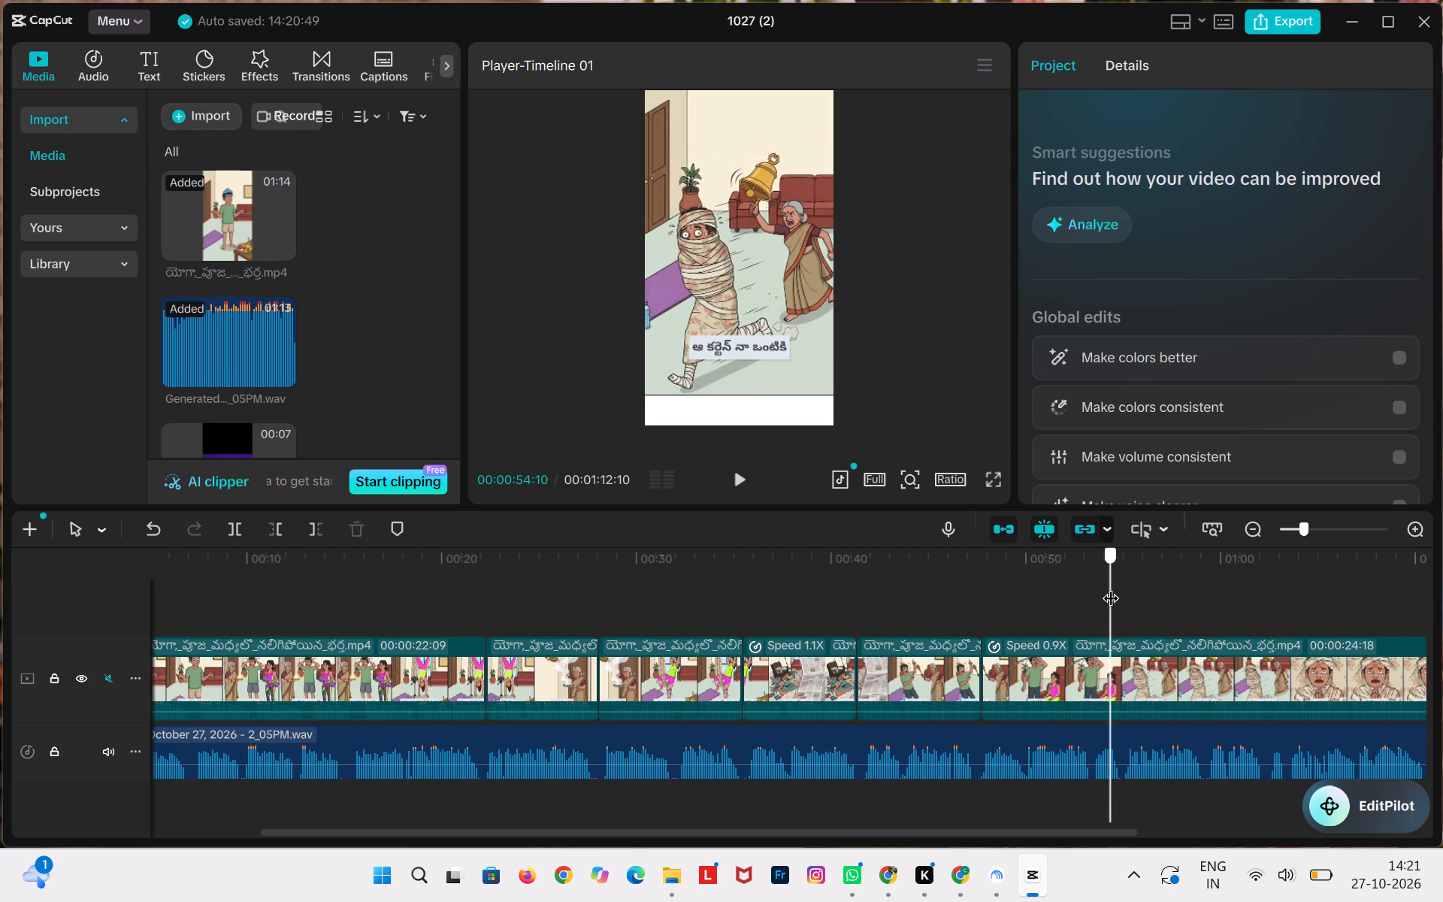
drag(1110, 586, 1113, 587)
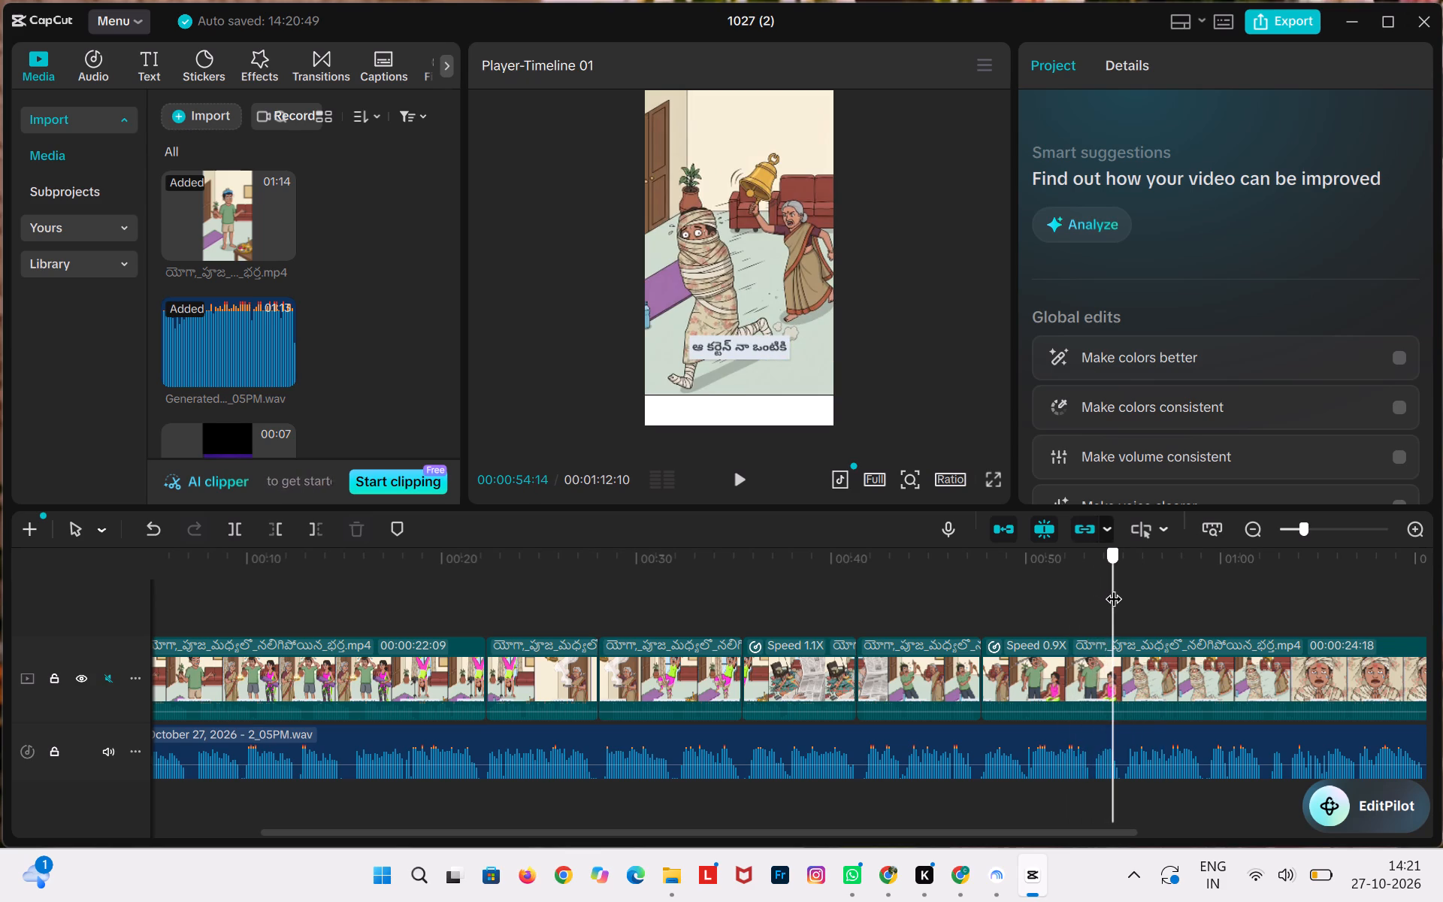
drag(1113, 587, 1112, 589)
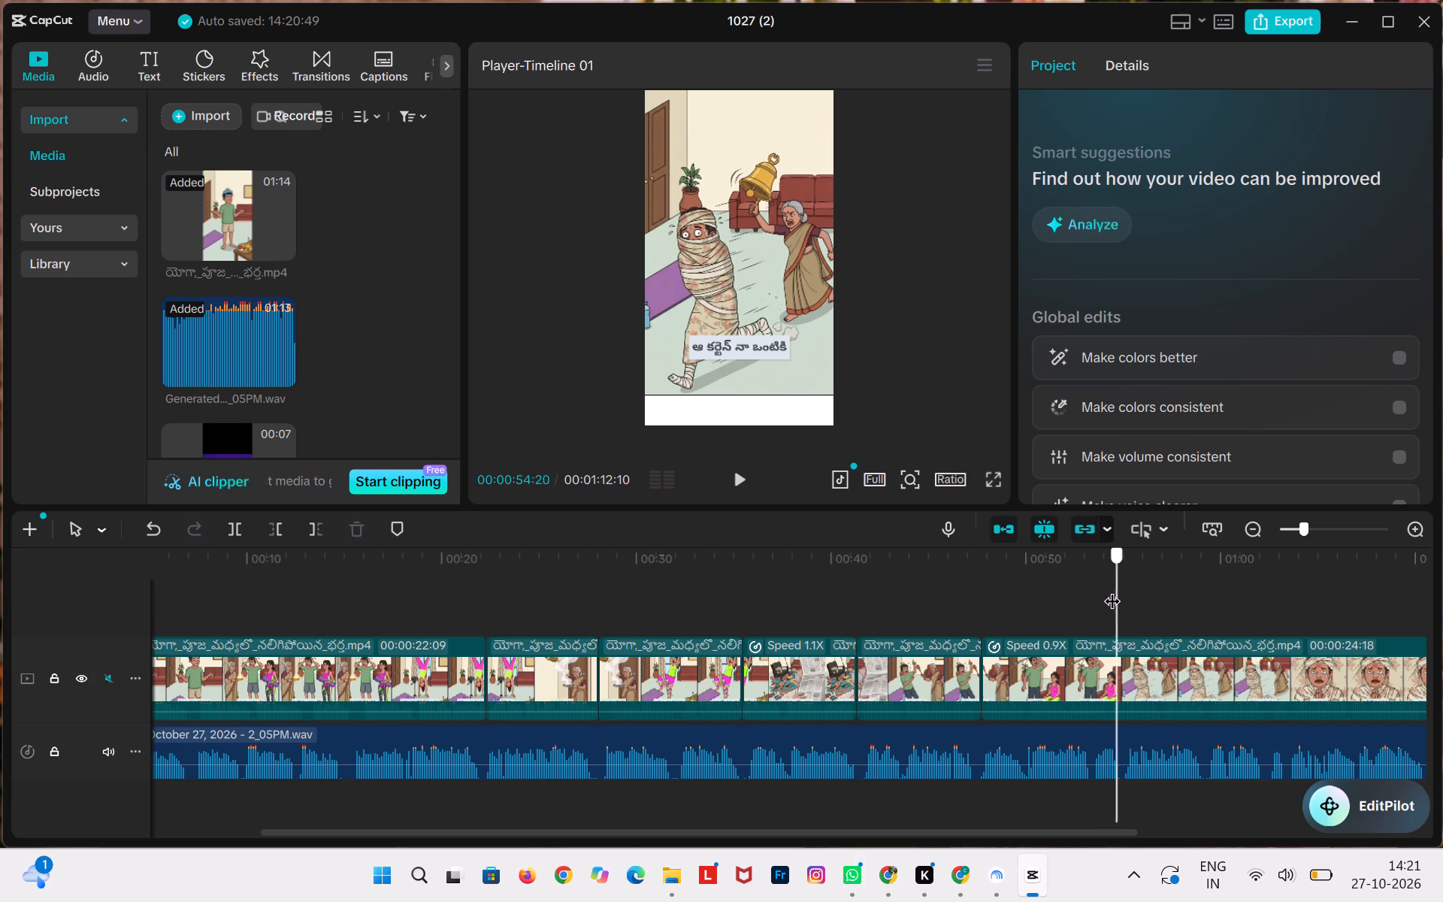
drag(1112, 589, 1100, 590)
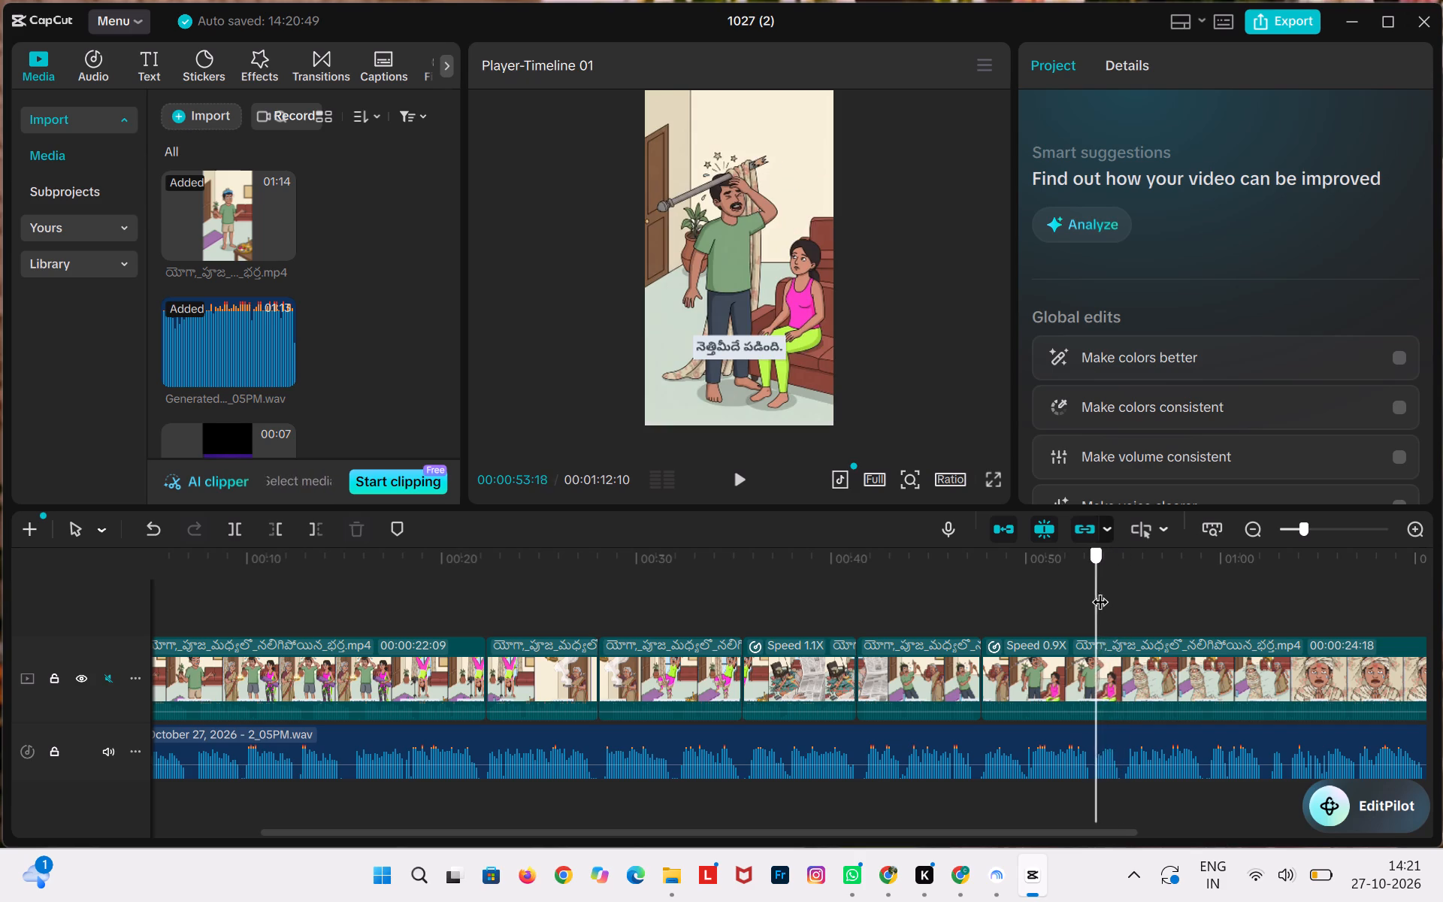
drag(1100, 590, 1110, 590)
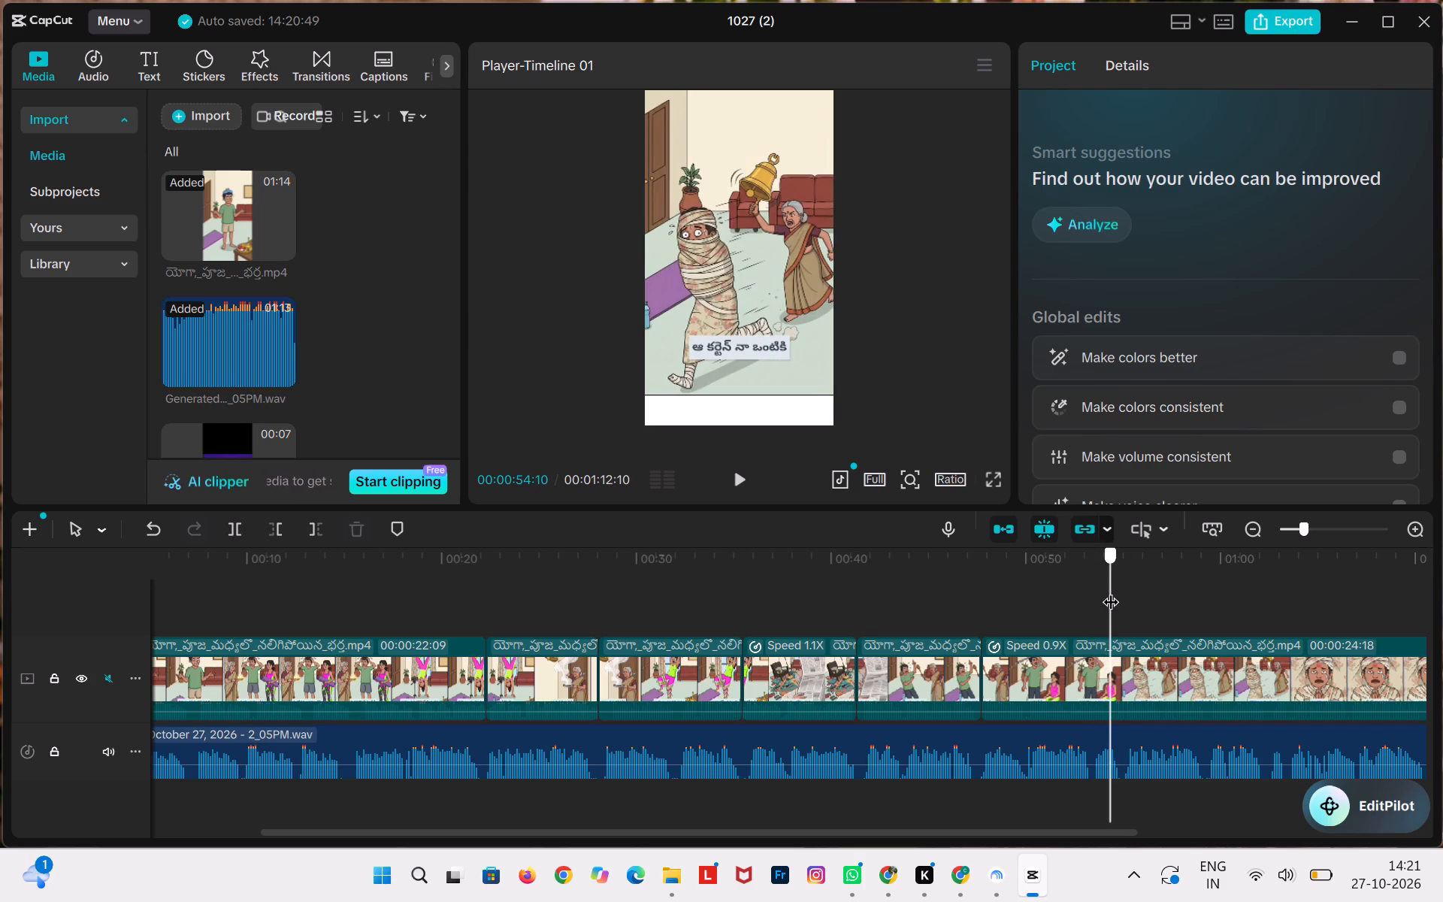
drag(1110, 590, 1106, 590)
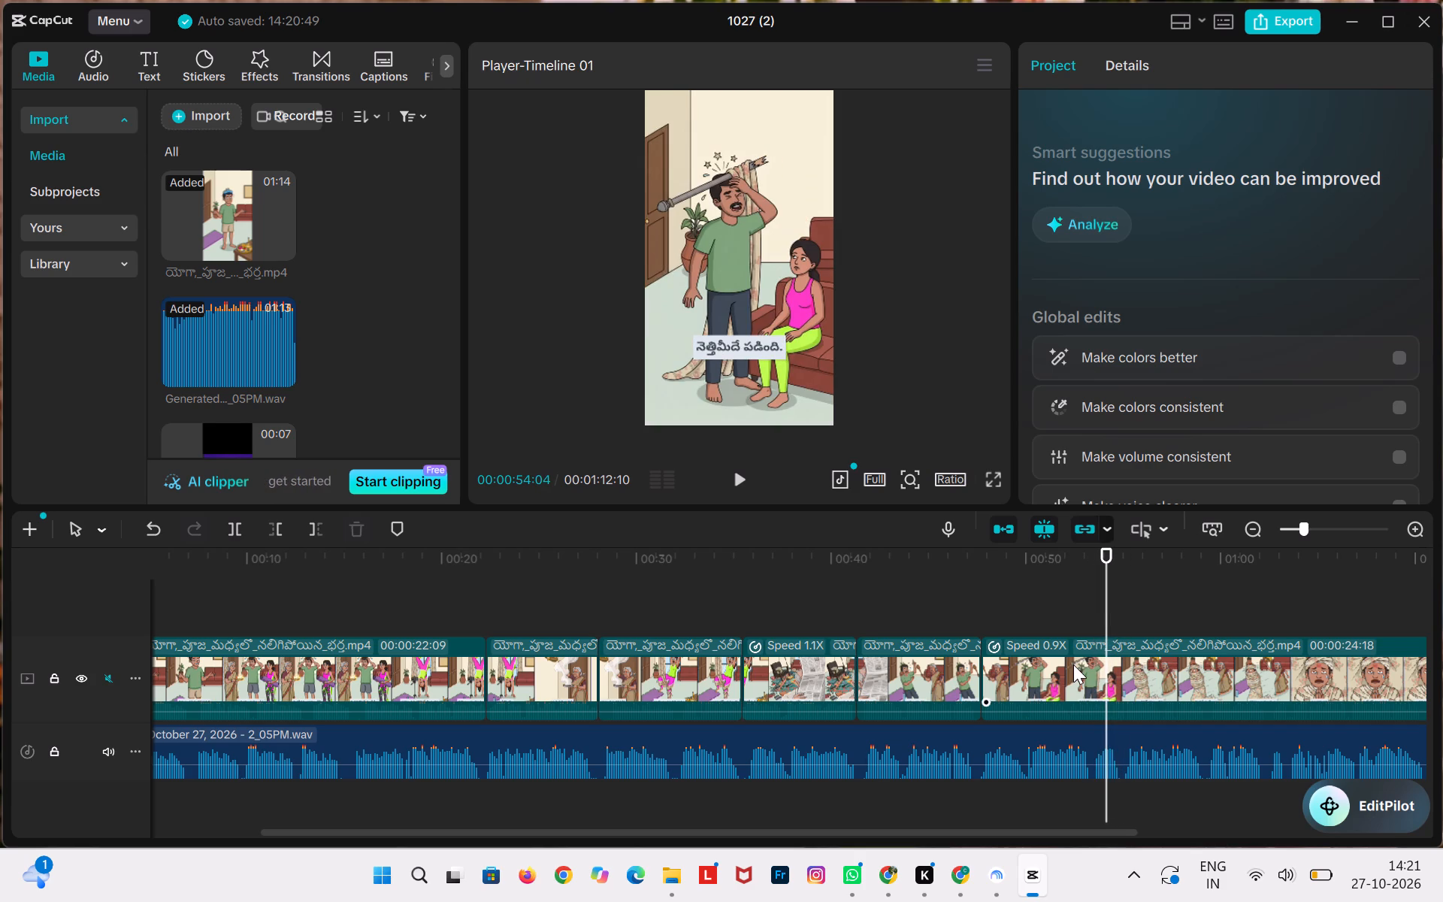
click(1073, 664)
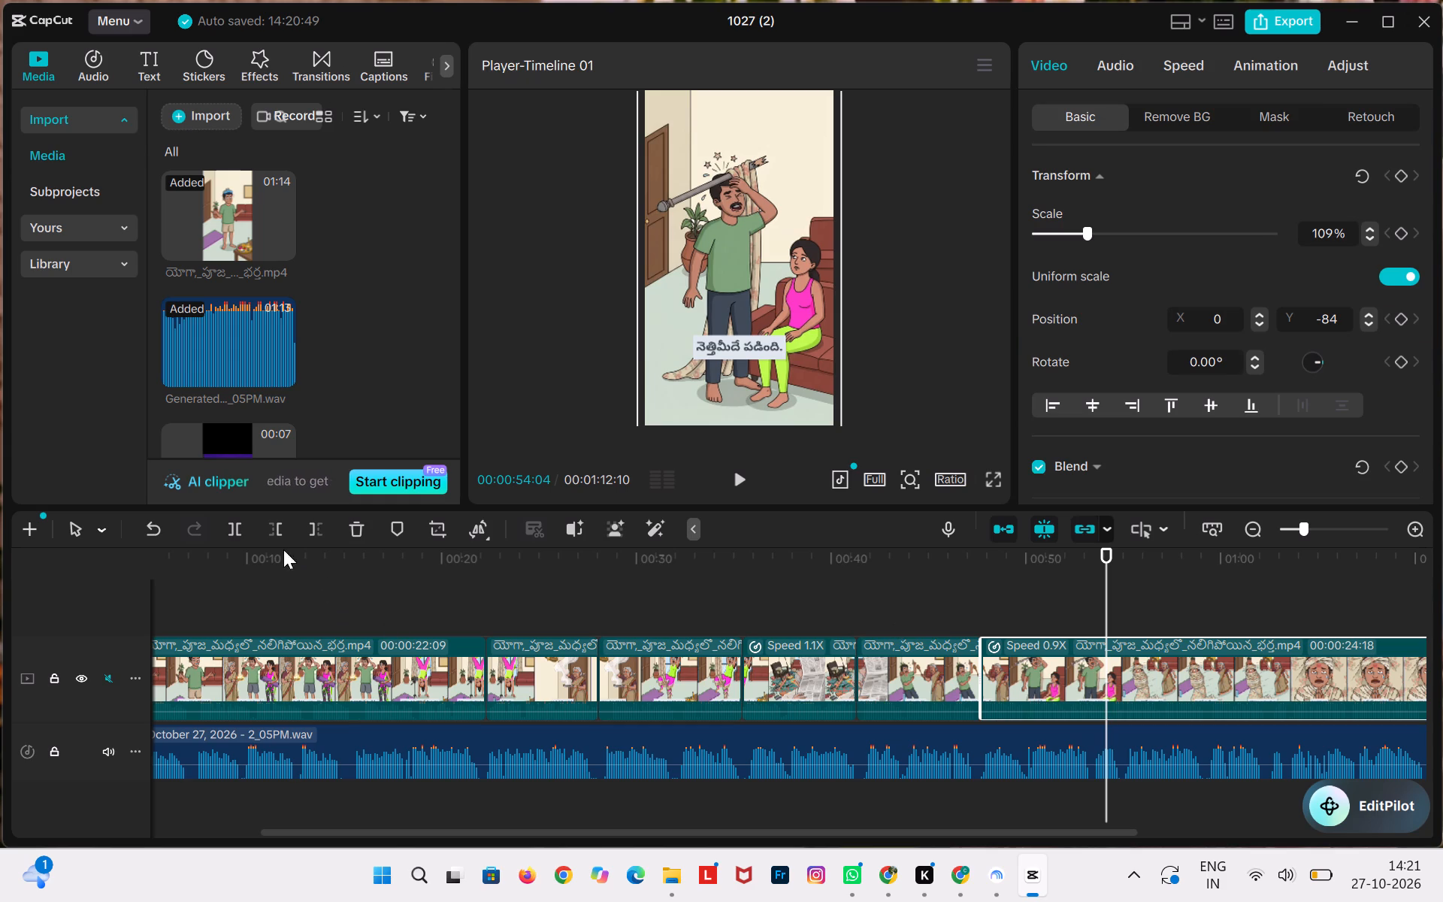
click(231, 537)
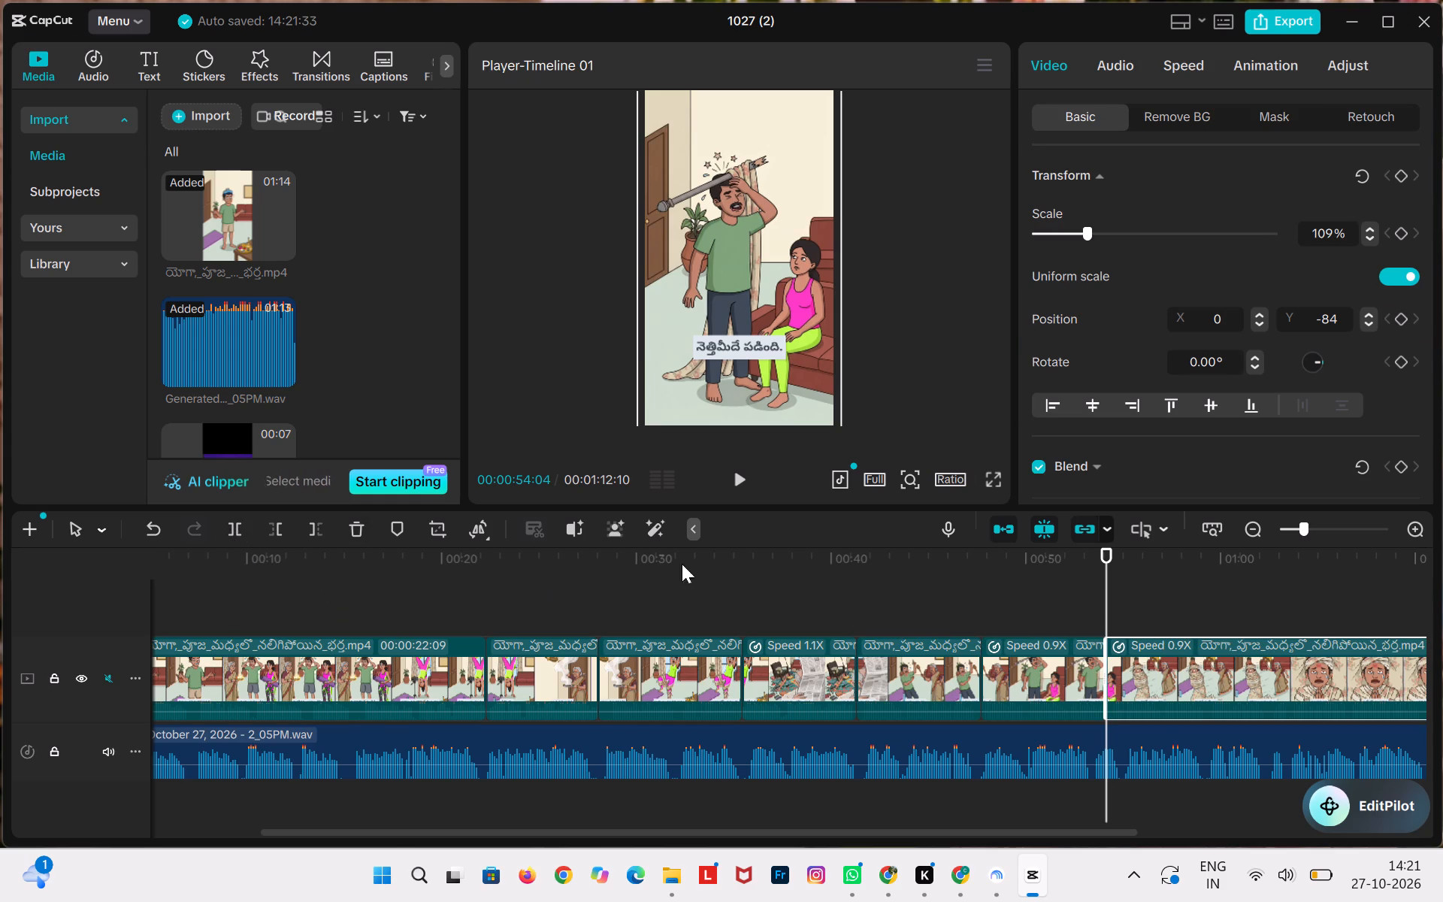
Set the speed of the fallen-curtain-rod segment to 1.00x and replay it against the voiceover into the mummy scene.
click(1002, 670)
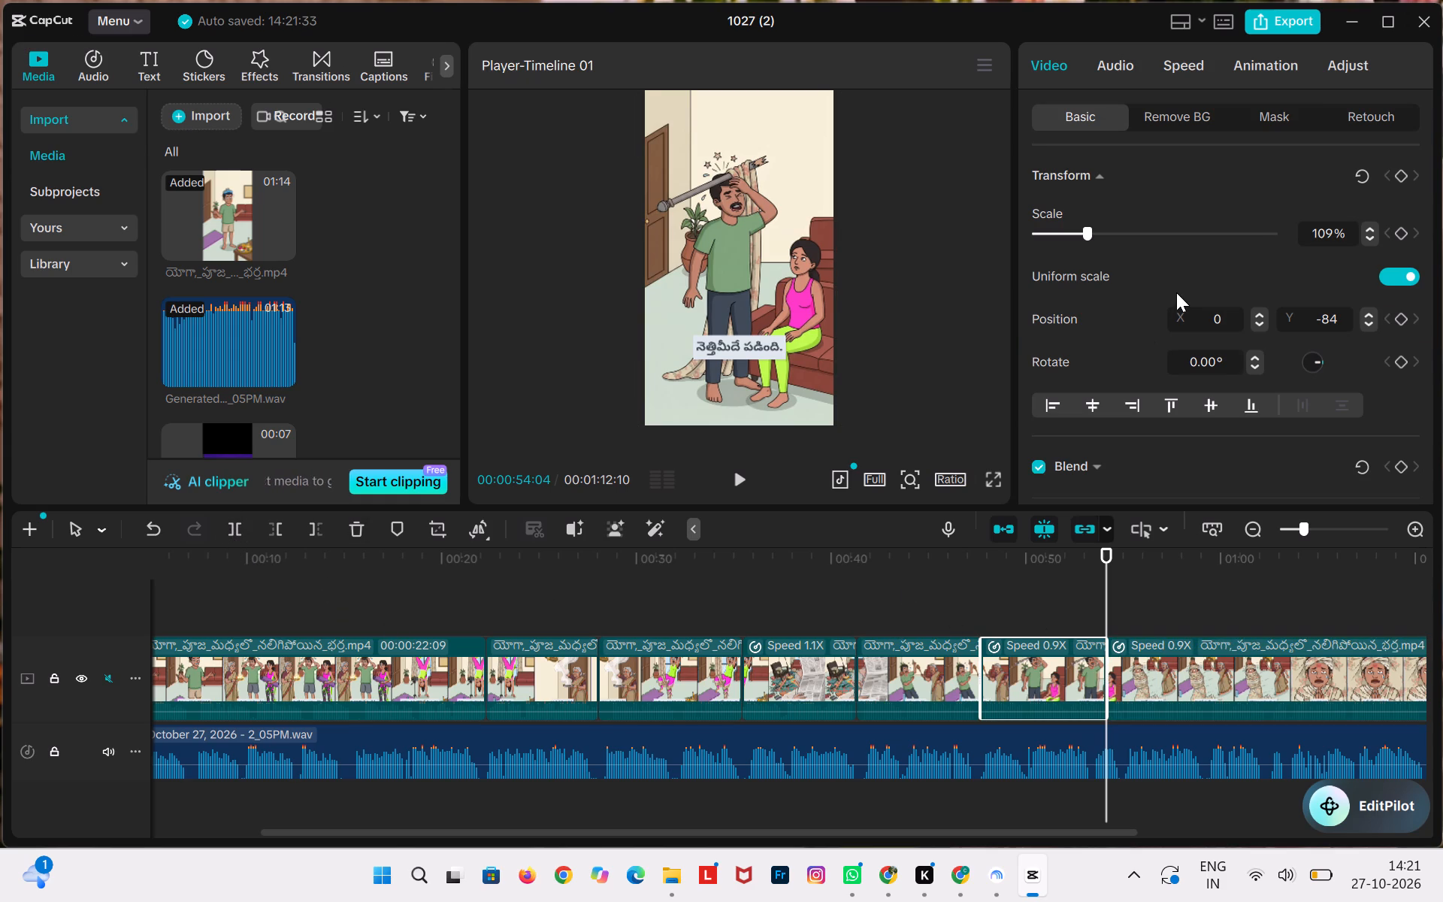
click(1185, 77)
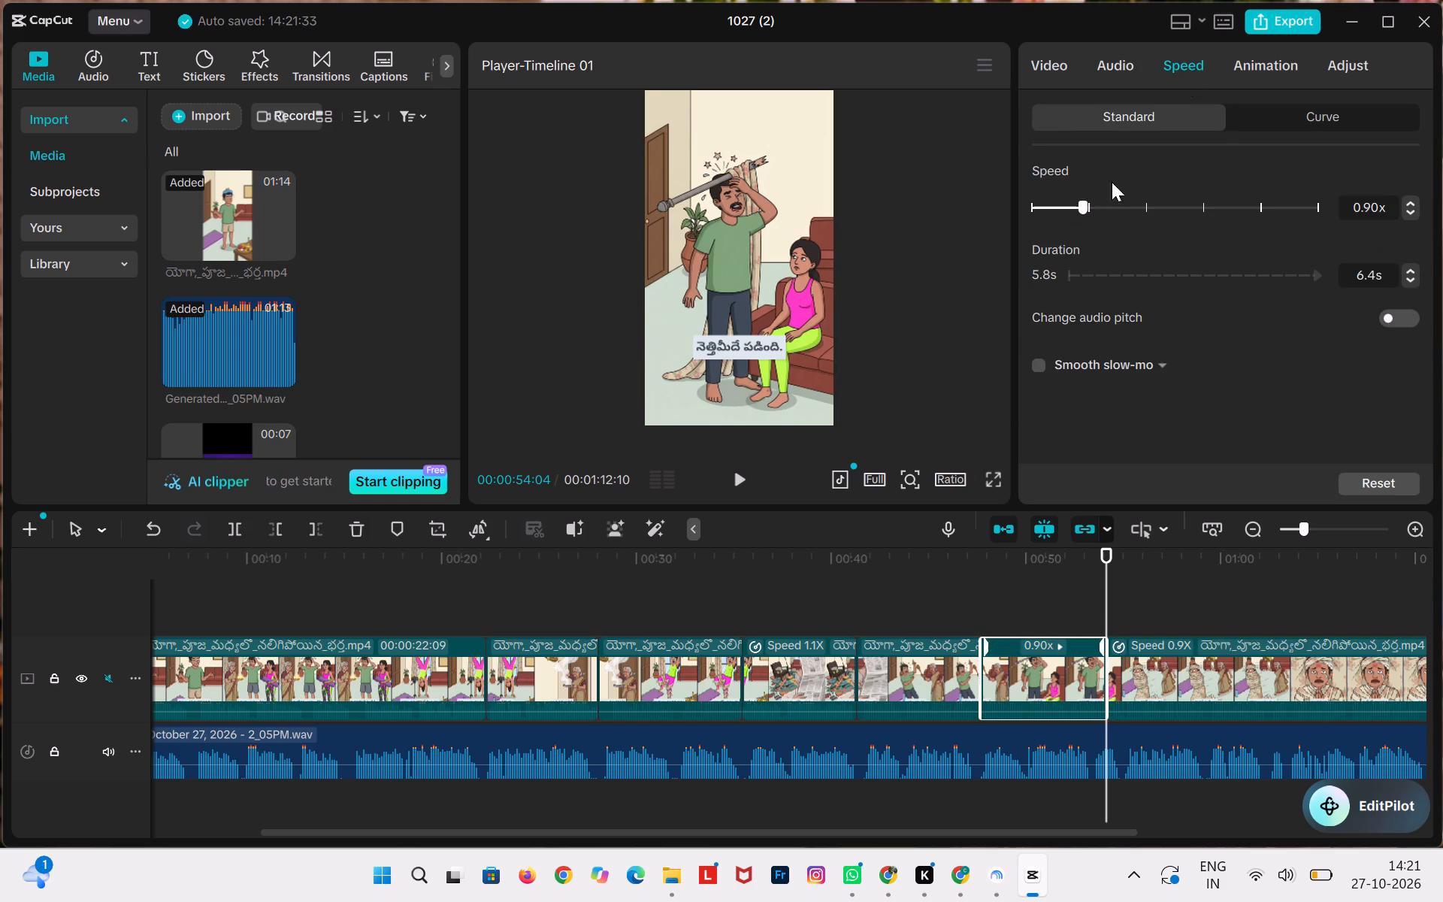
click(1090, 211)
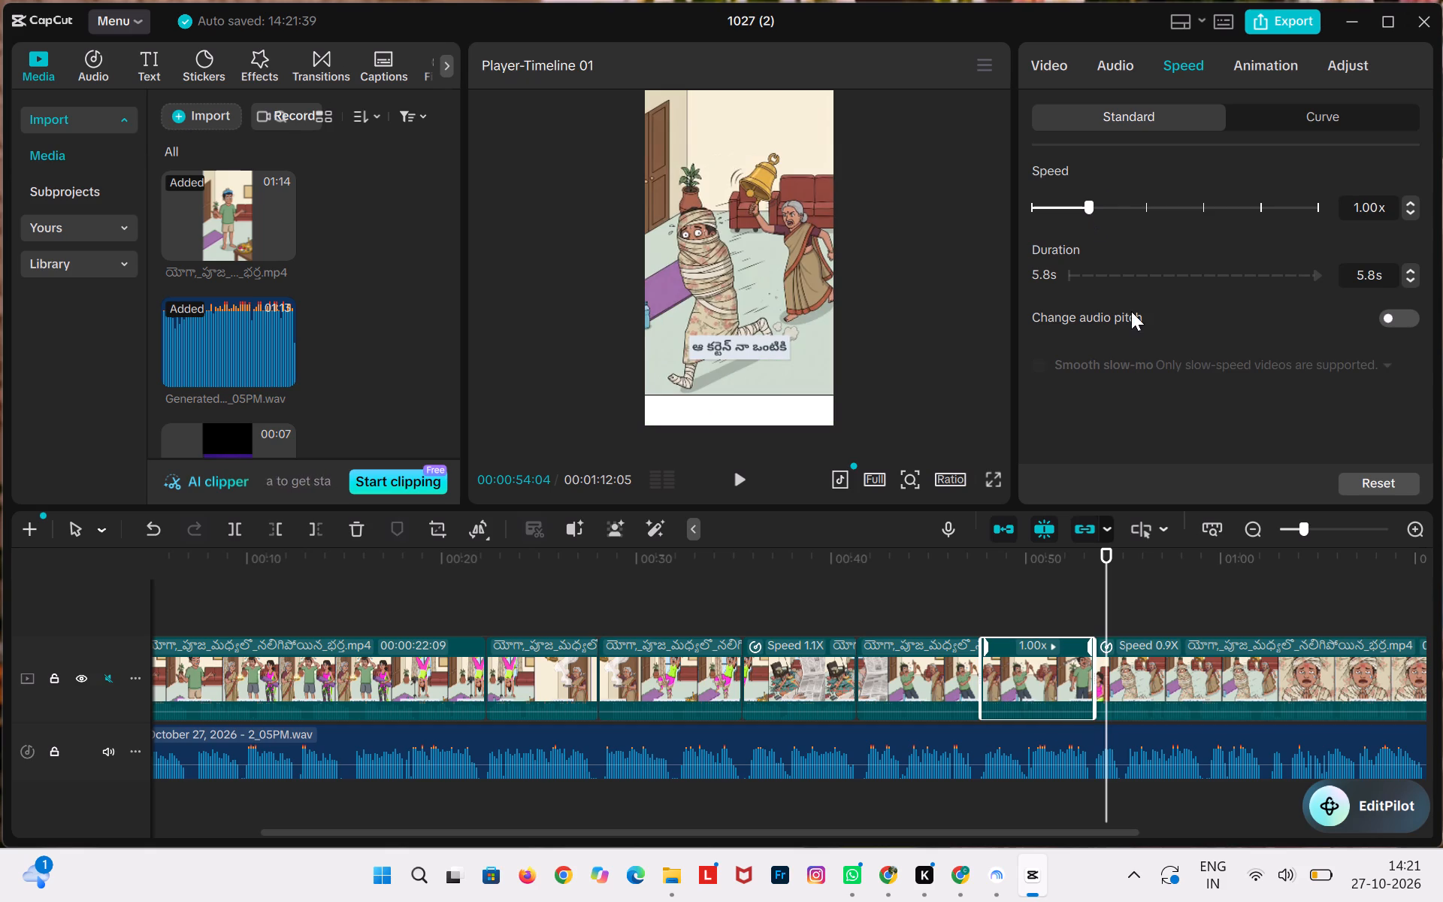
drag(1106, 556, 971, 577)
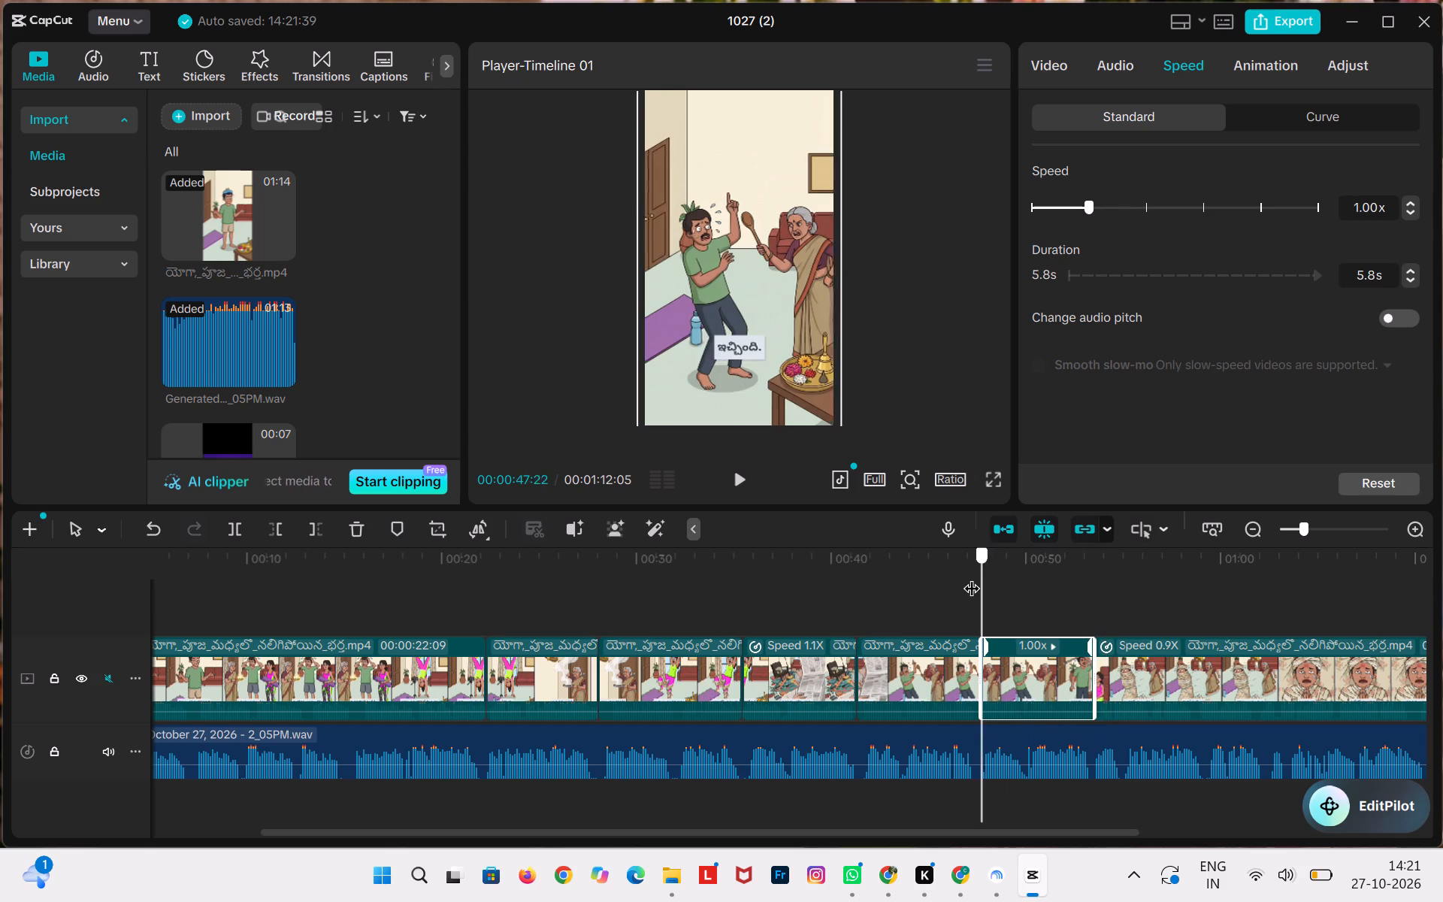
drag(971, 577, 957, 582)
click(736, 480)
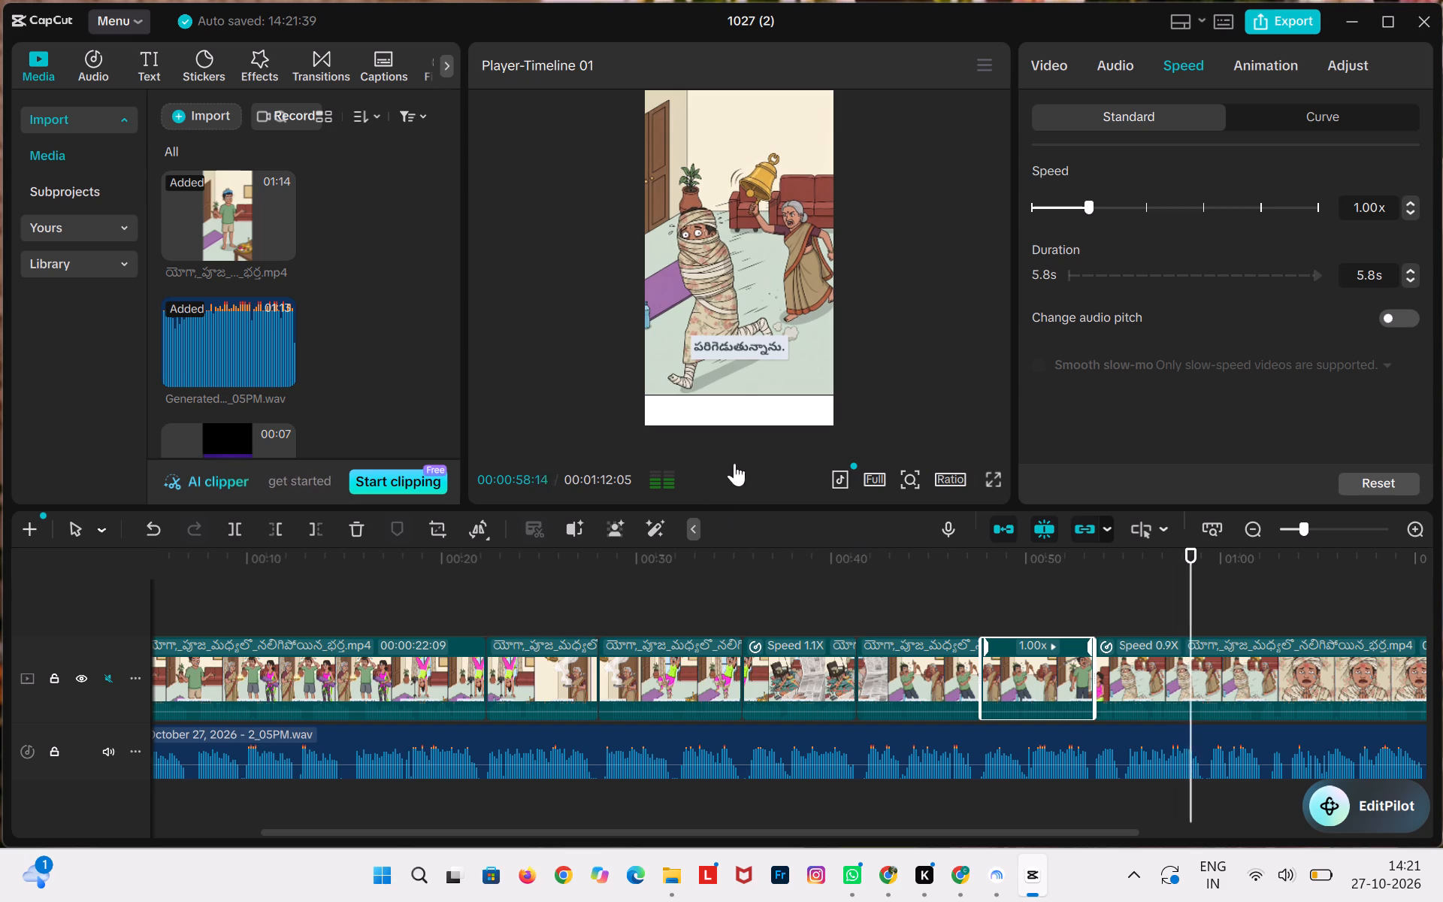
click(739, 479)
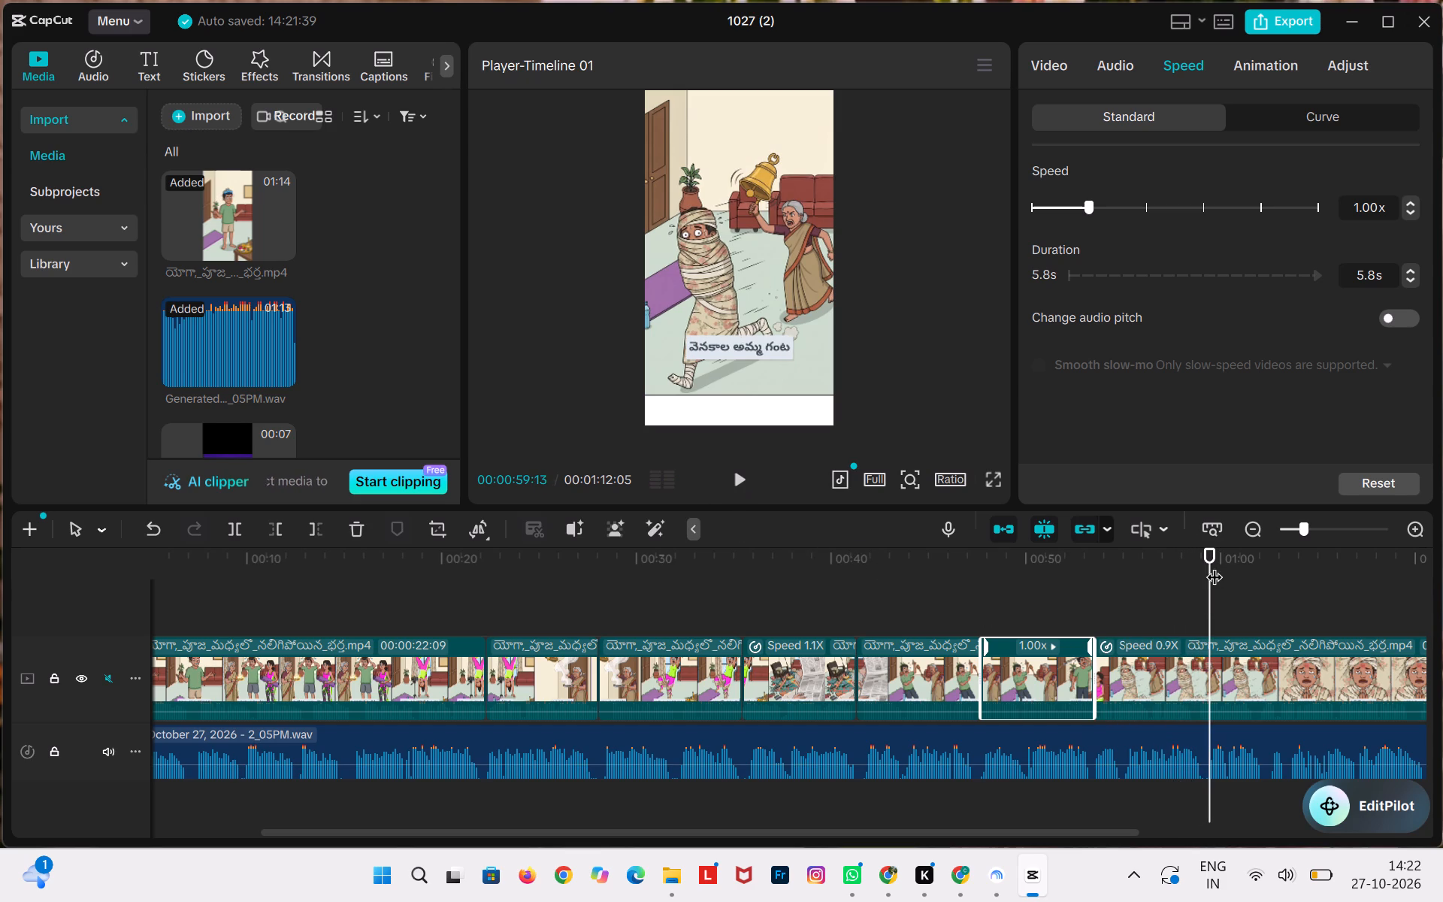
Split the voiceover audio at 00:00:53:15, where the mummy video segment begins, and again at 00:00:54:28.
drag(1208, 551, 1102, 578)
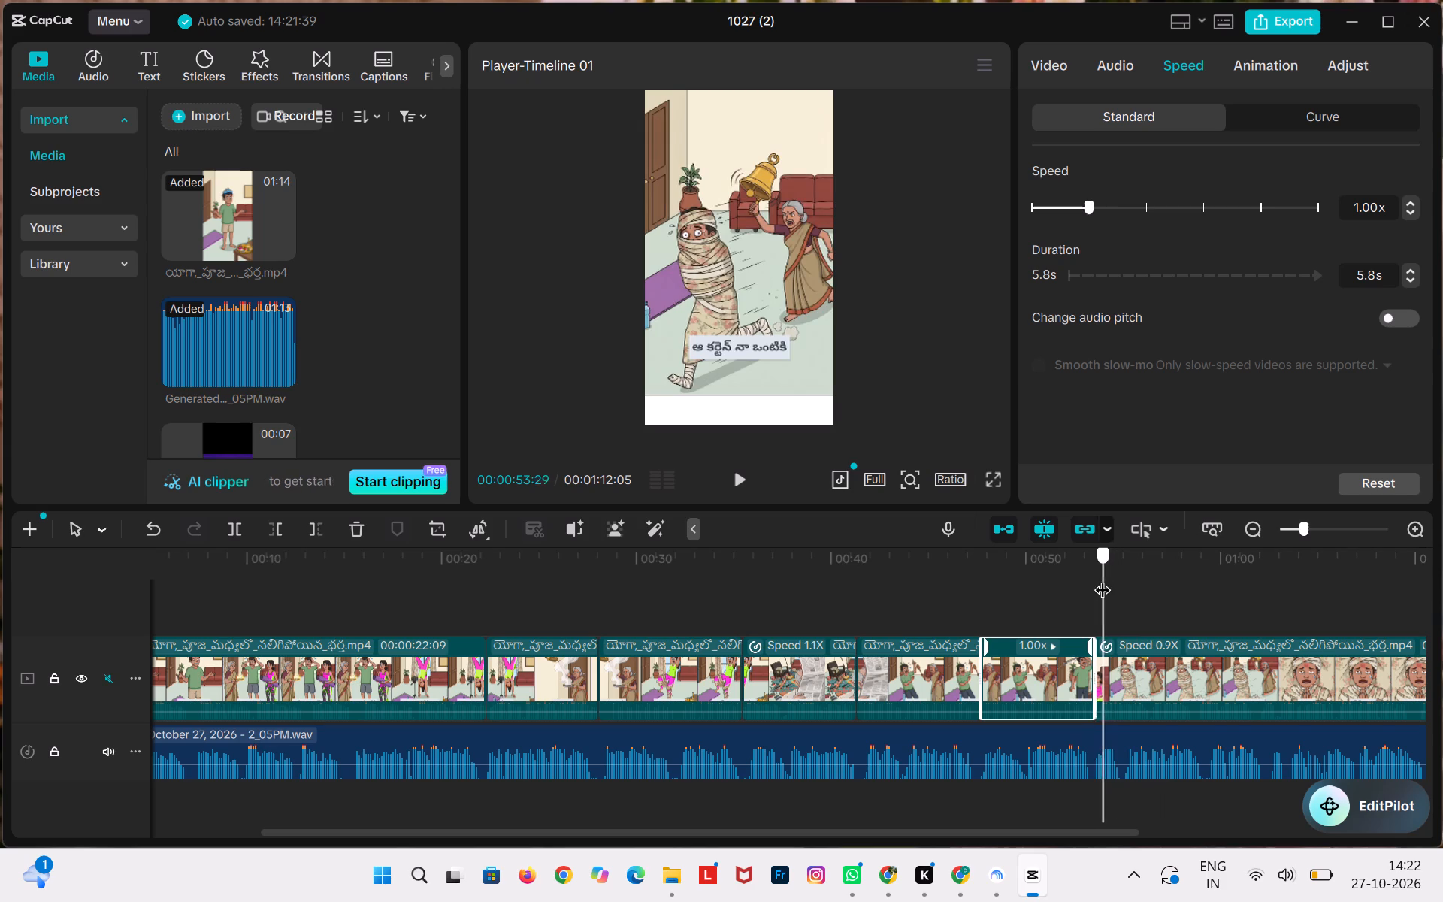
drag(1102, 578, 1098, 579)
click(1144, 755)
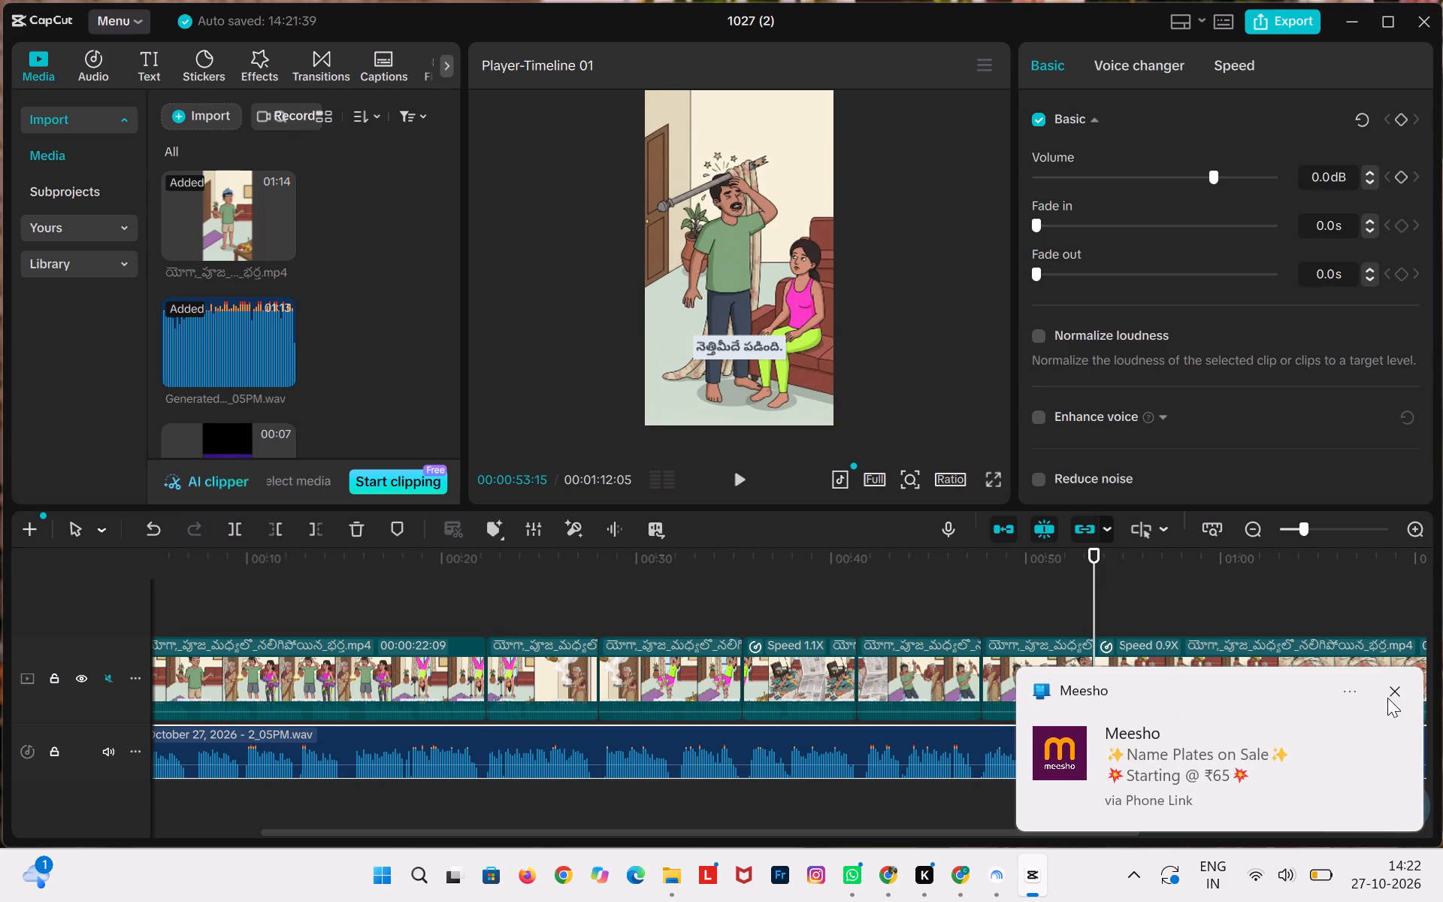
click(1390, 692)
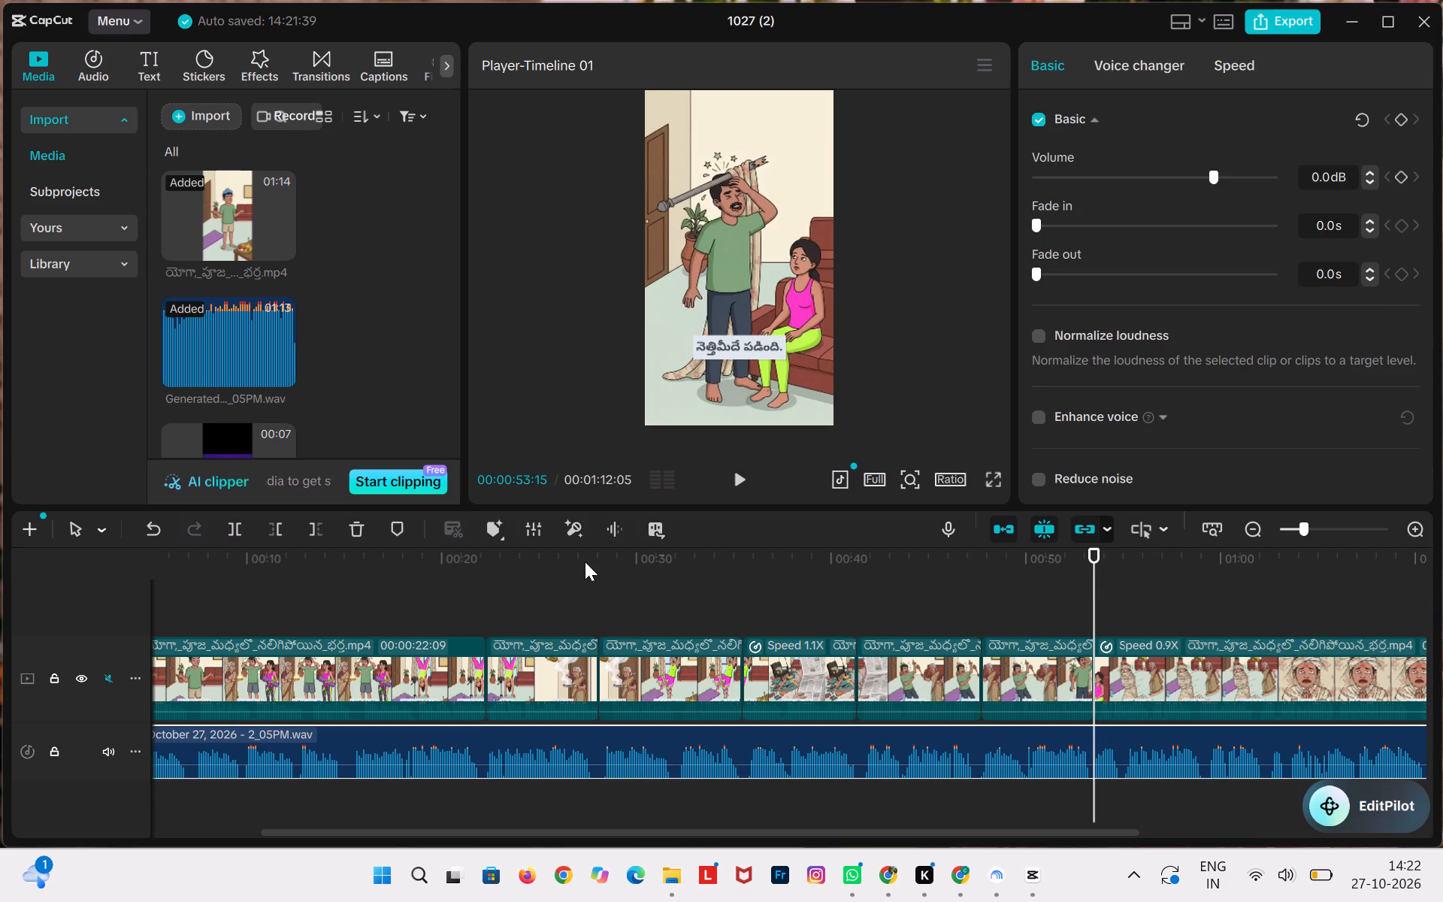
click(234, 530)
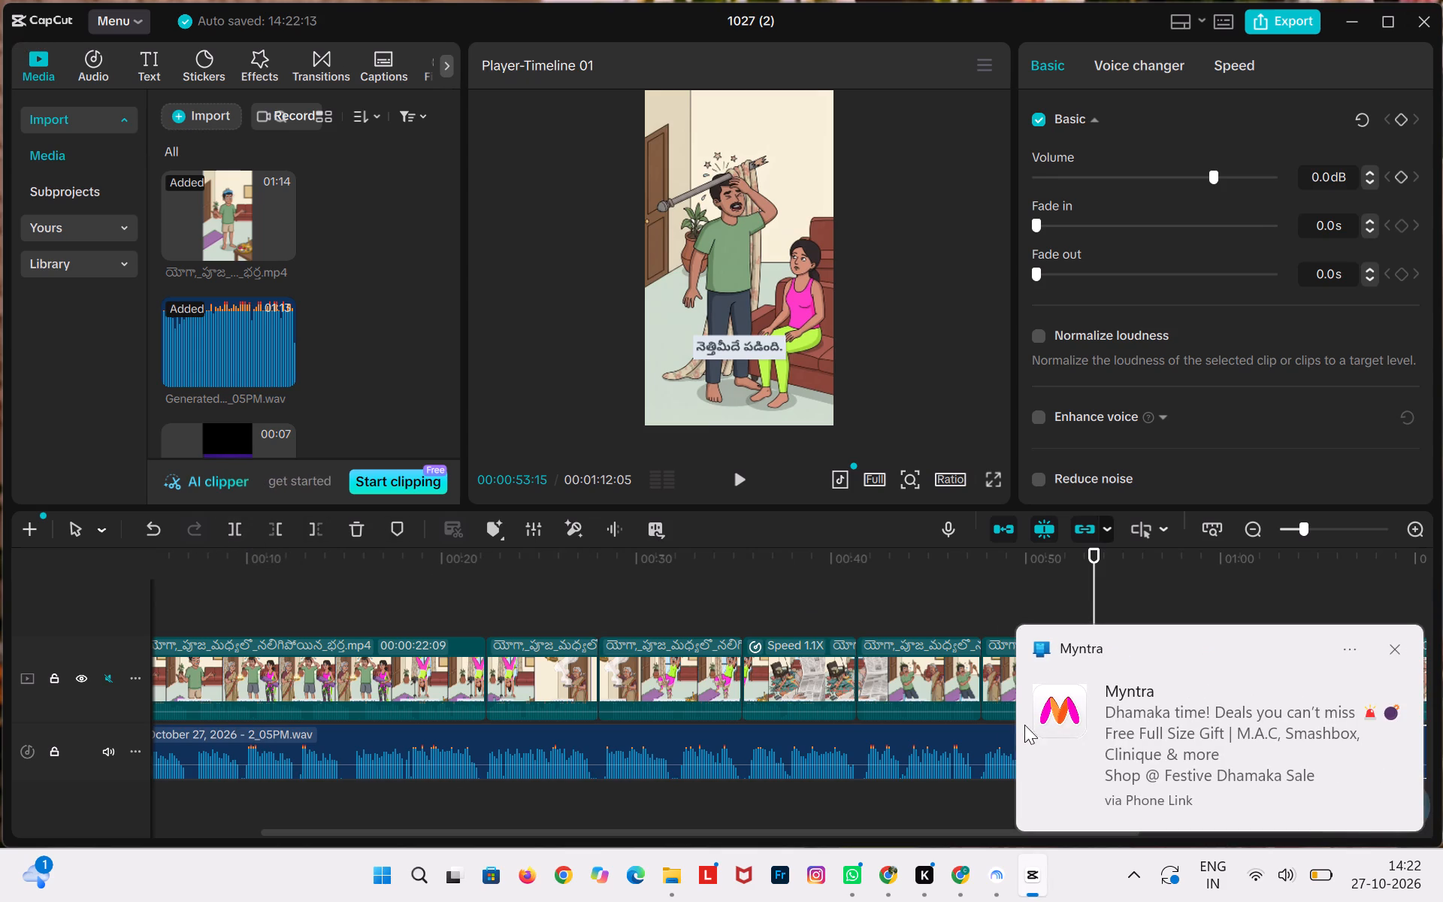
click(1397, 655)
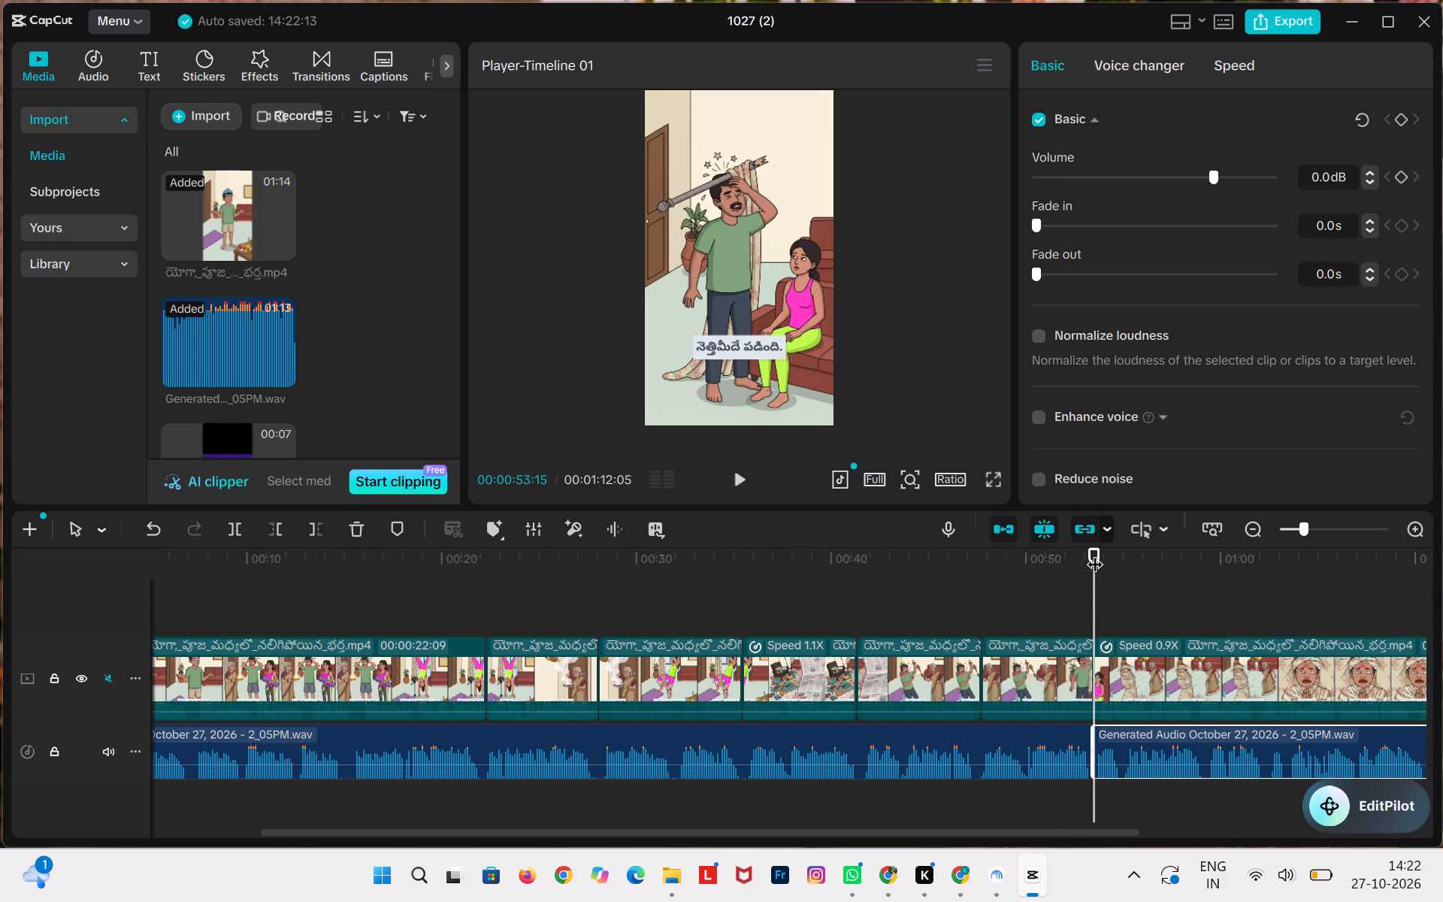
drag(1094, 552, 1124, 552)
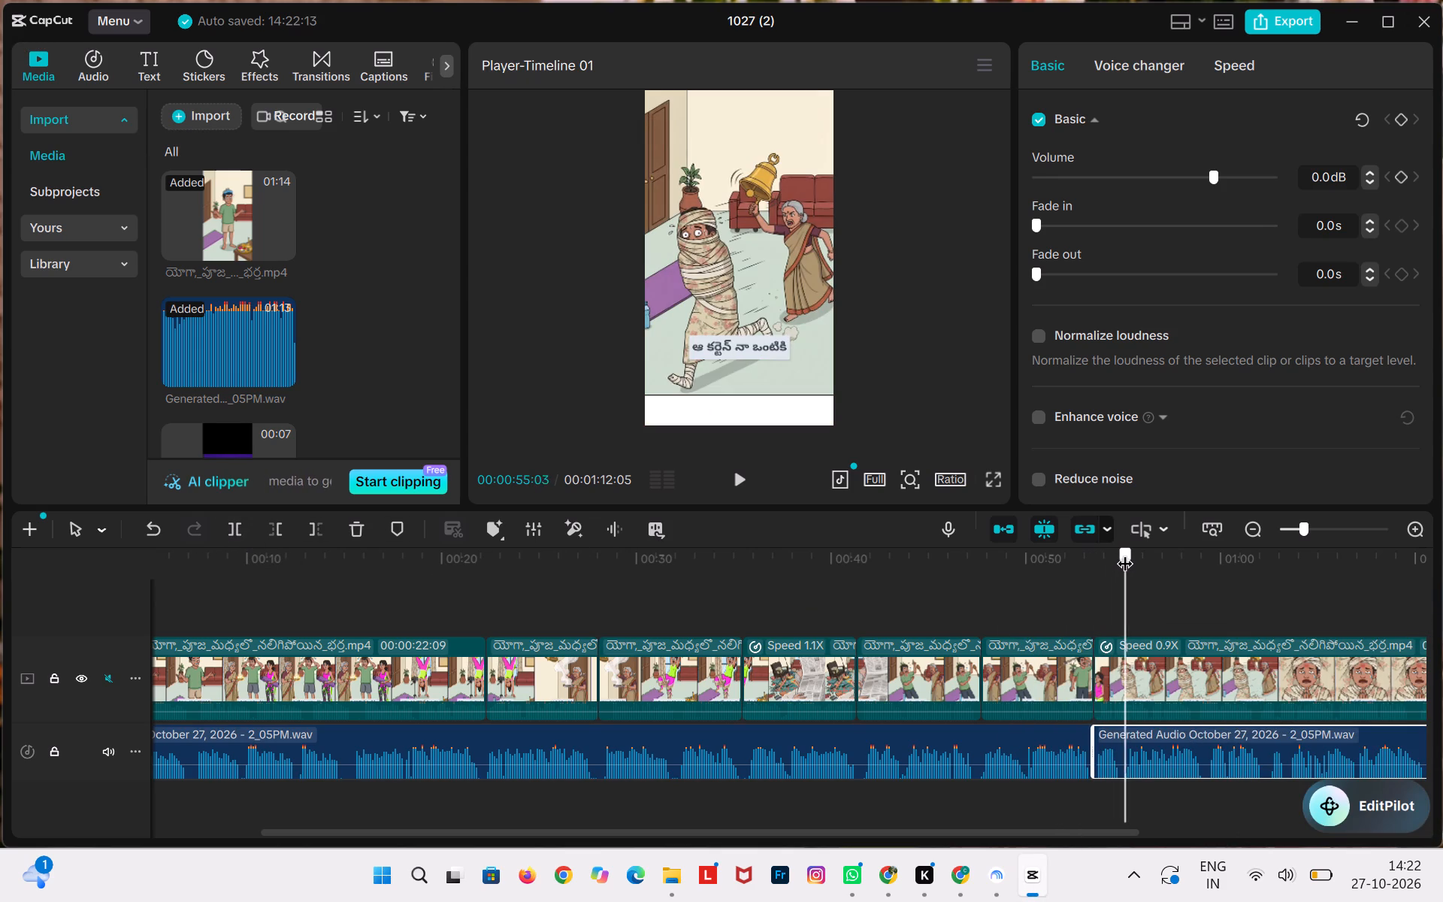
drag(1124, 552, 1122, 554)
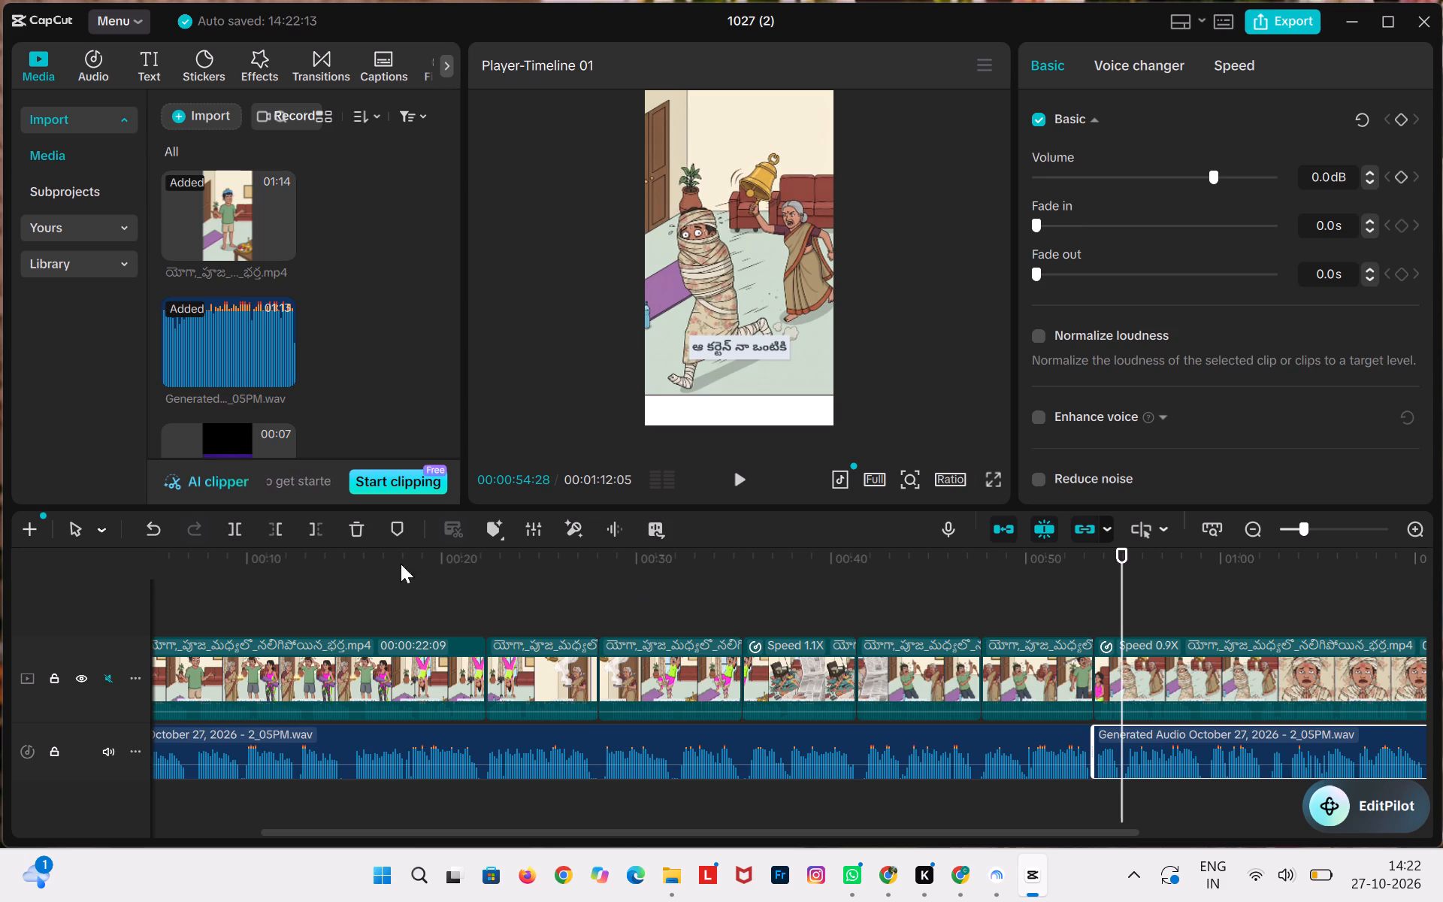
click(231, 528)
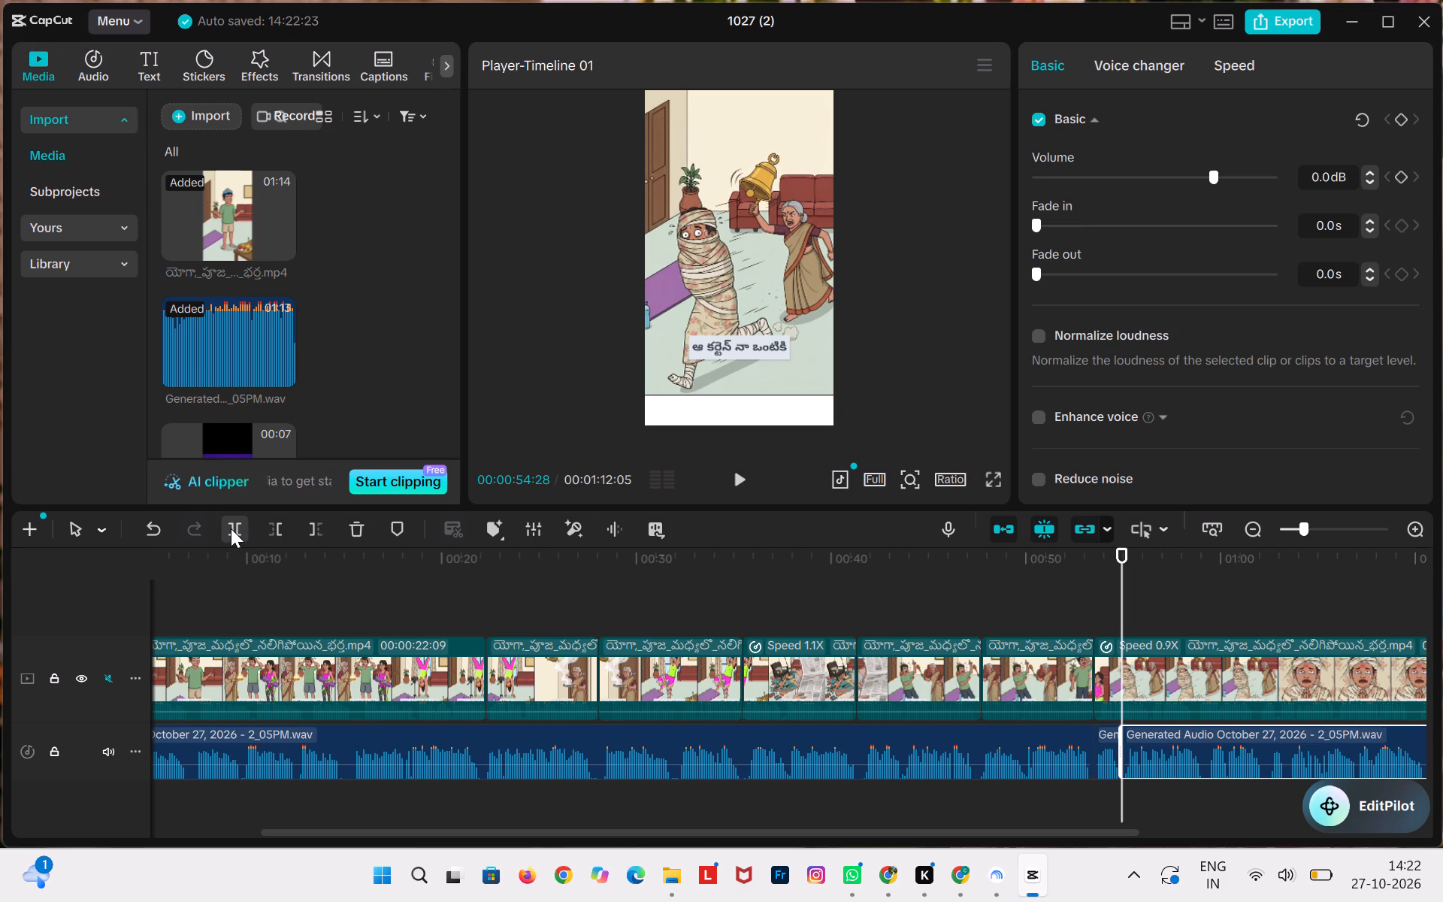
Delete the short voiceover piece between the two splits and move the remaining audio back to close the gap.
click(1108, 764)
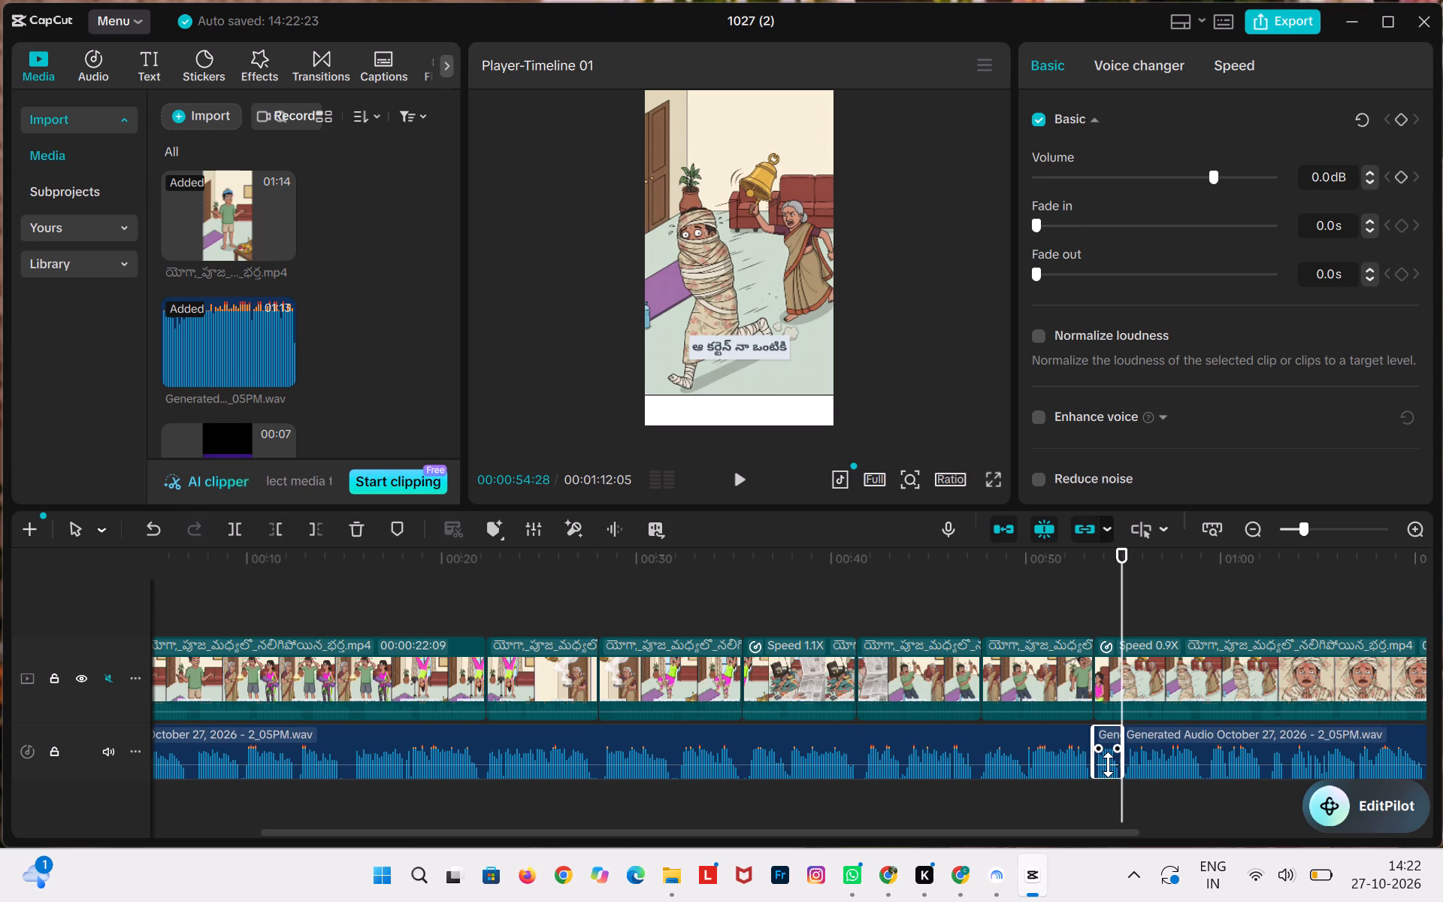
key(Delete)
click(1108, 764)
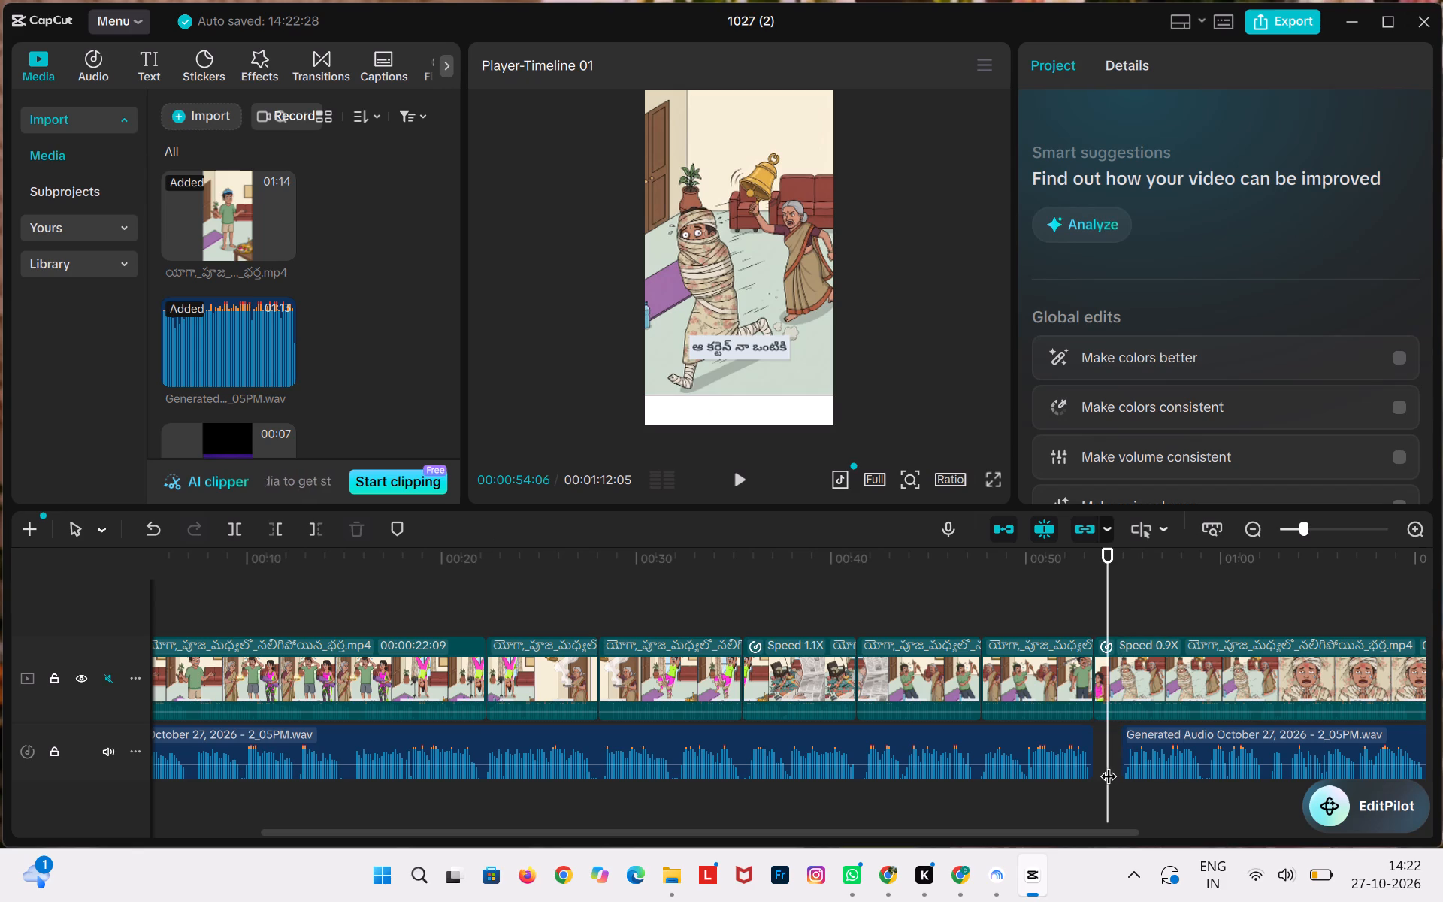
drag(1147, 752, 1121, 757)
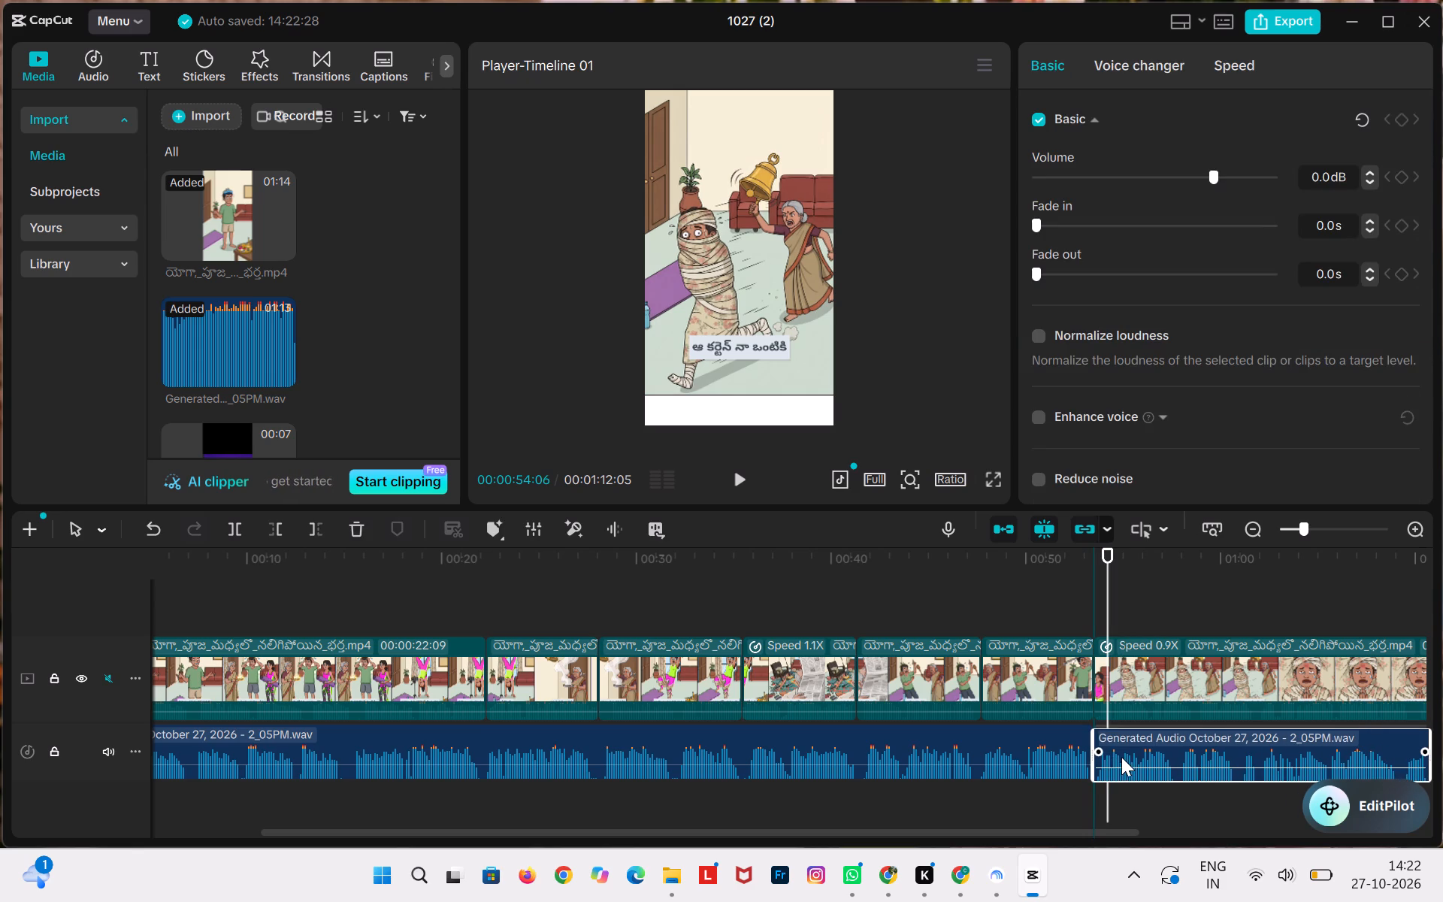
drag(1121, 757, 1118, 755)
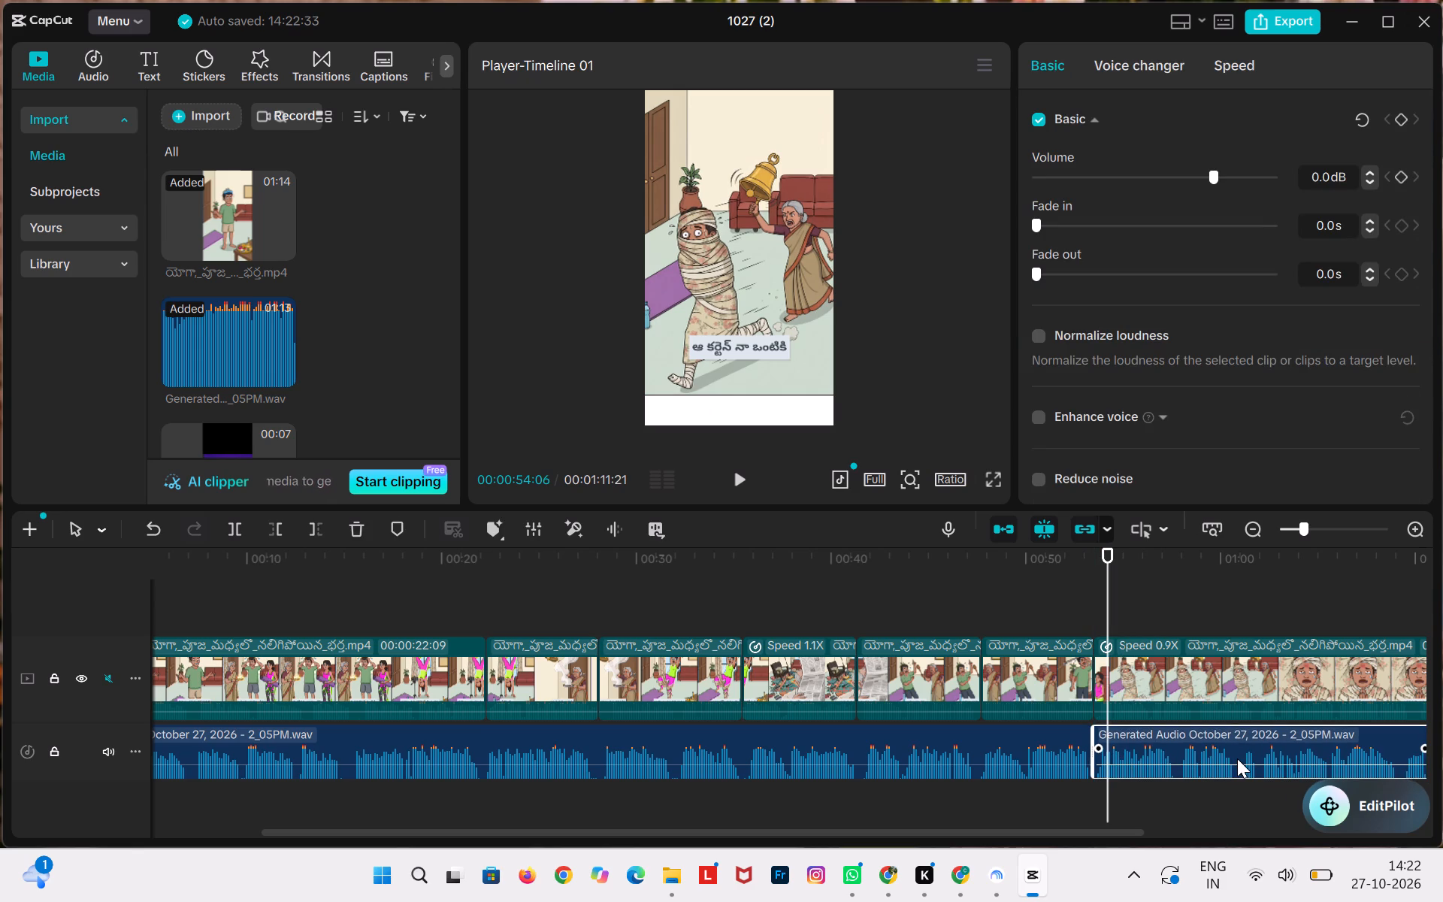
Replay the timeline from 00:00:49:09 to the end to check the remaining scenes against the shifted voiceover.
scroll(1237, 758, left, 2)
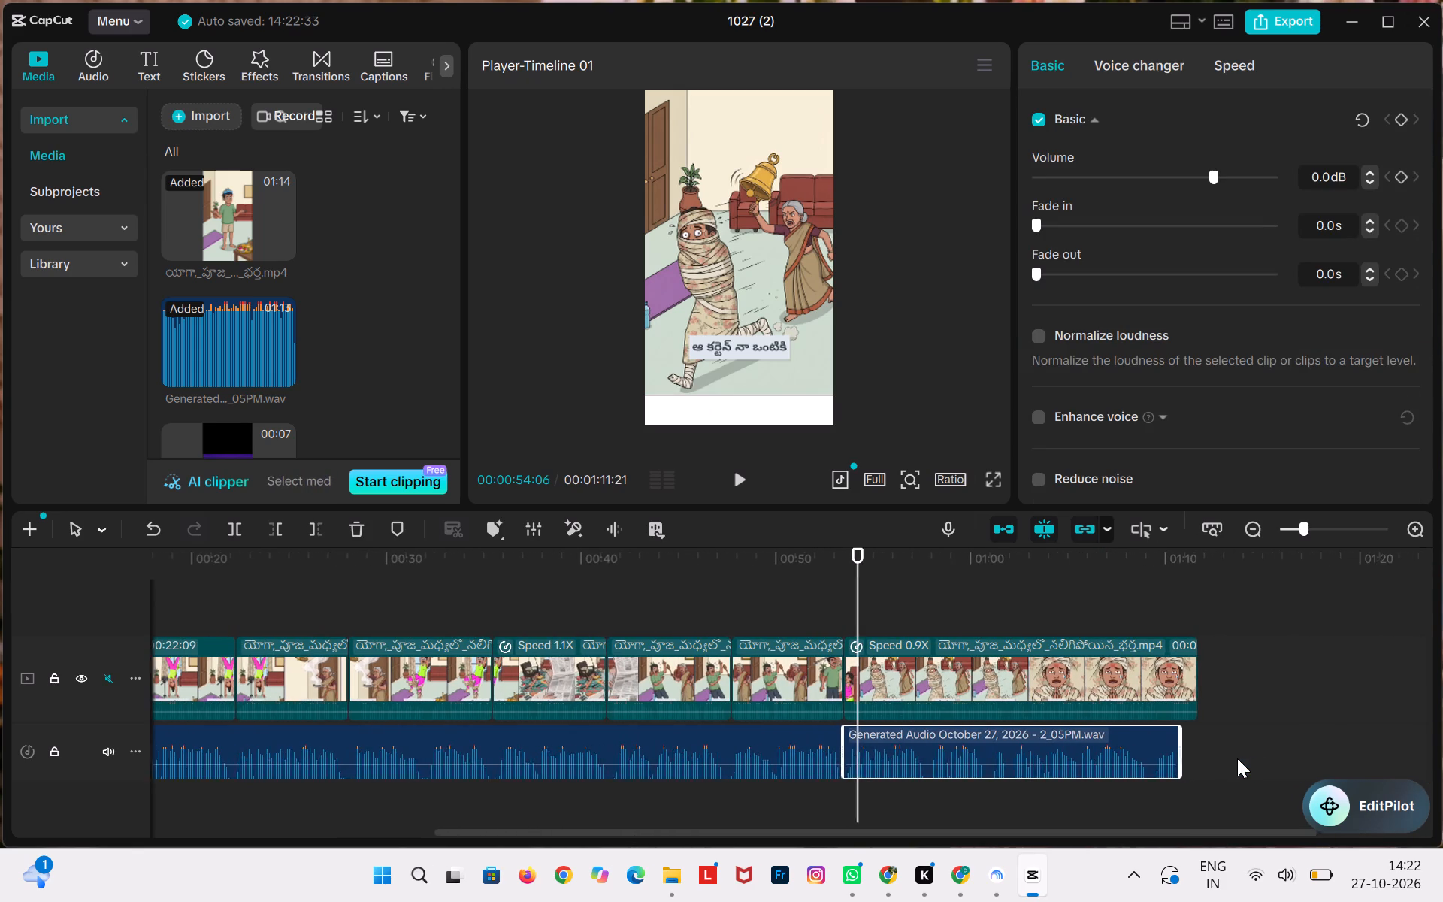
scroll(1237, 758, left, 1)
click(934, 594)
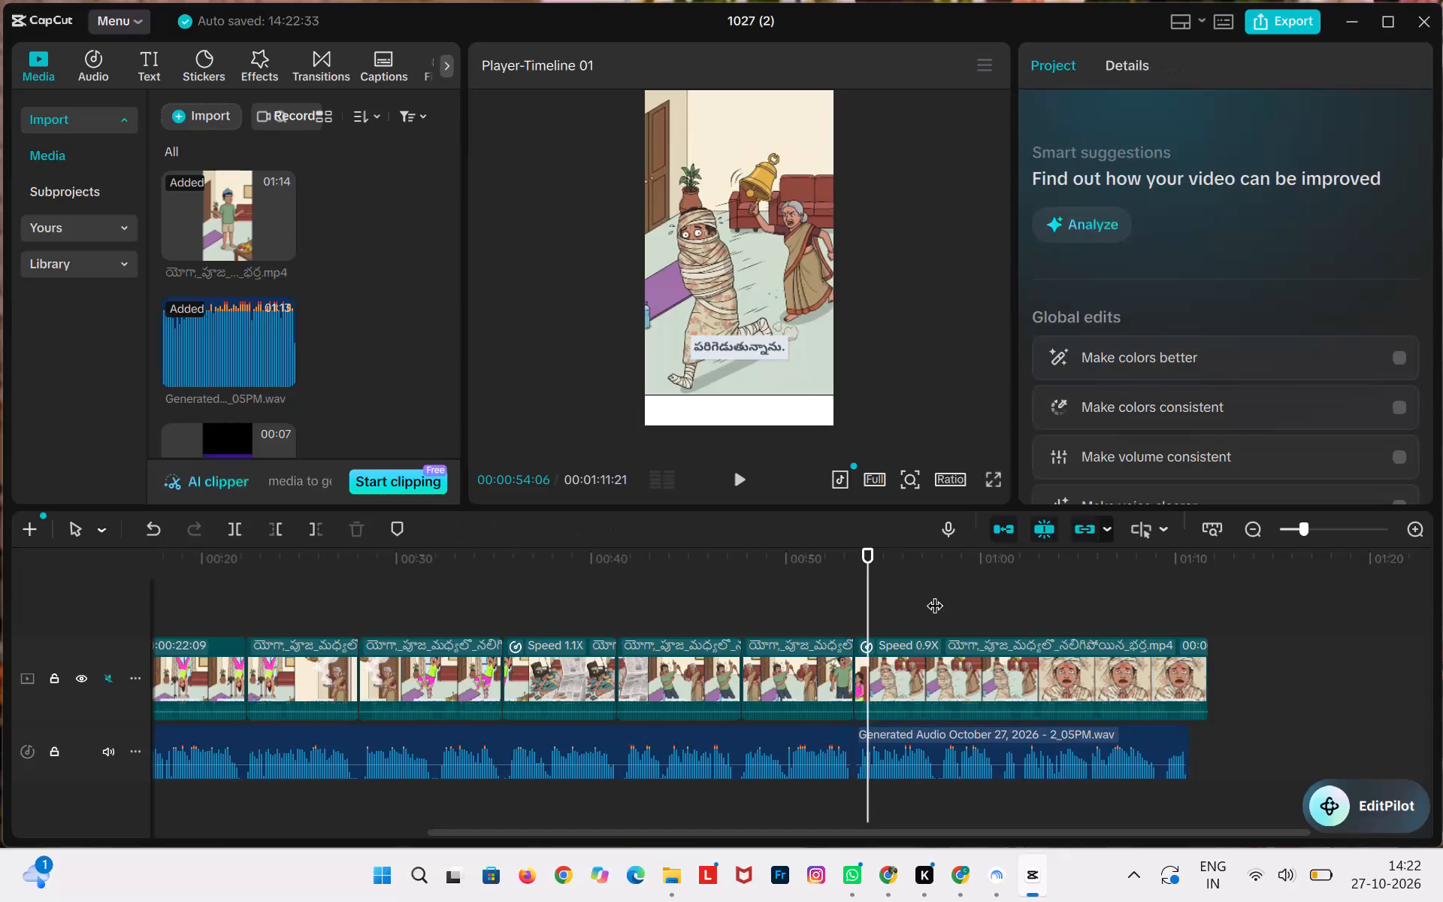
drag(938, 550, 773, 564)
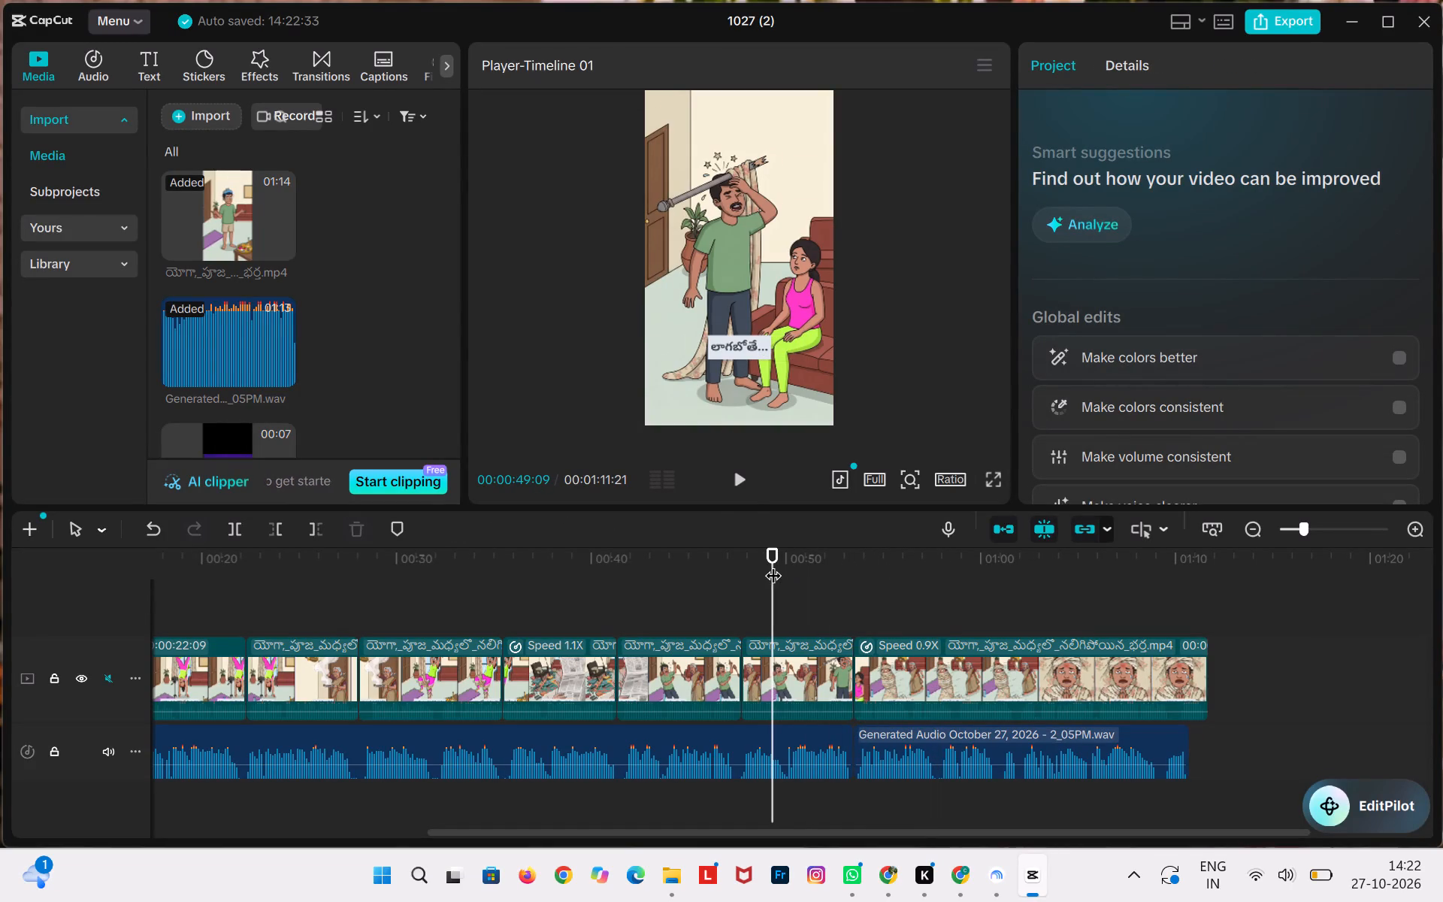
click(737, 482)
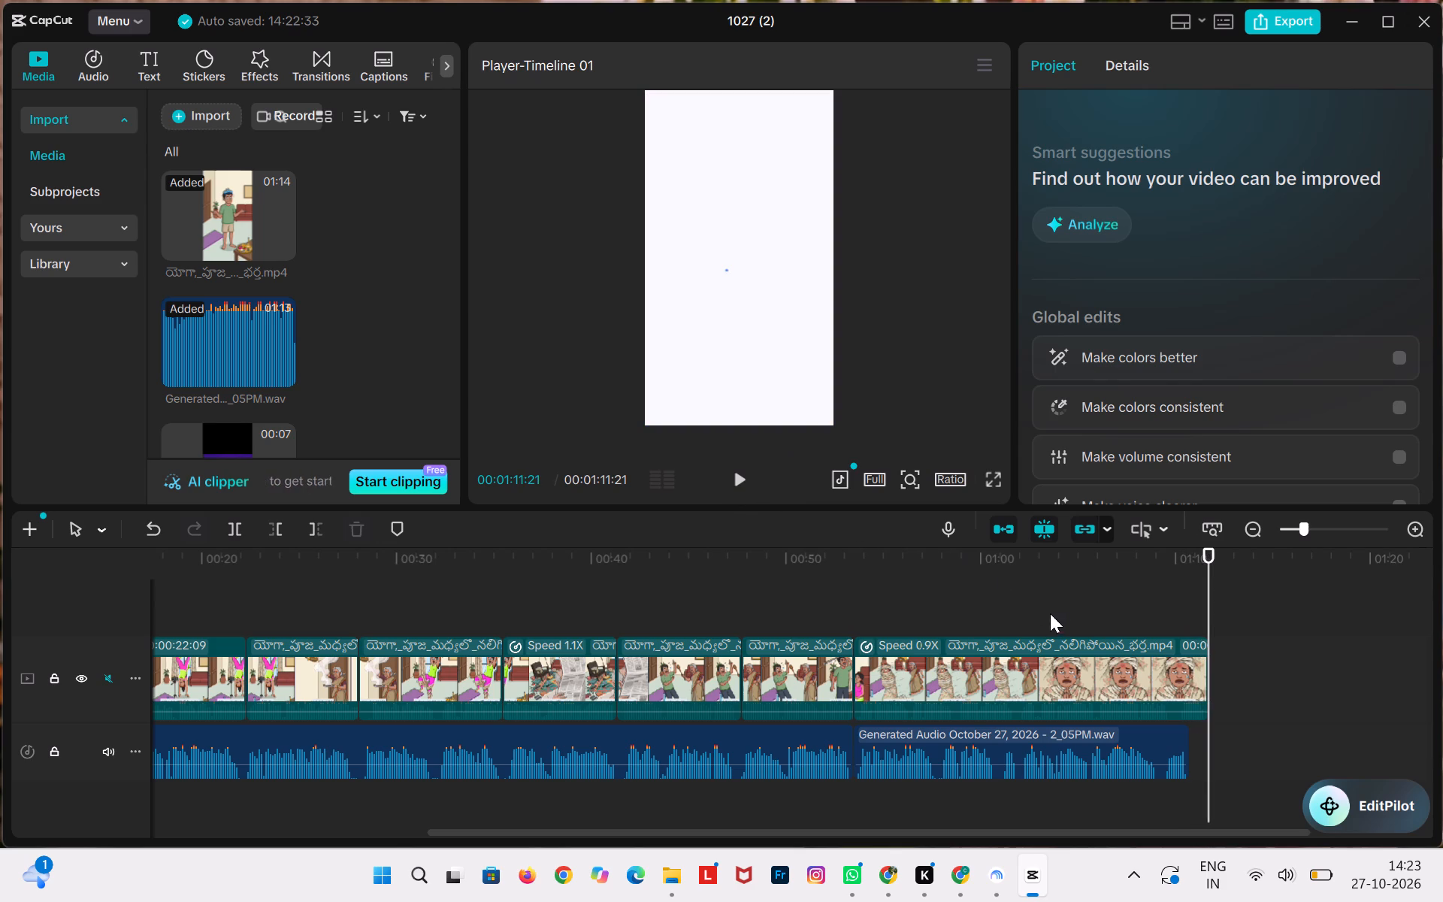
Trim the blank white ending off the last mummy video segment so it stops at 00:01:11:09, and replay the ending.
click(1128, 665)
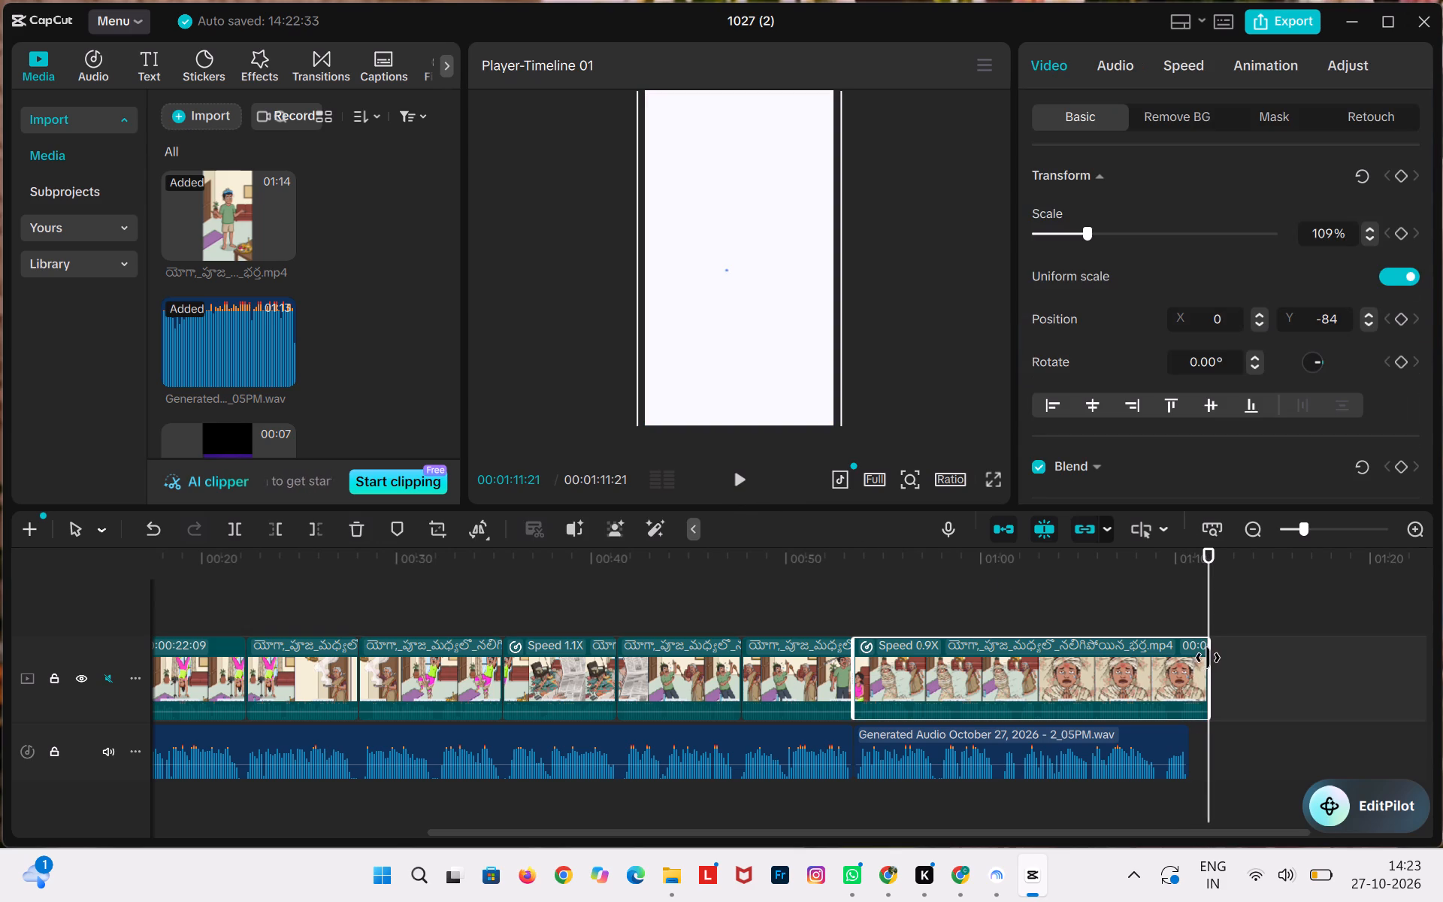
drag(1209, 661, 1201, 664)
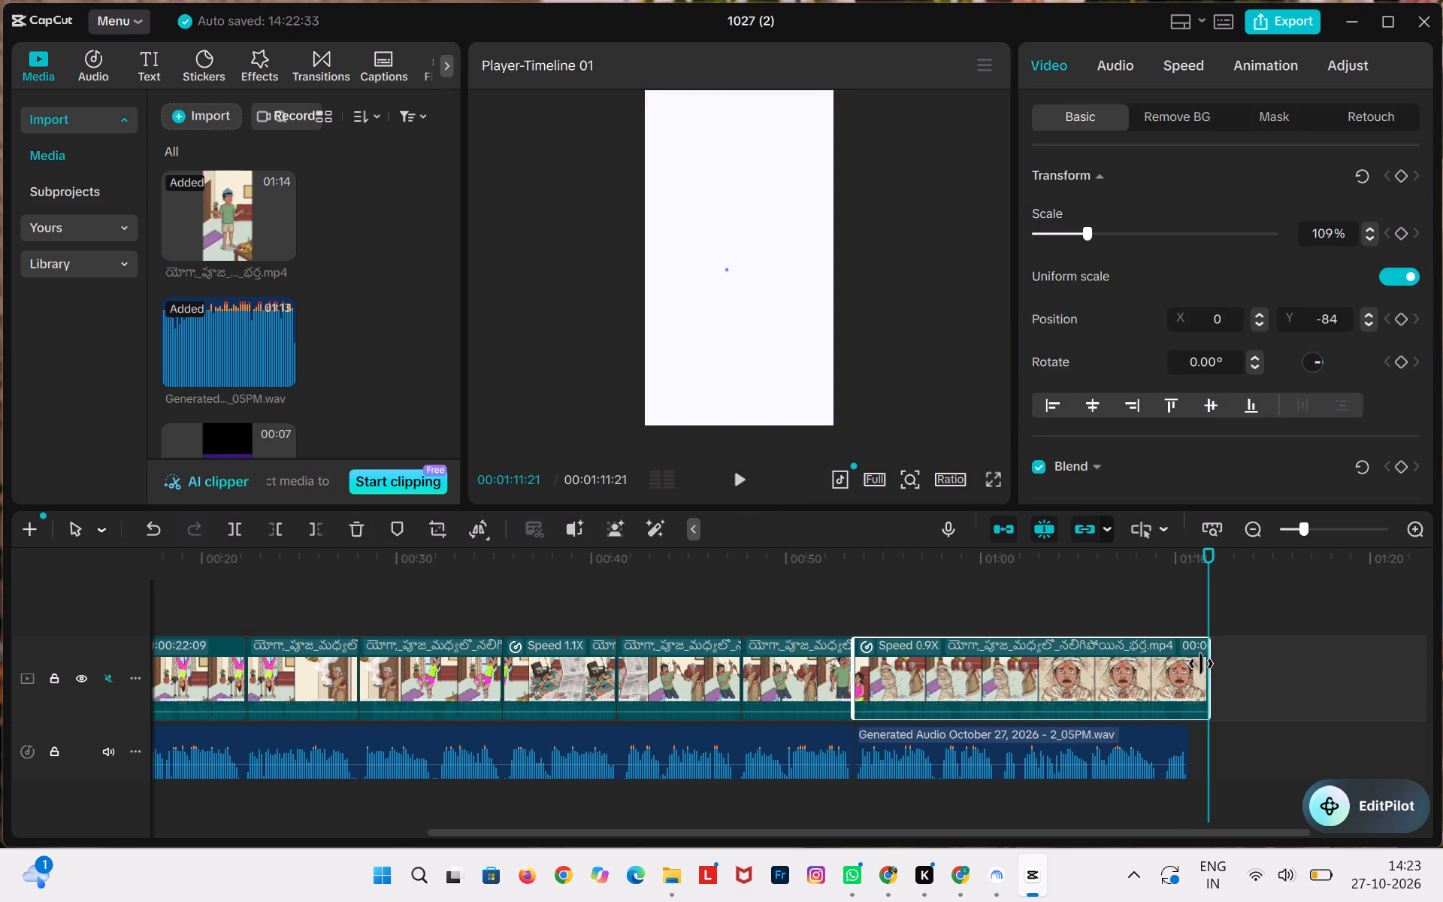
drag(1201, 664, 1197, 664)
drag(1197, 664, 1195, 667)
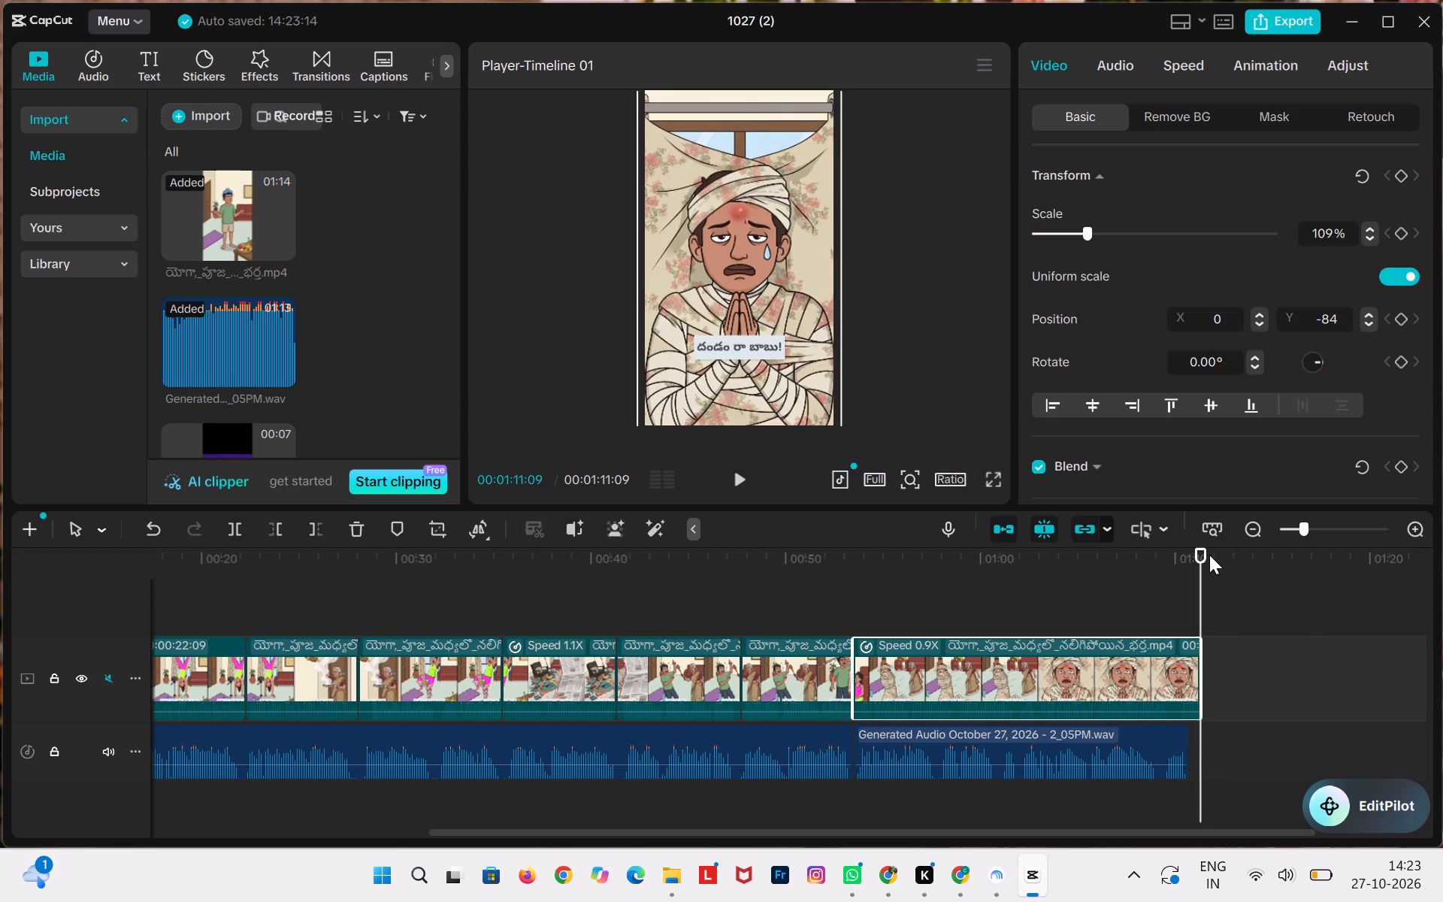
drag(1200, 555, 1159, 563)
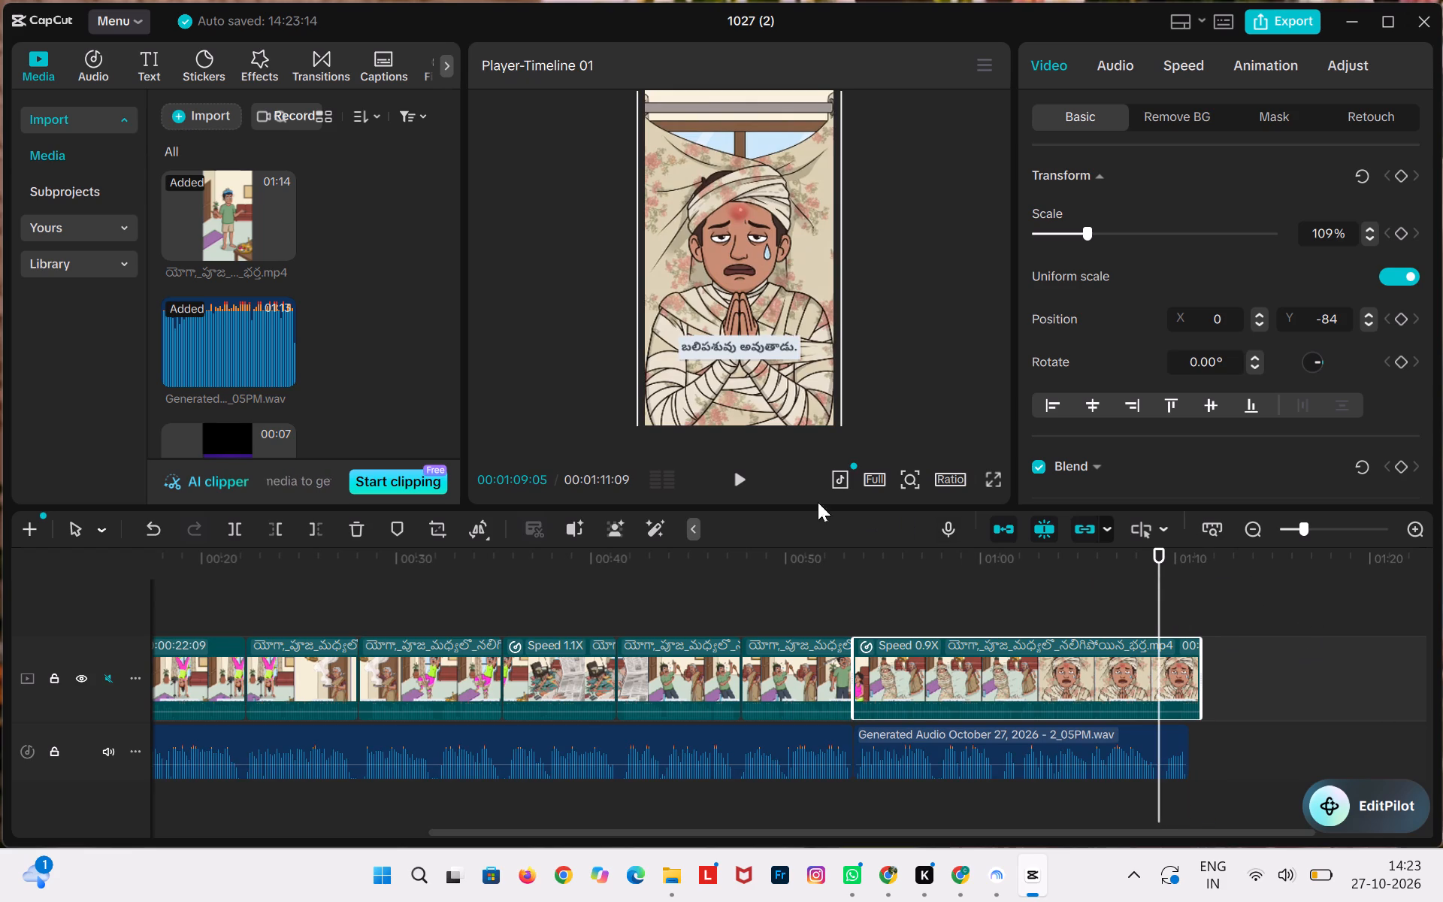
click(740, 480)
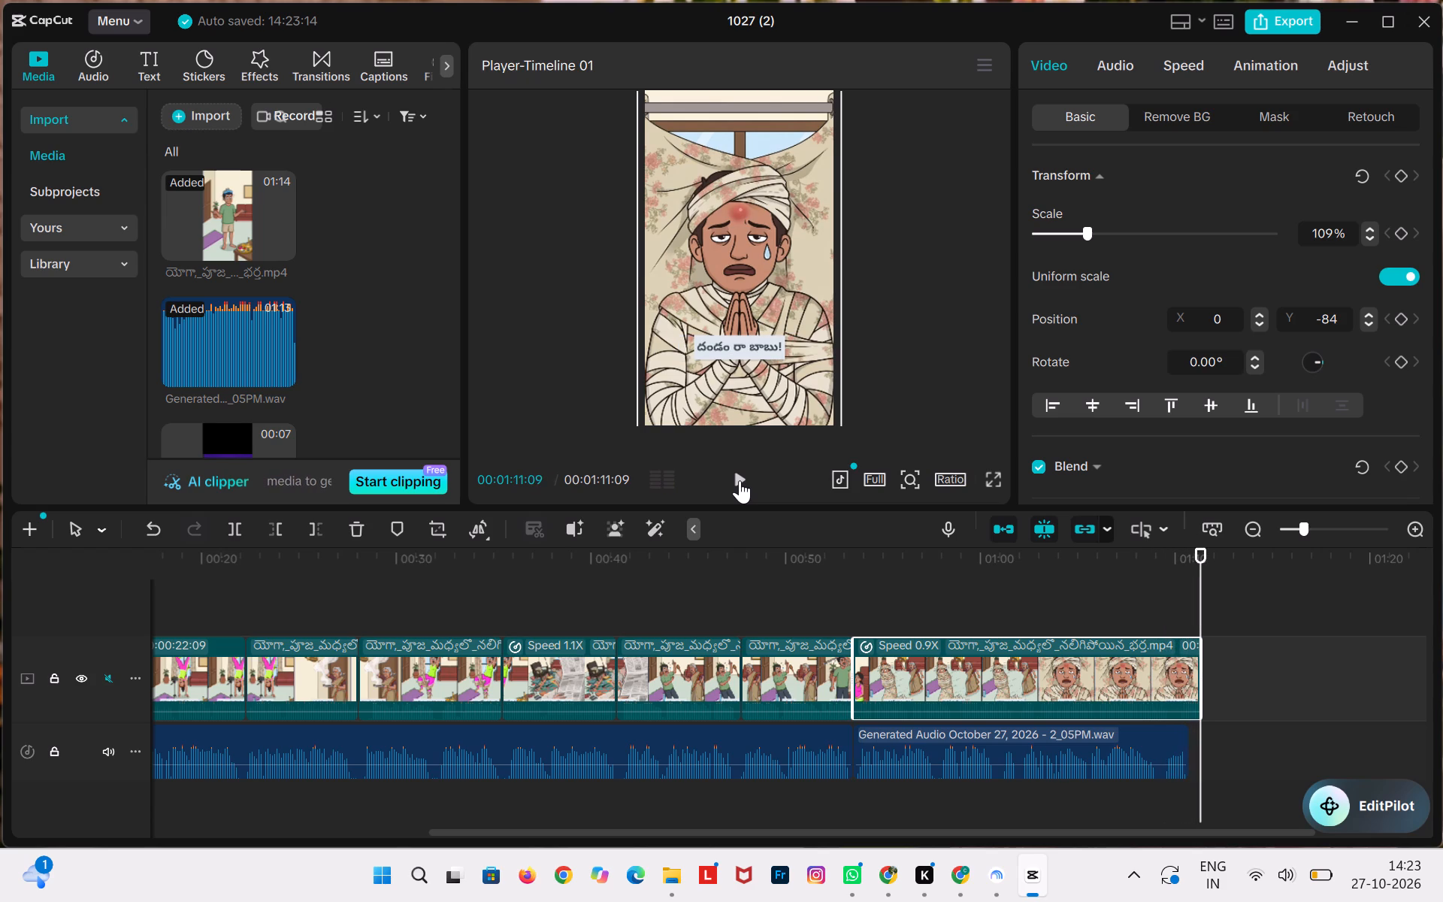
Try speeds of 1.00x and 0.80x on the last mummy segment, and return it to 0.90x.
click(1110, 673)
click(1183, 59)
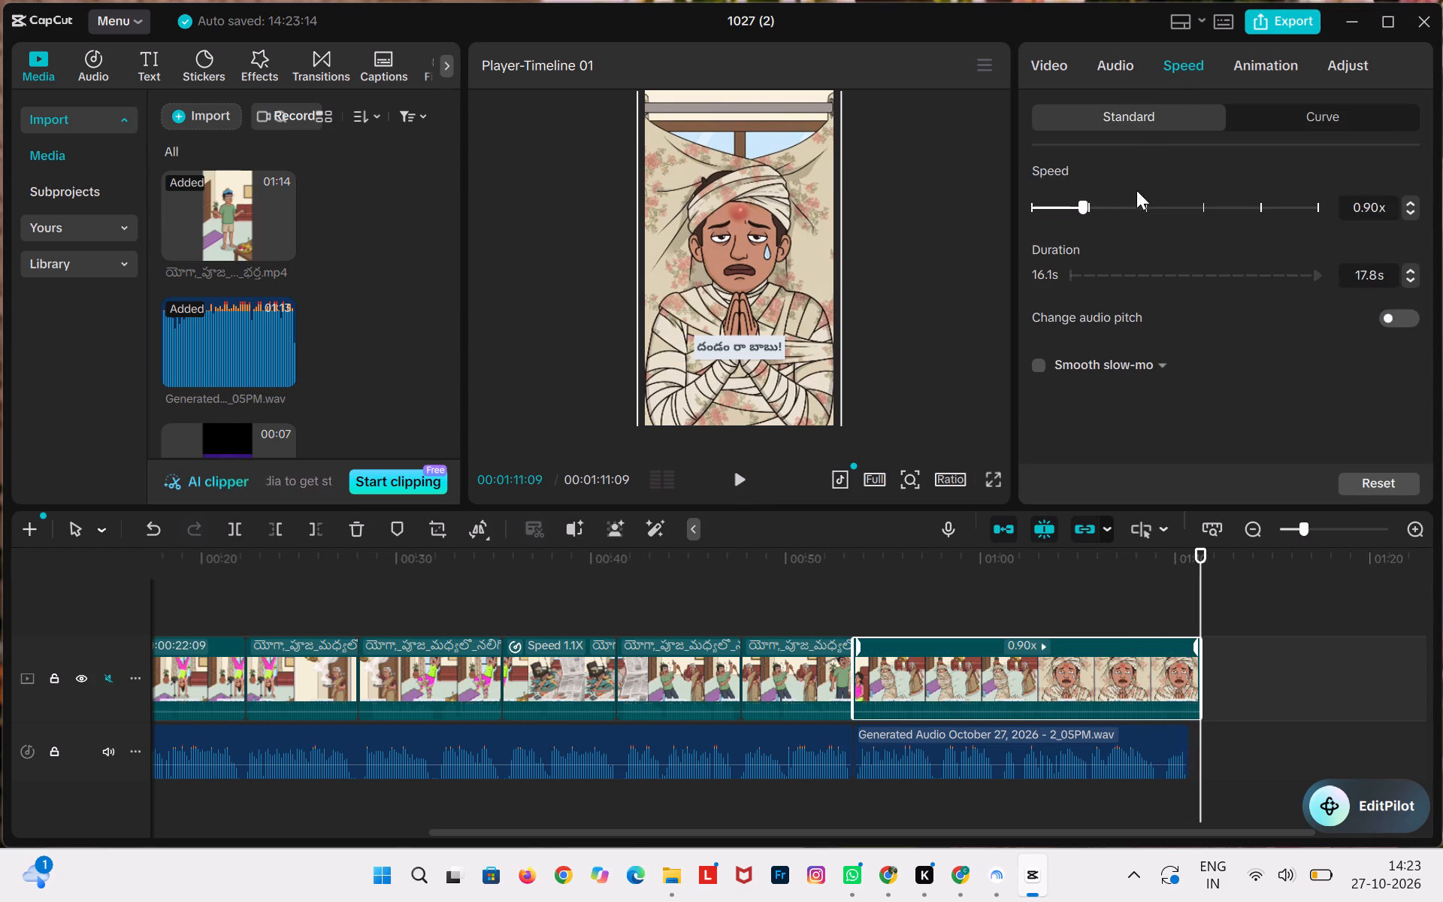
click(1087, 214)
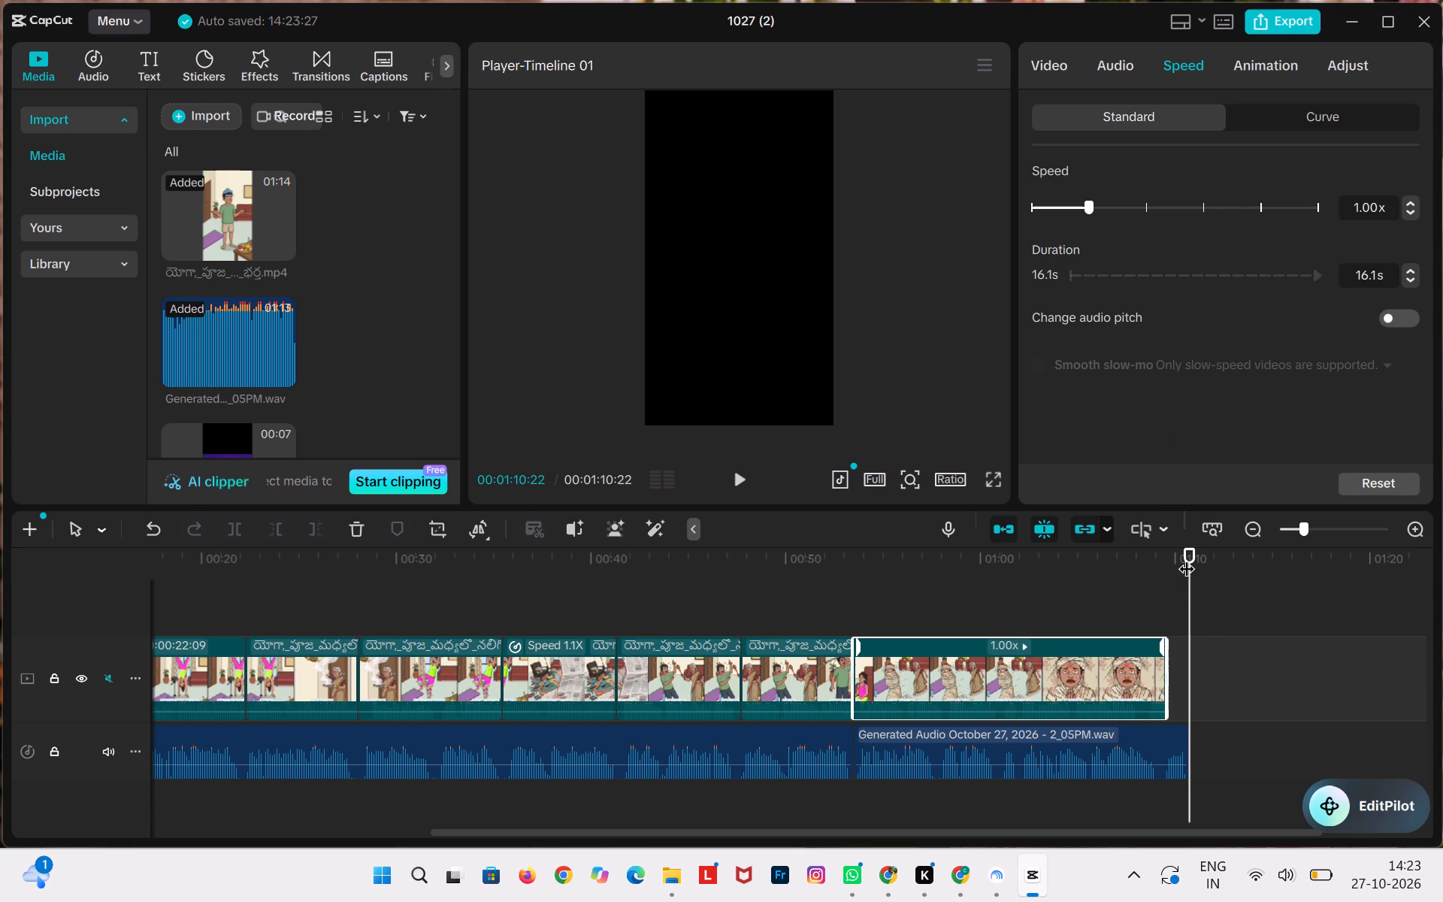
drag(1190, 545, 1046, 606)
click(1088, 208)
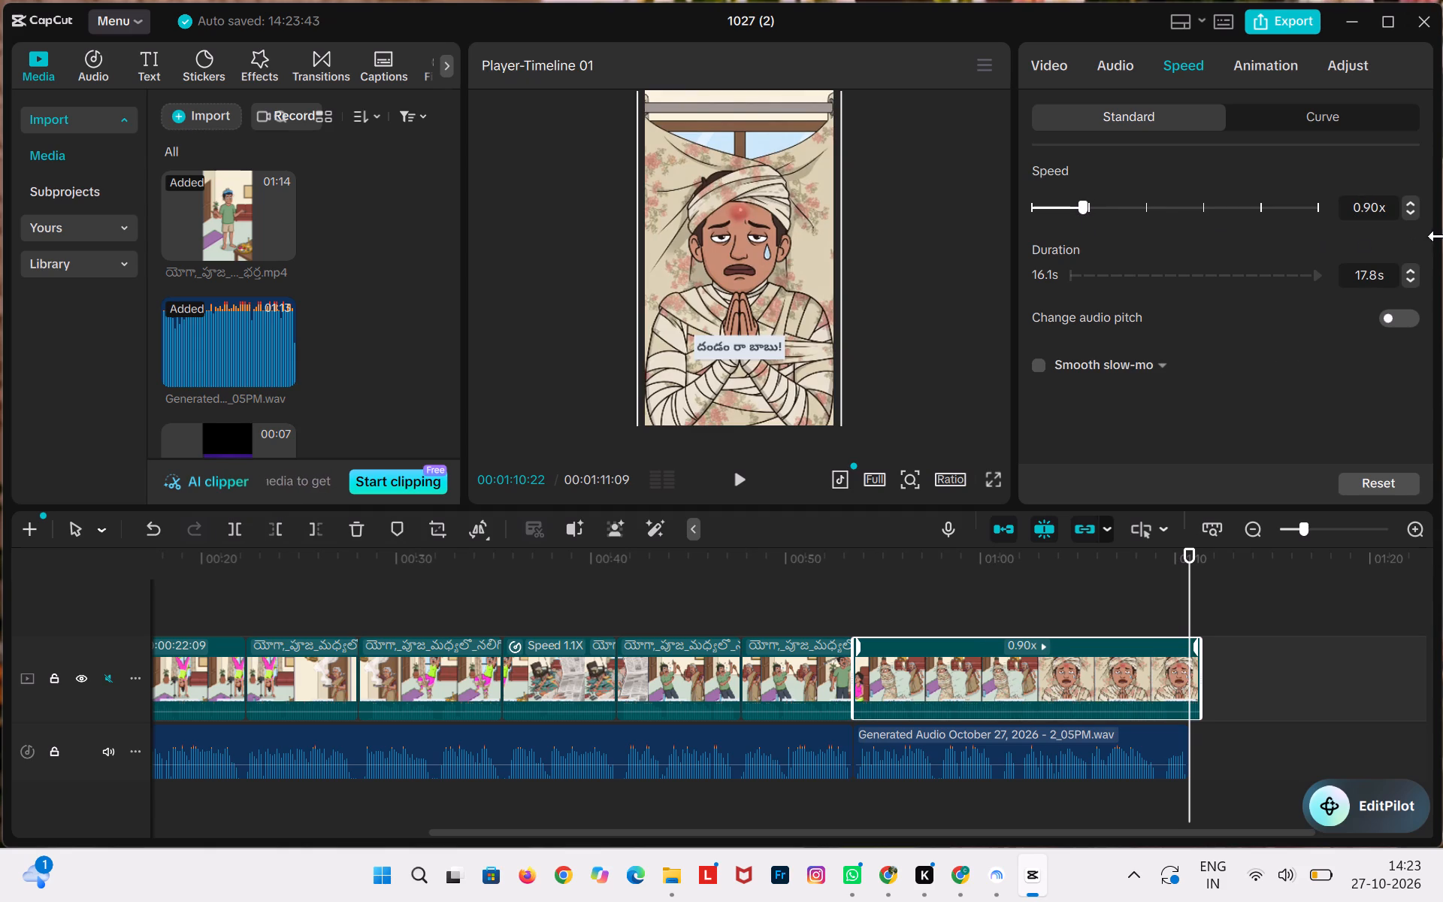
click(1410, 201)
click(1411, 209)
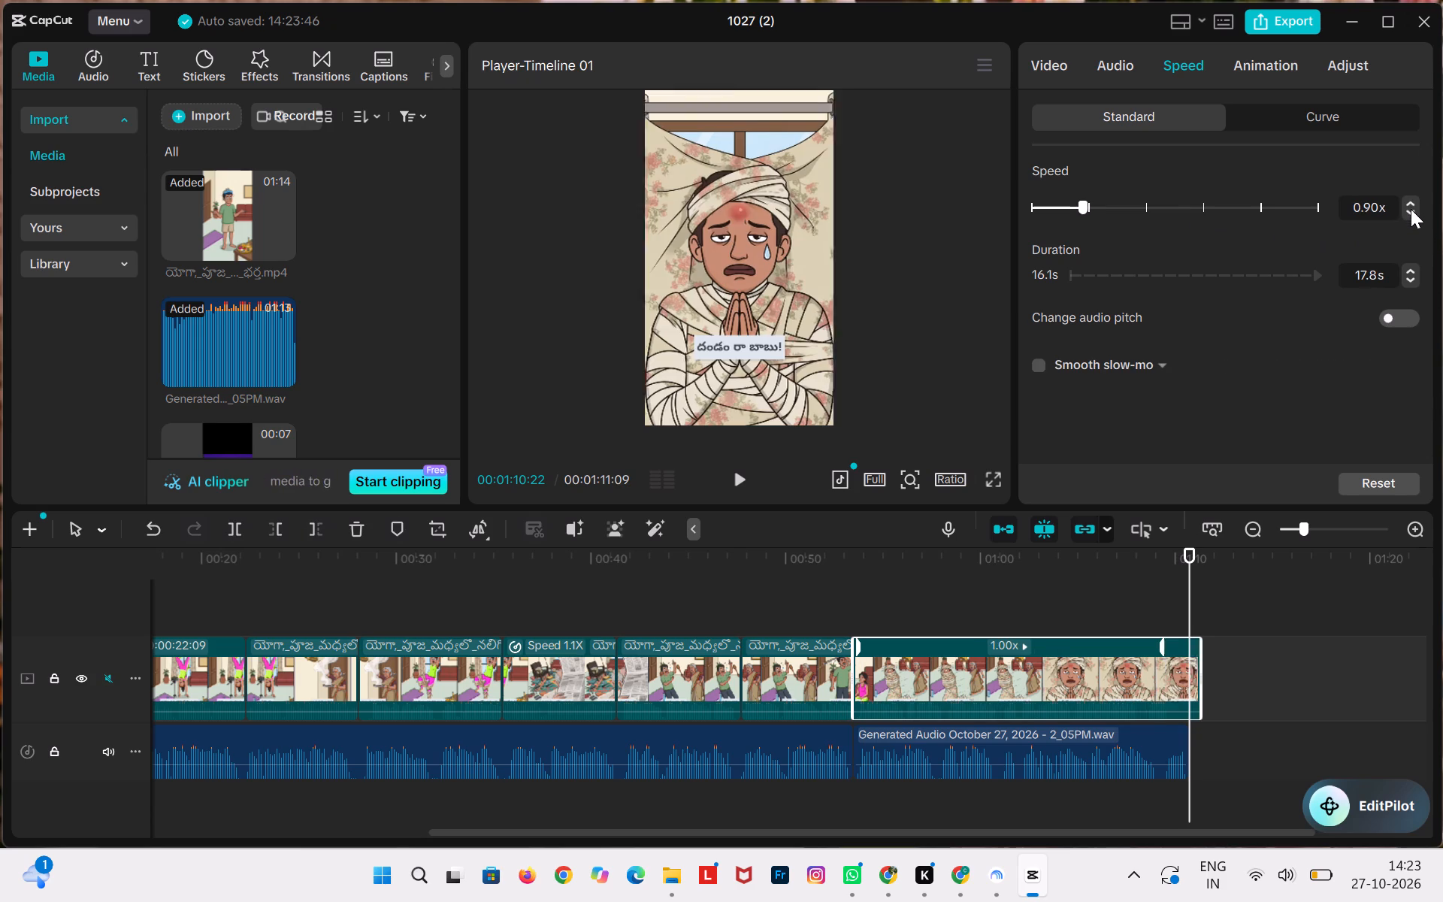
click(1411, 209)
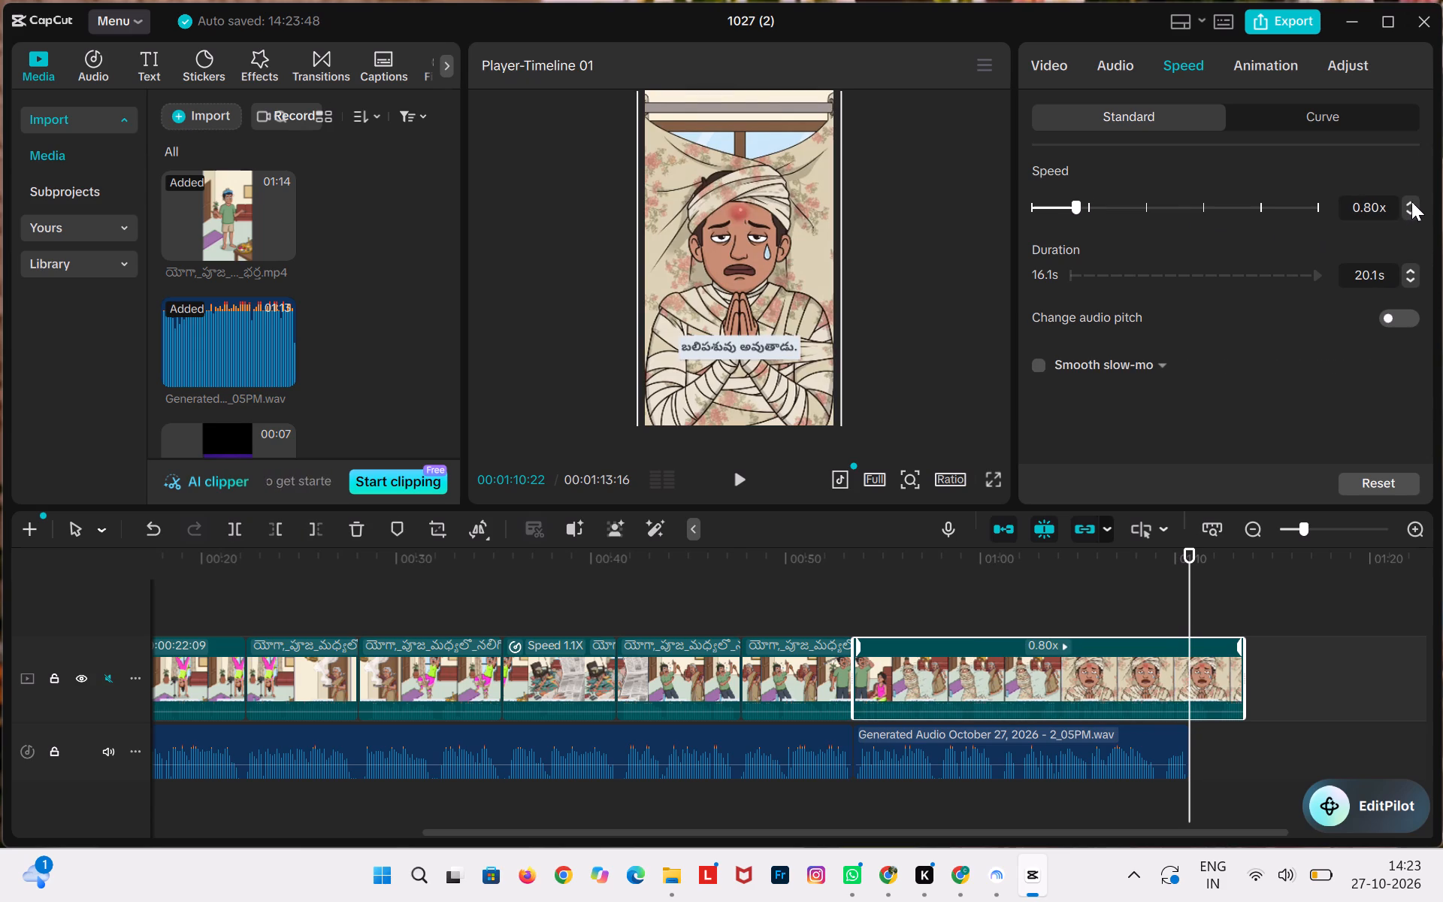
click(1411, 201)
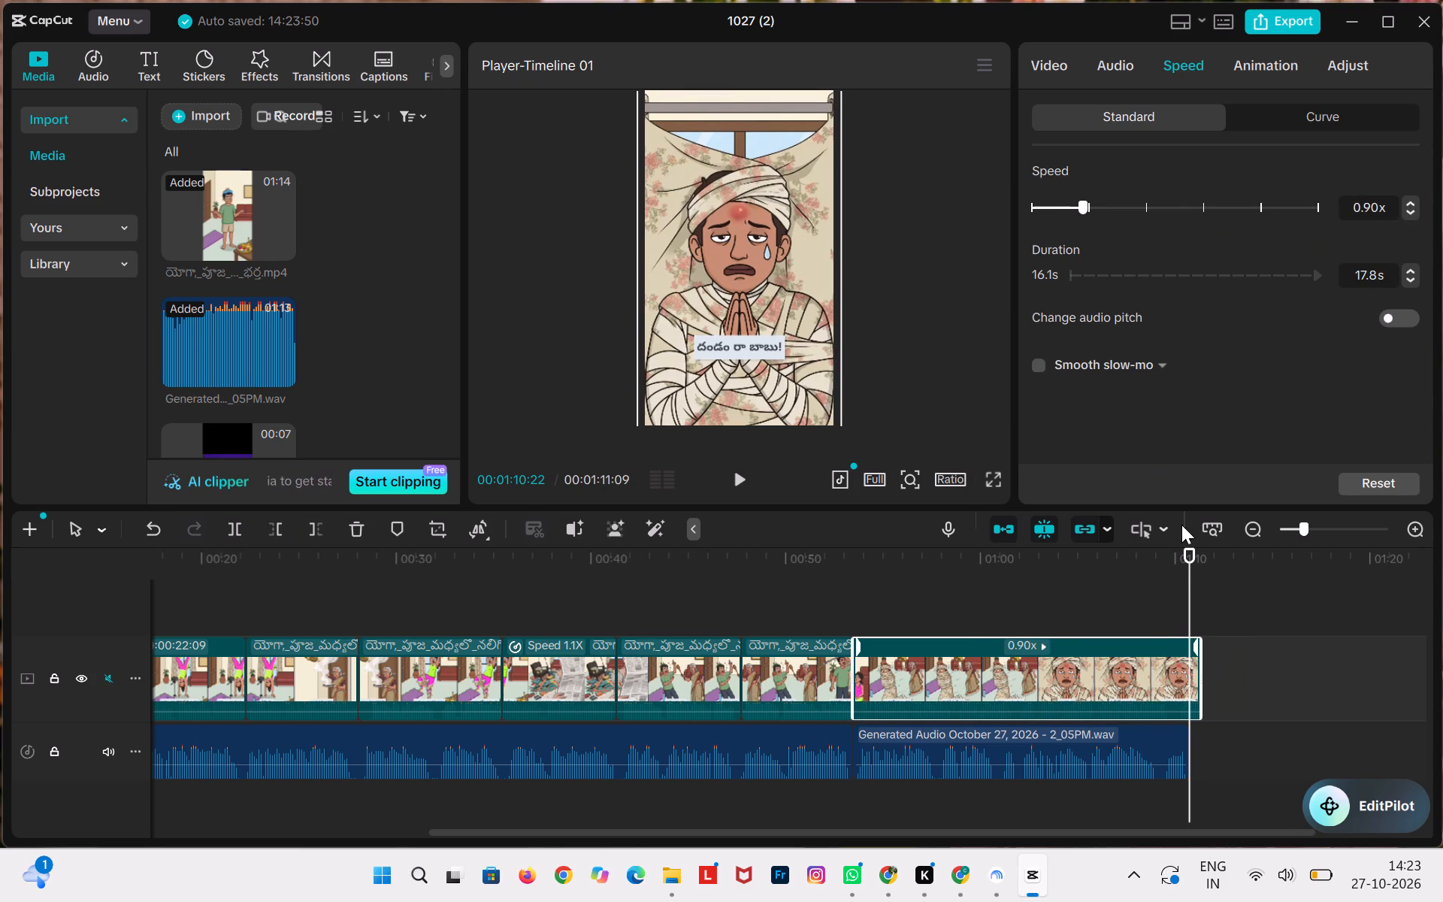
Replay the mummy segment from 00:00:53:15 to the end to check it against the voiceover.
drag(1187, 557, 914, 619)
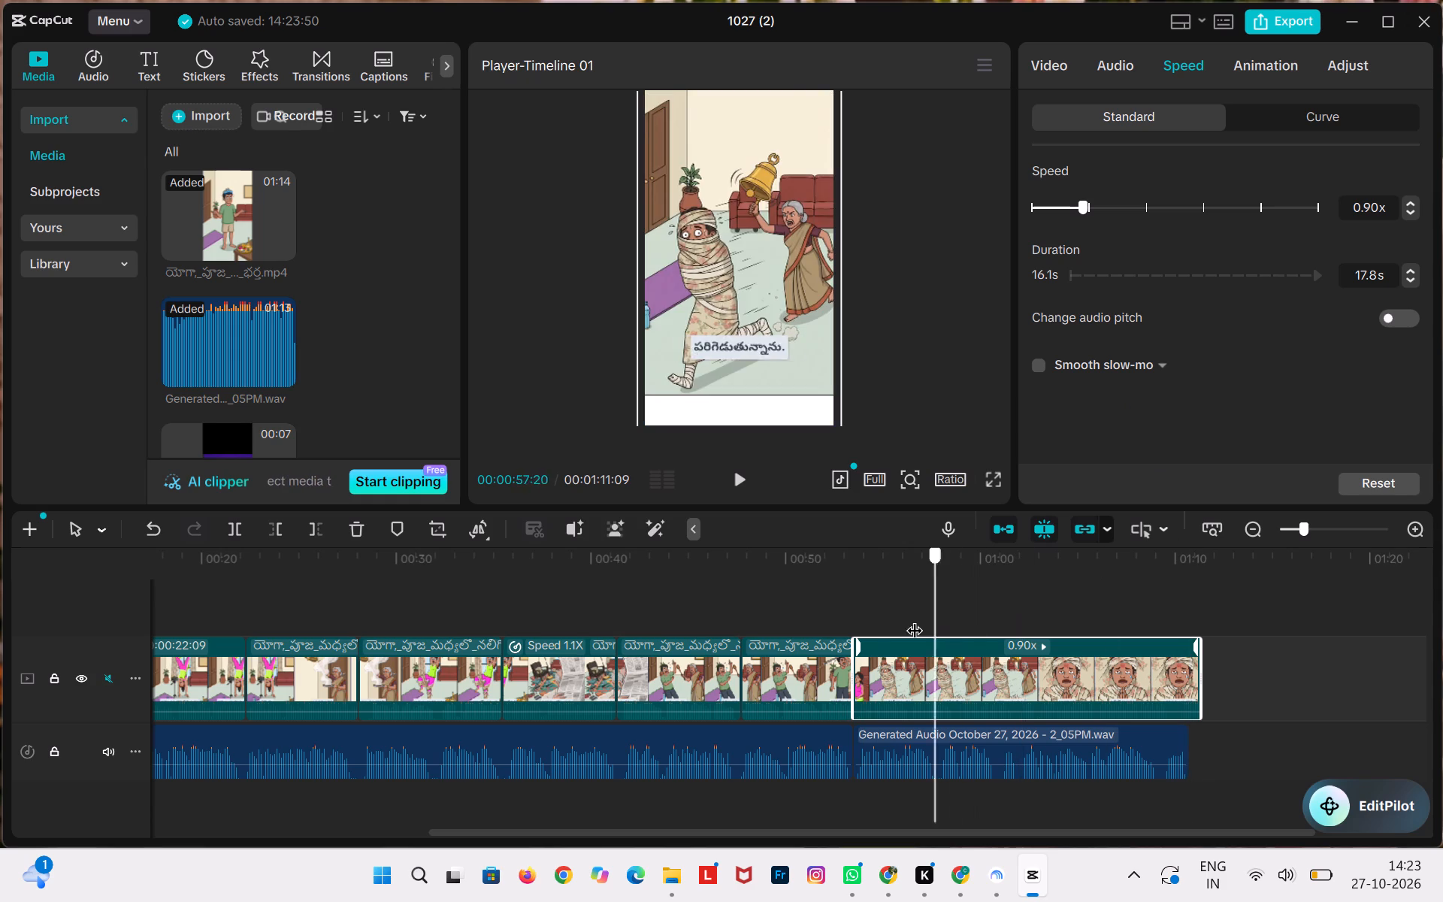
drag(914, 619, 851, 628)
click(882, 608)
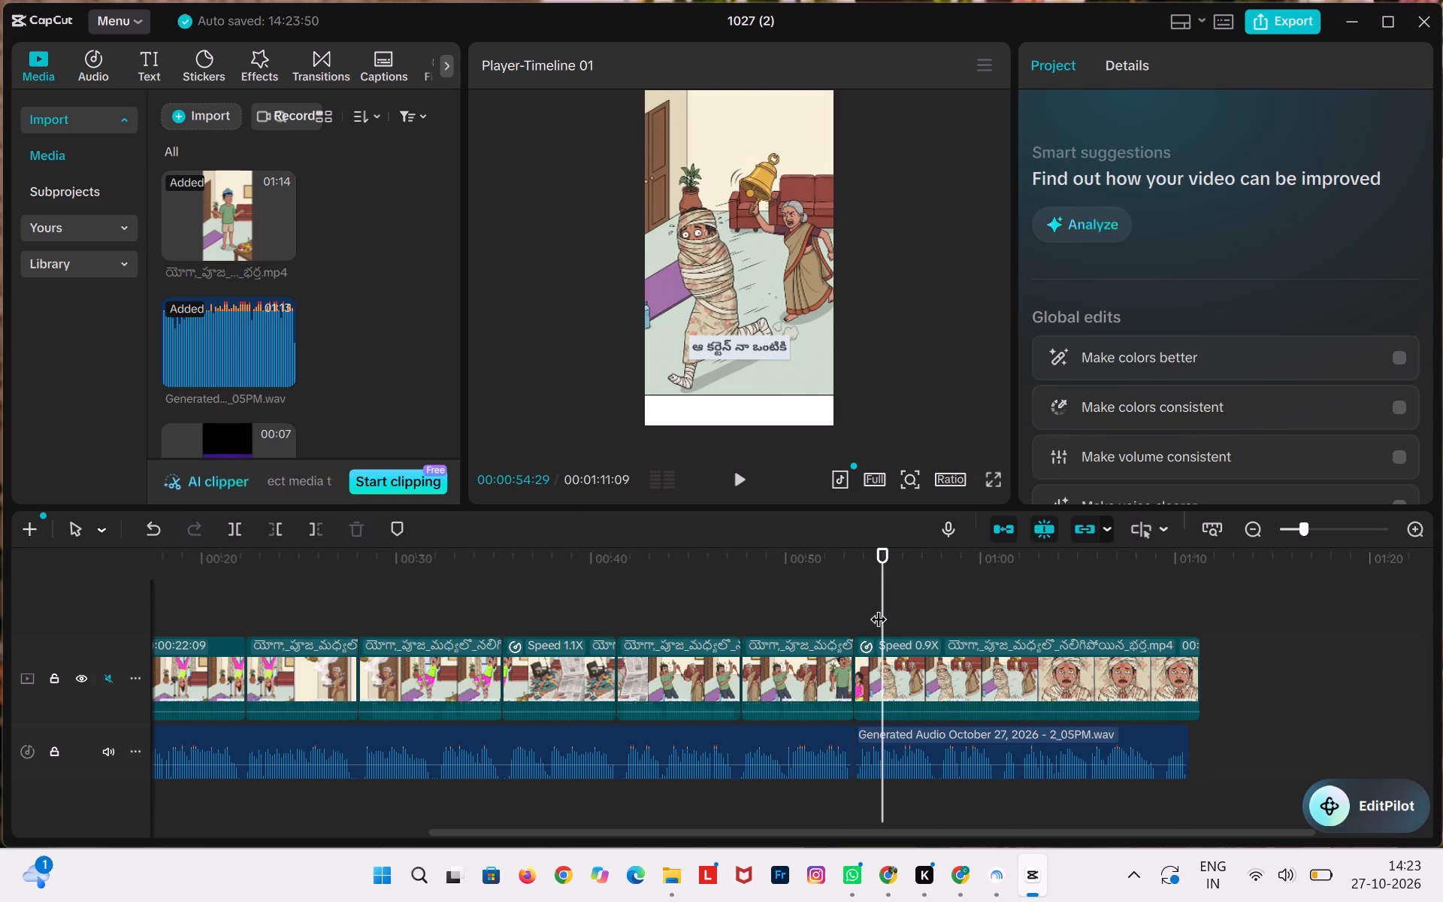
click(855, 601)
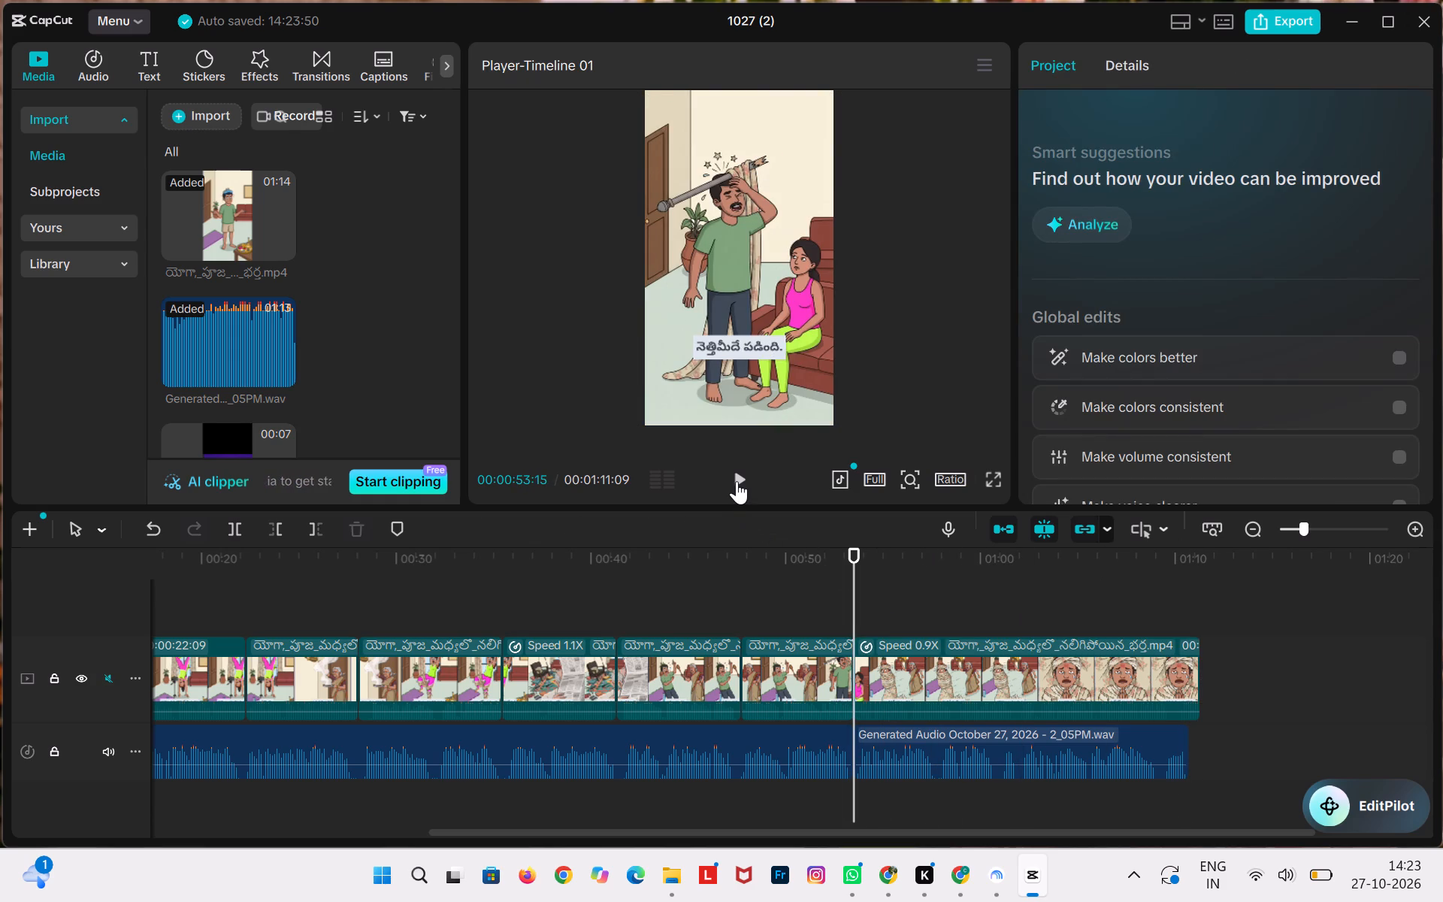
click(737, 481)
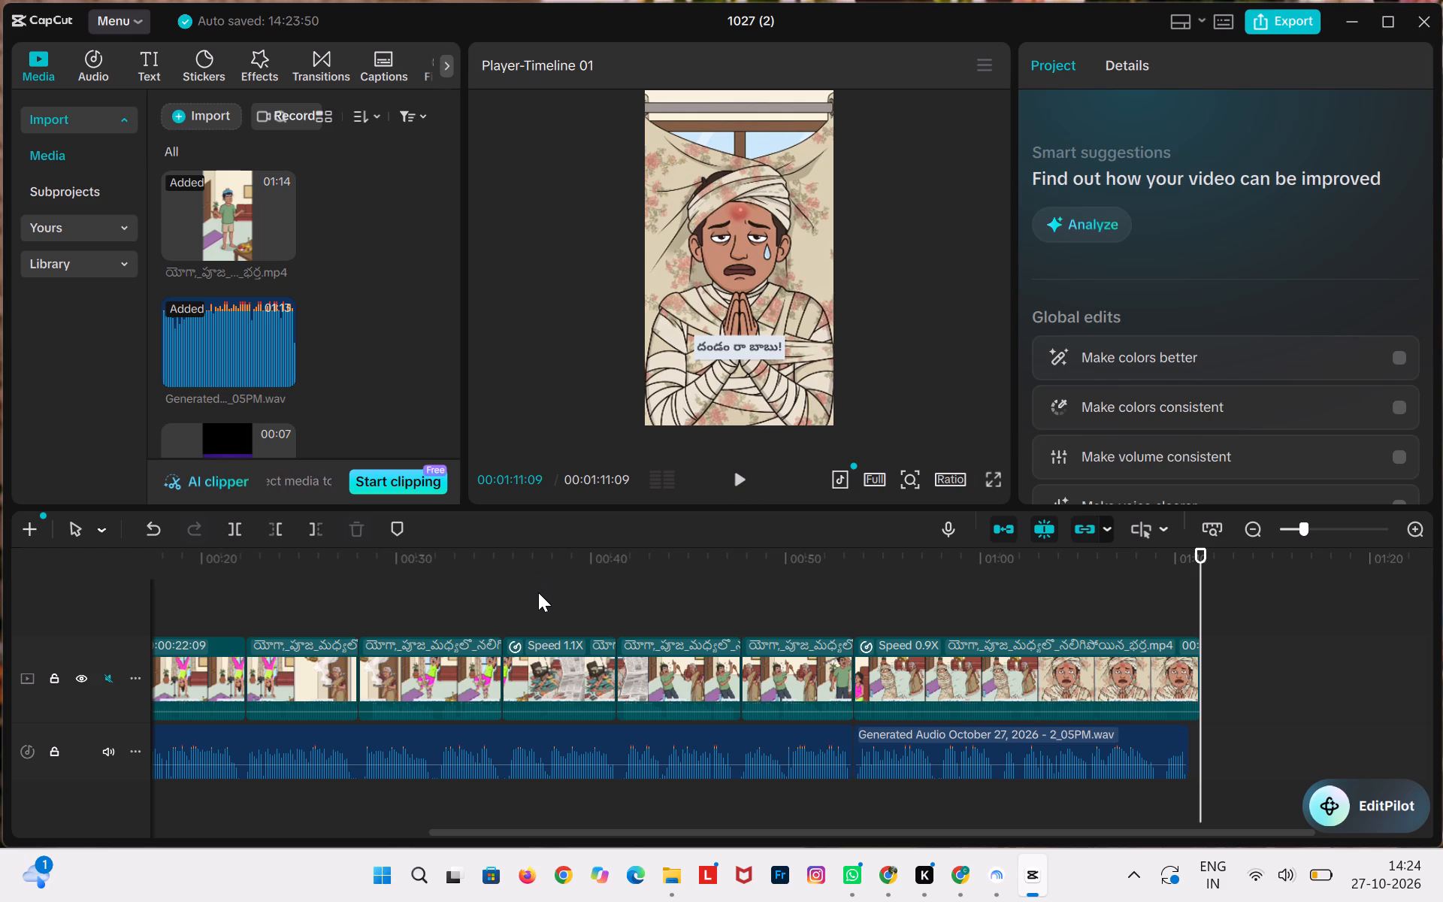
Lock the voiceover audio track, keeping the main video track unlocked.
scroll(538, 592, right, 3)
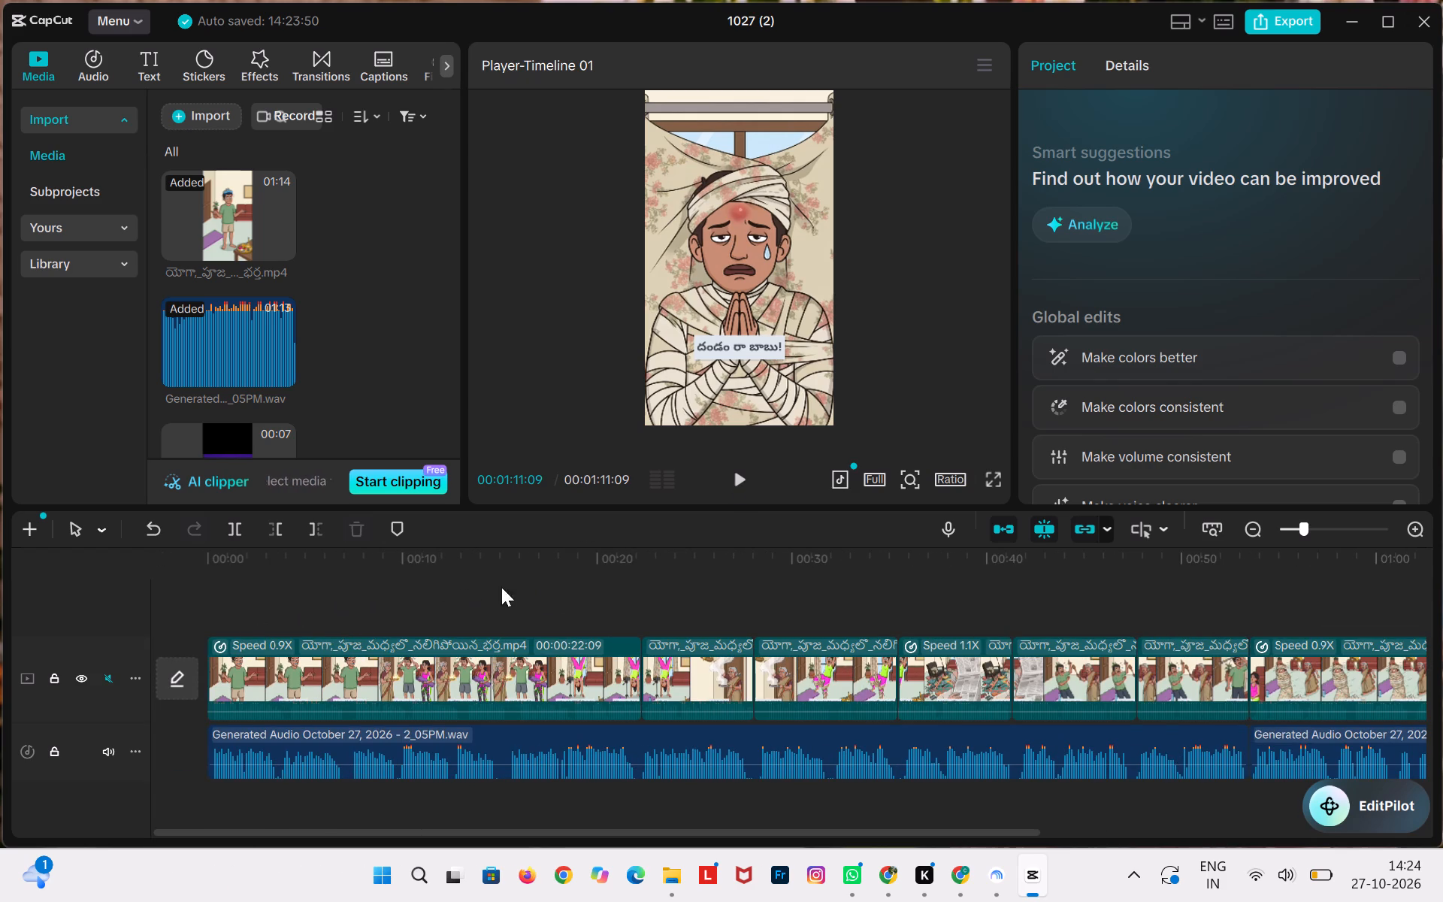
scroll(590, 604, left, 1)
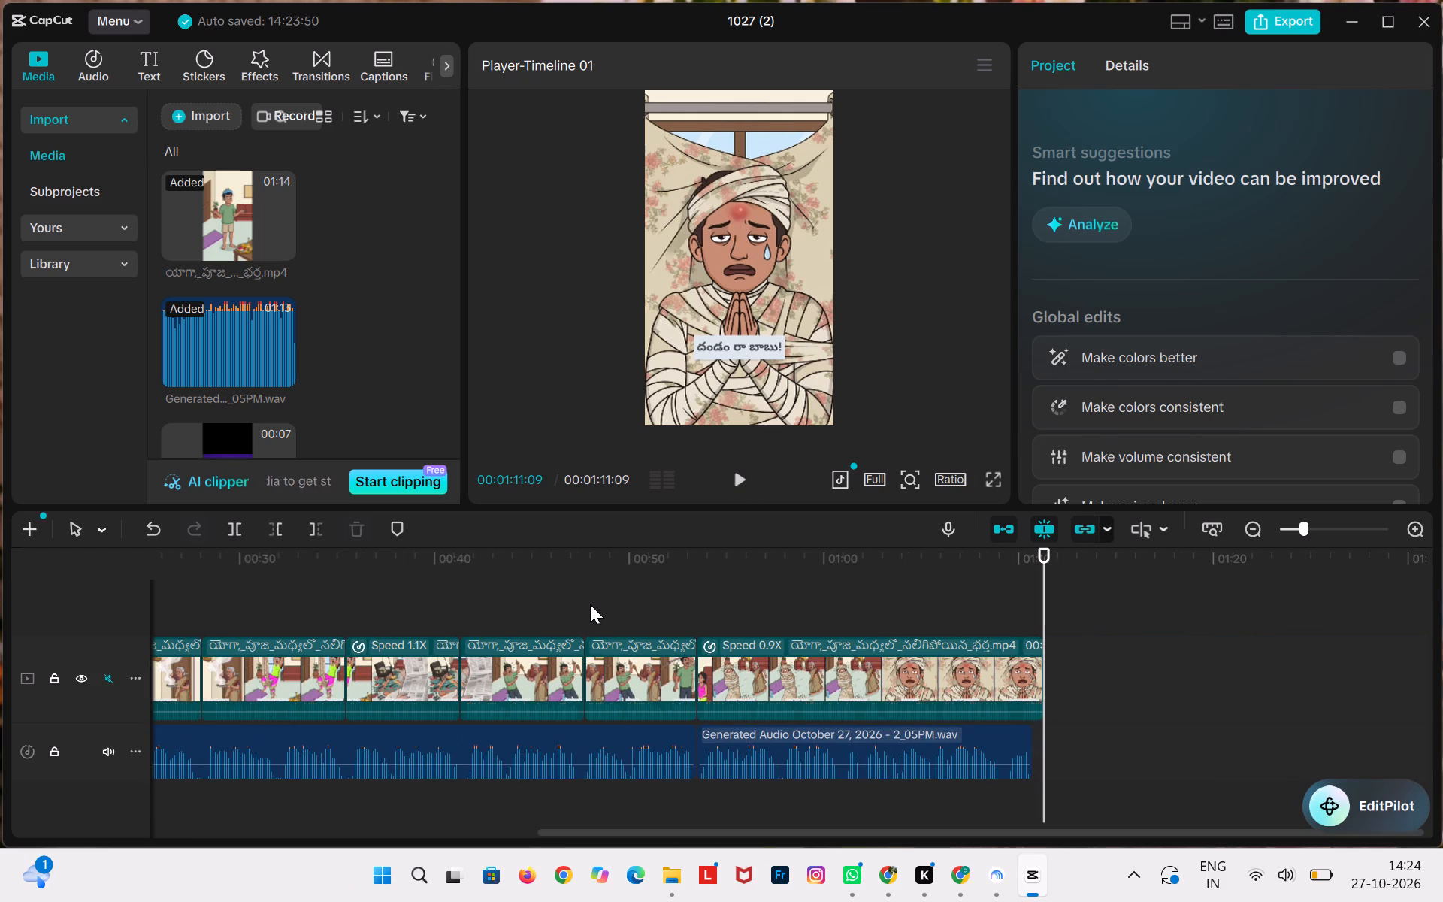
scroll(590, 604, left, 2)
click(59, 744)
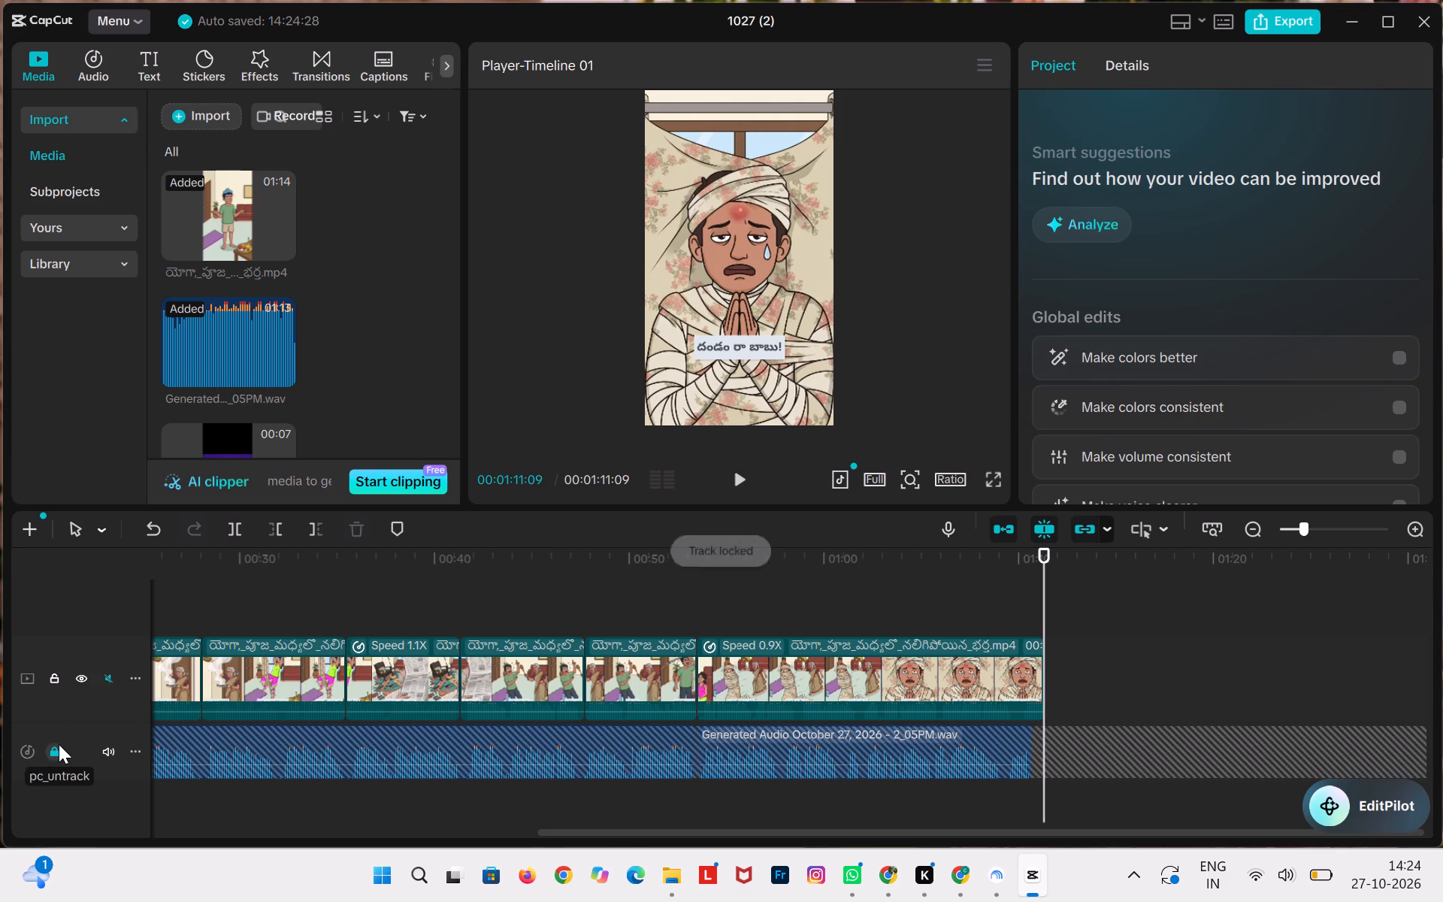
click(55, 684)
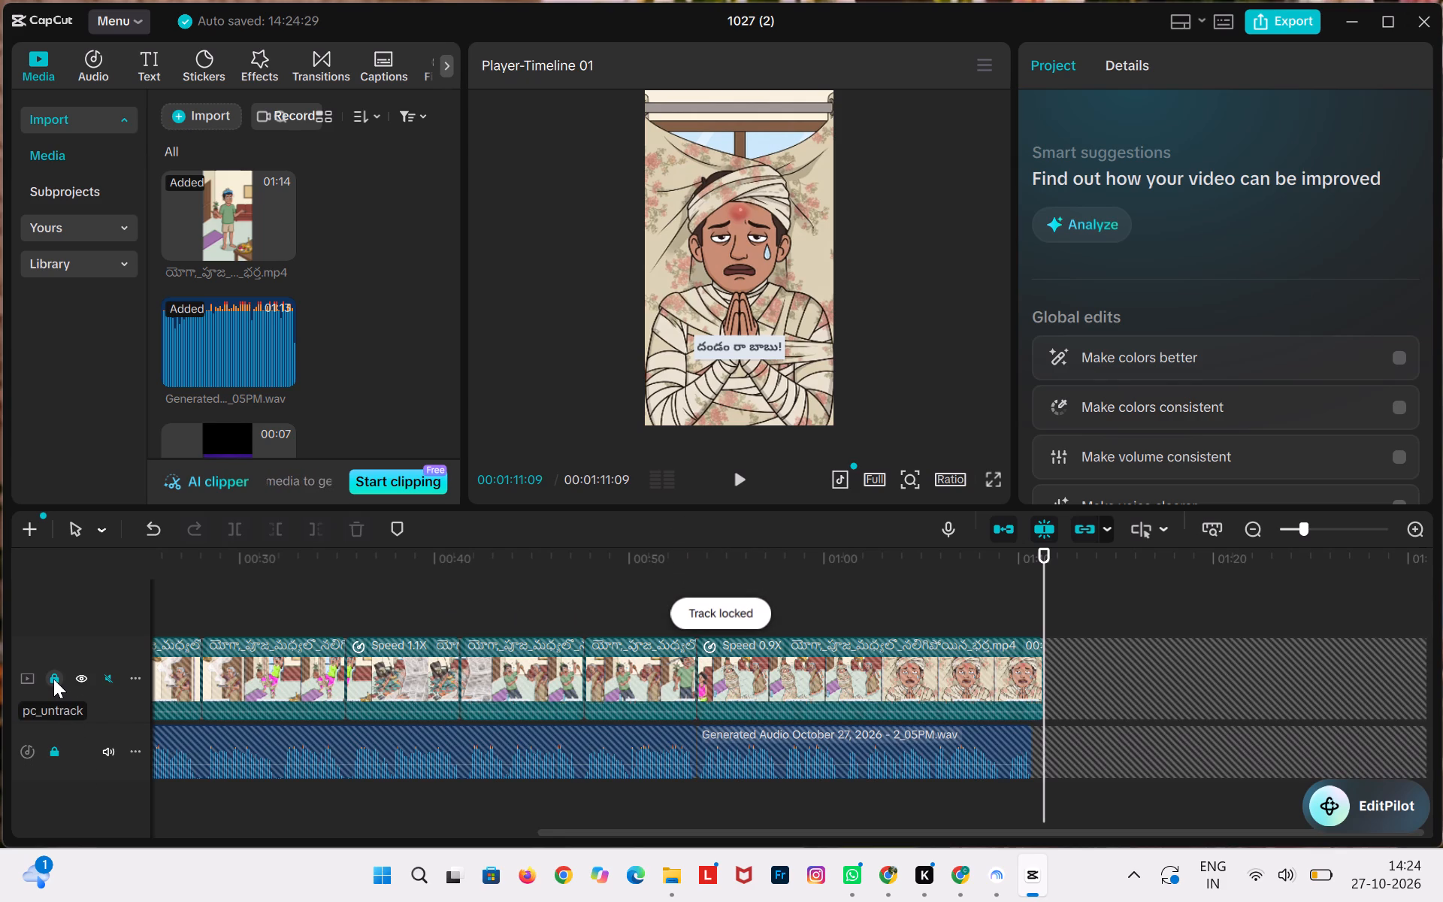
click(53, 679)
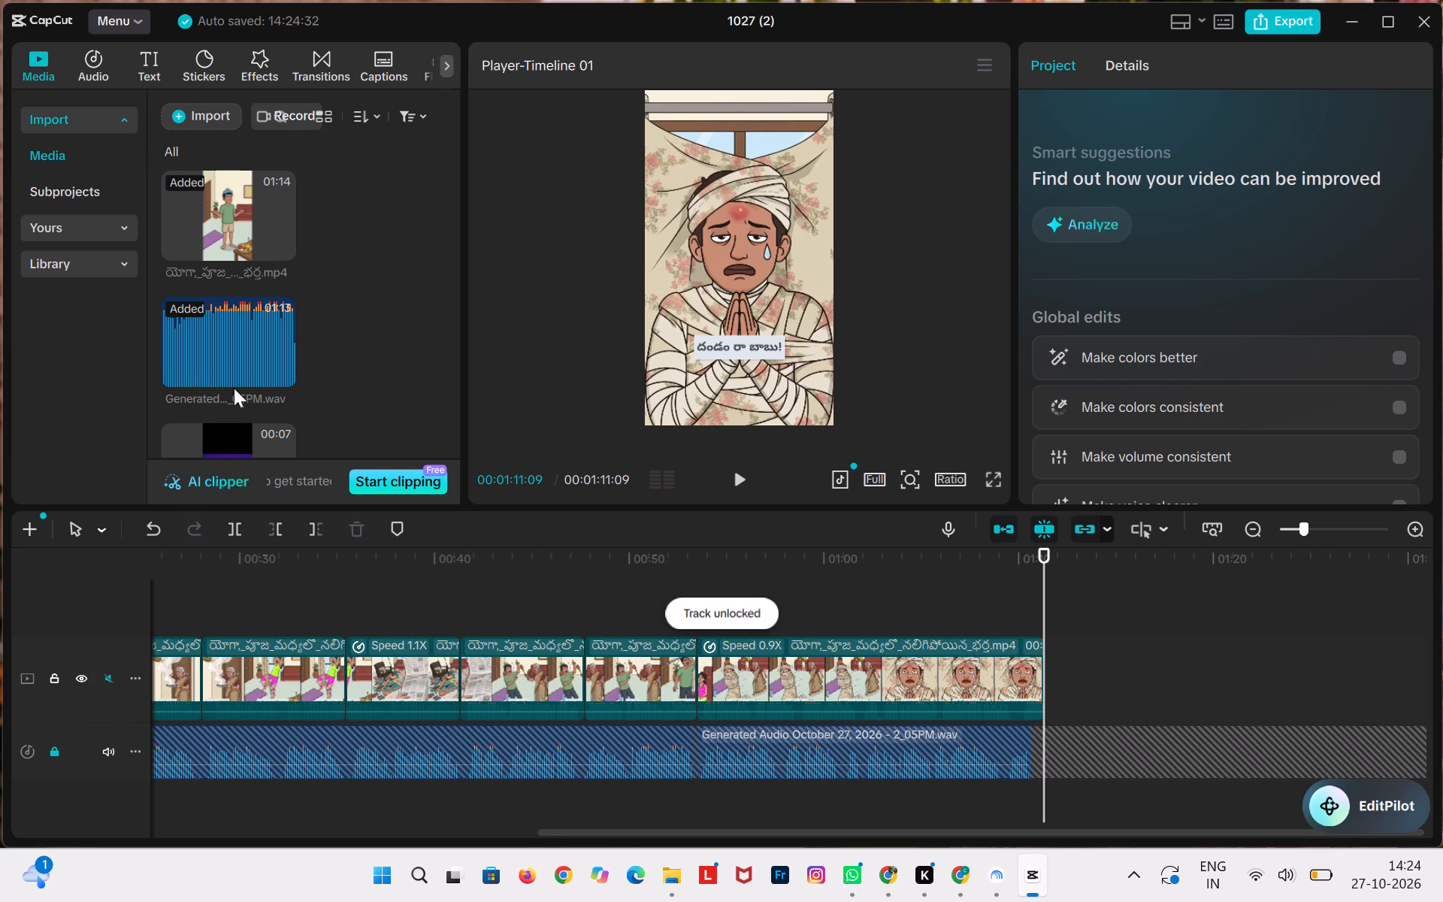
Add INTRO Short.mp4 to the main video track directly after the last mummy segment at 00:01:11:09.
scroll(400, 360, down, 1)
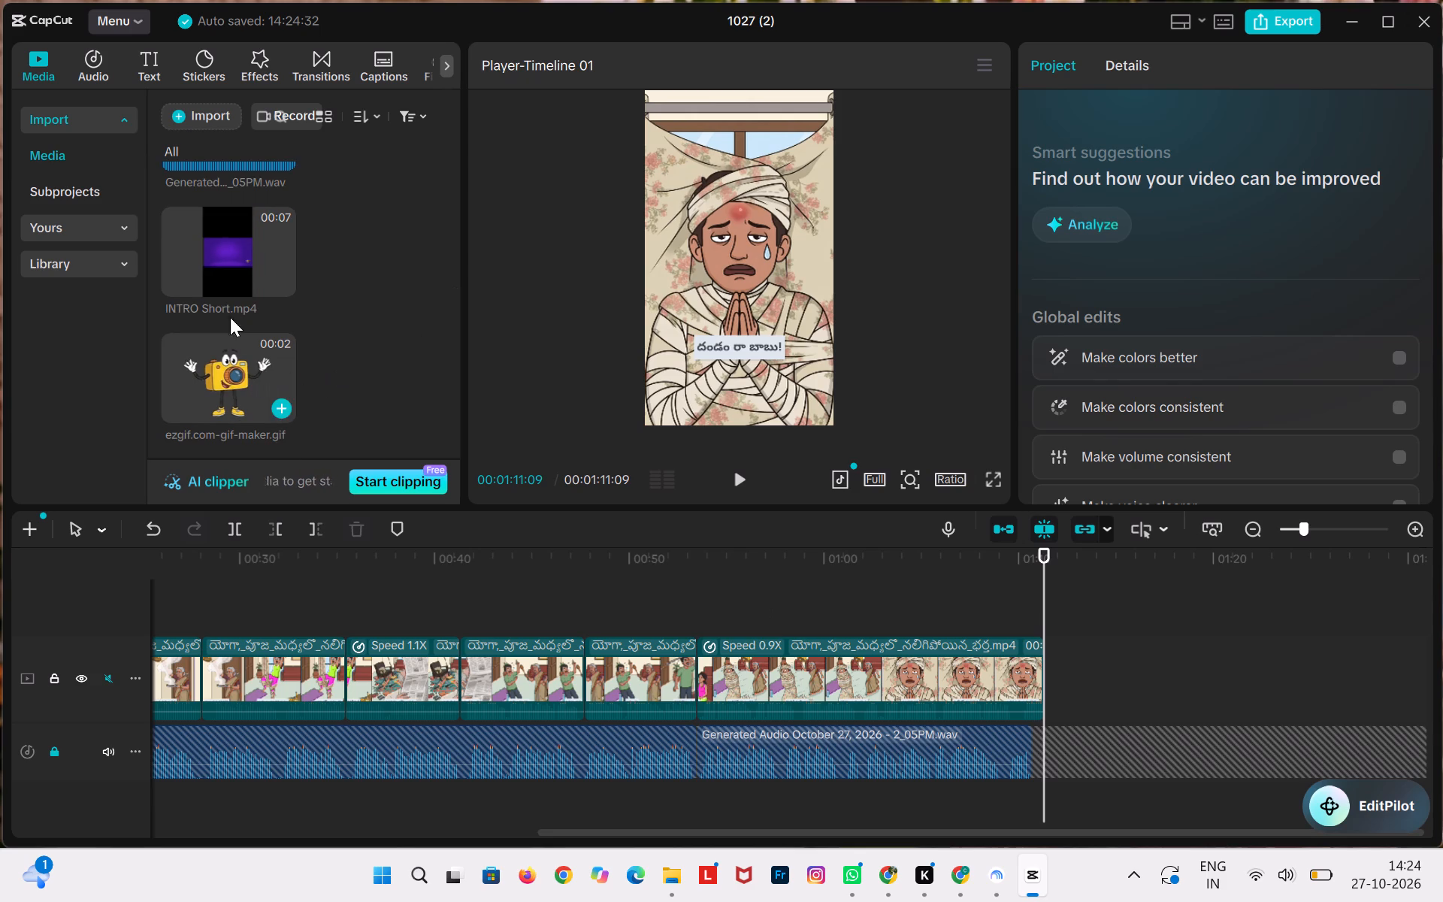
drag(195, 265, 1031, 674)
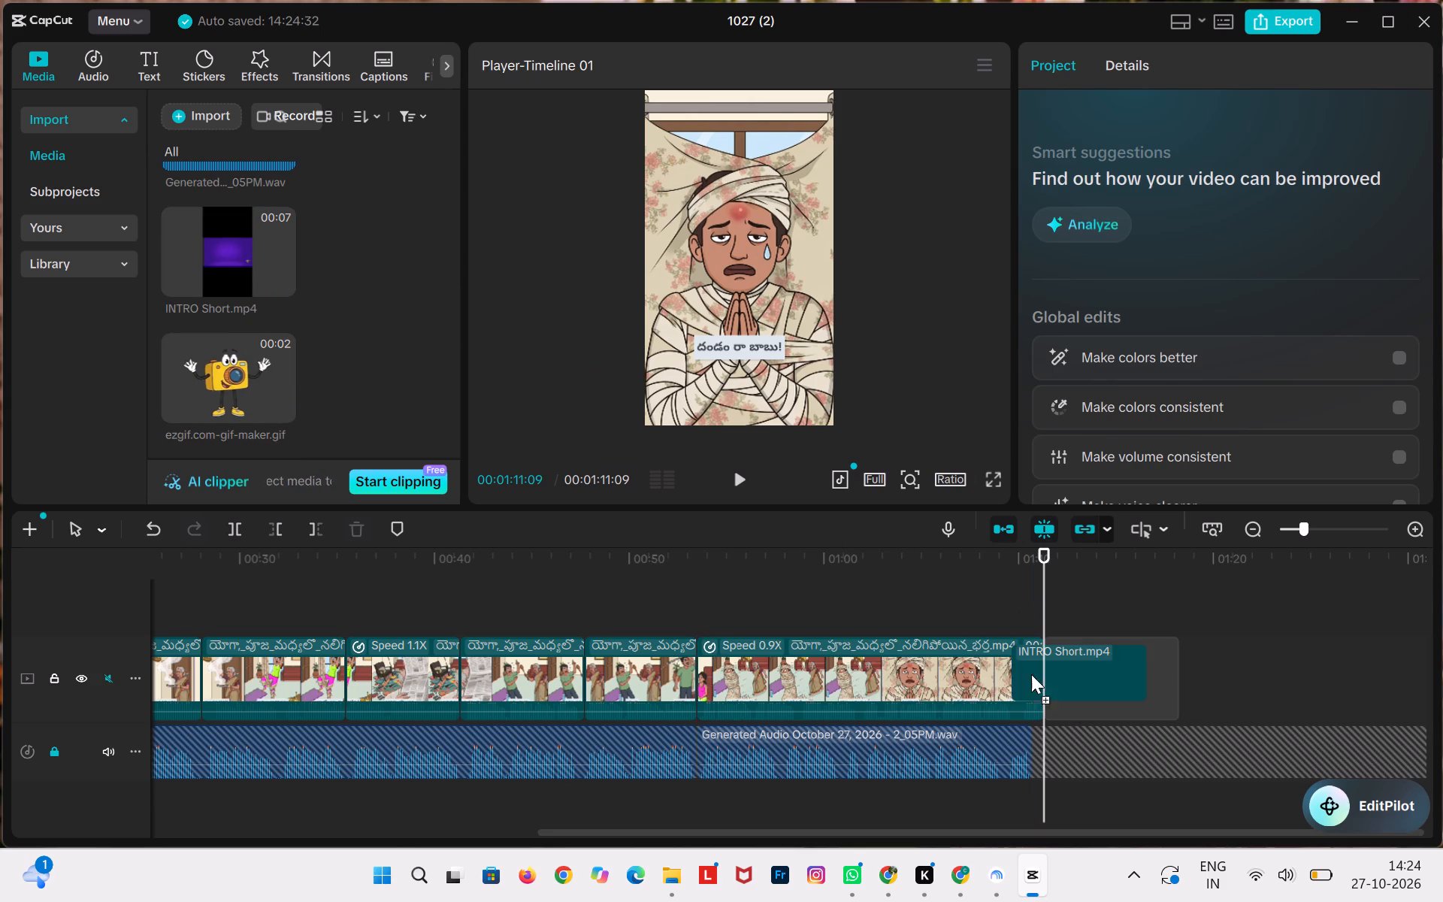
drag(1031, 674, 1058, 674)
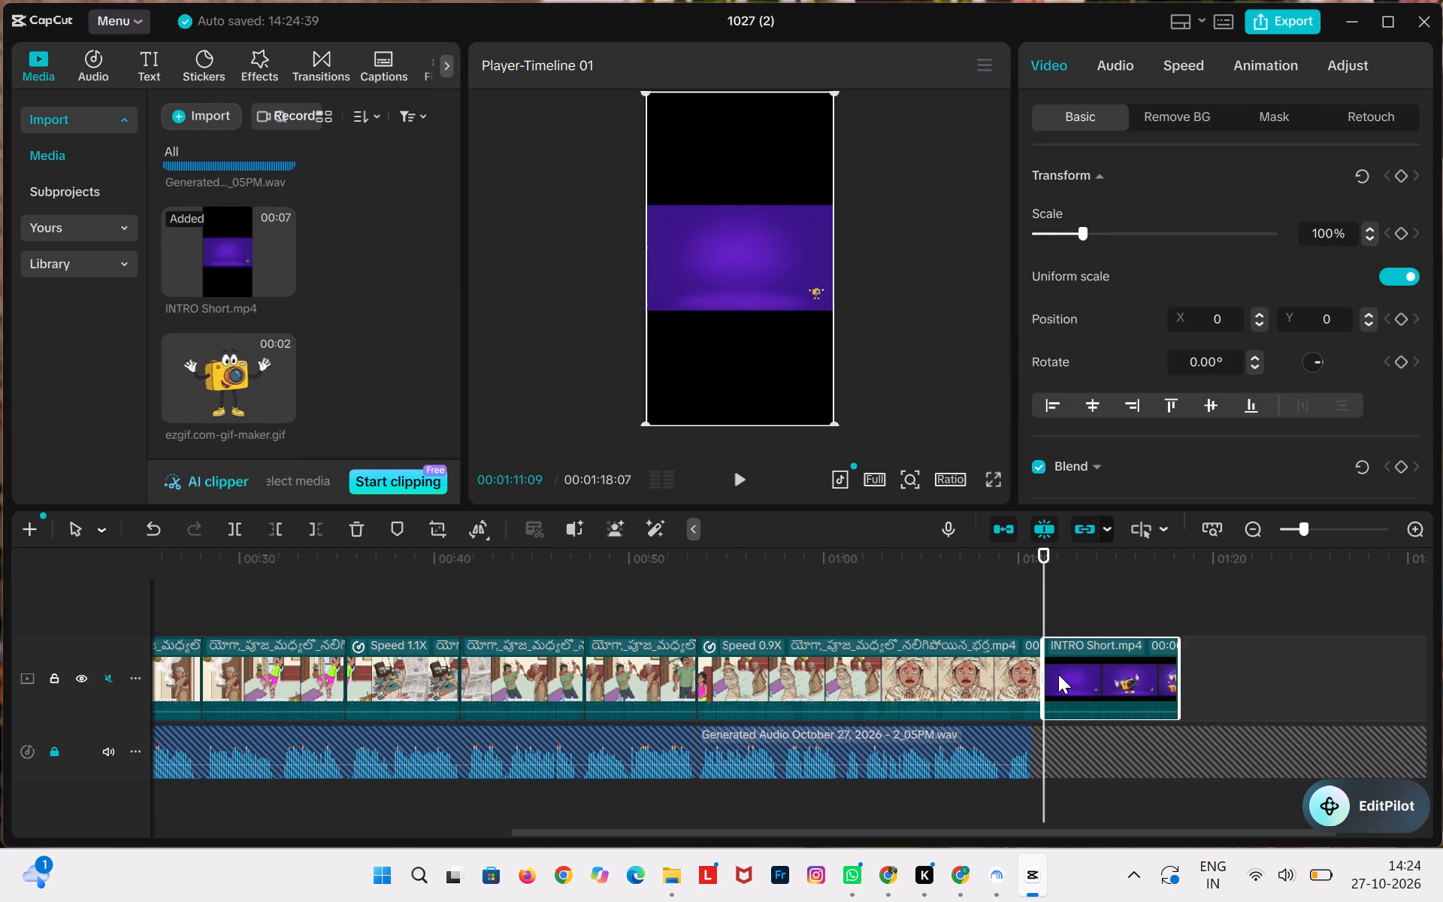
click(1100, 588)
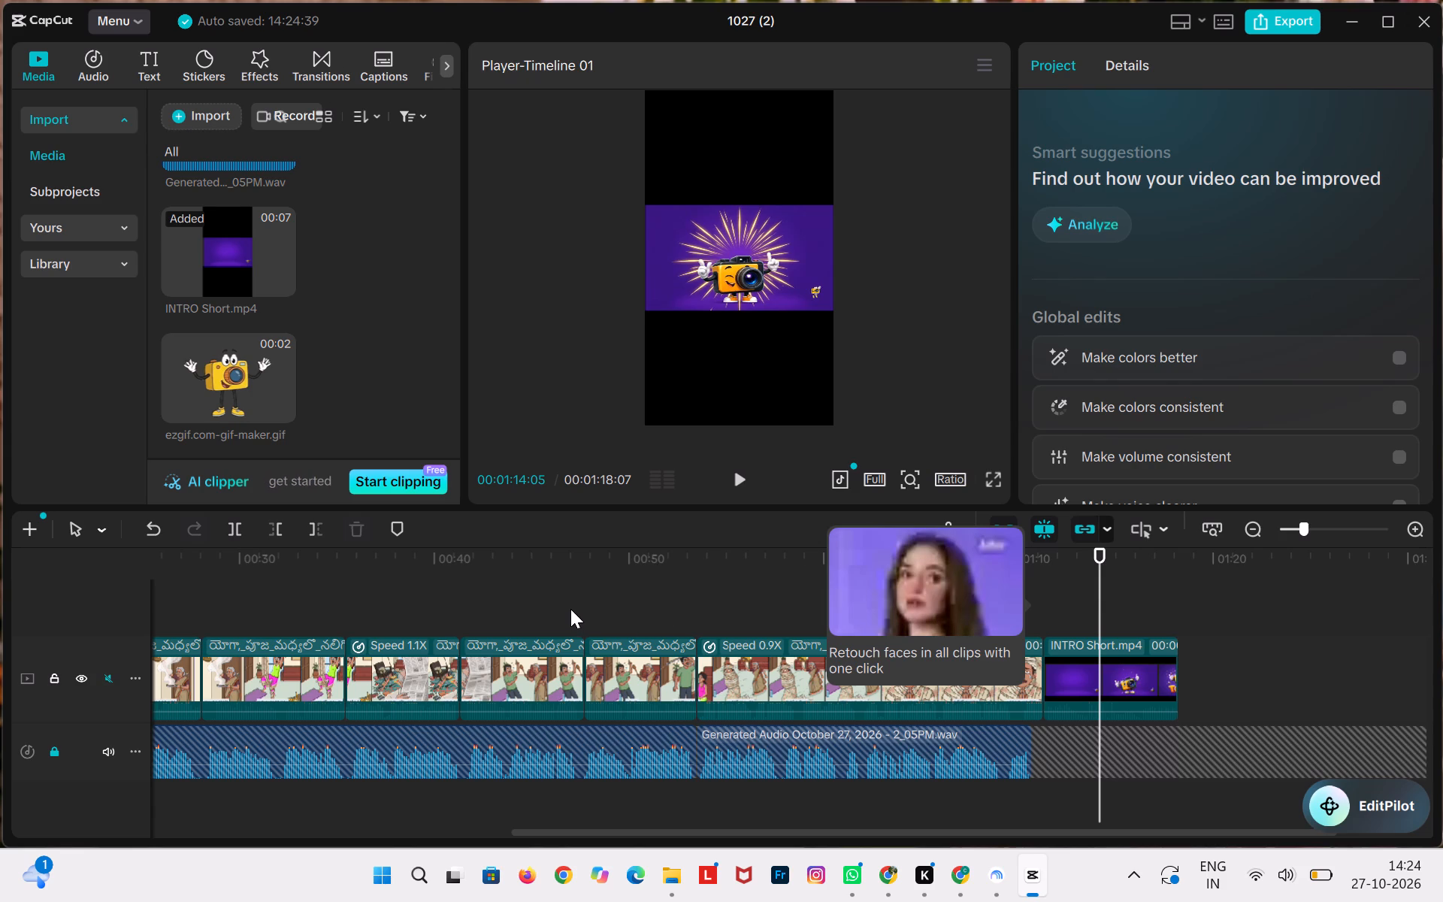
Overlay ezgif.com-gif-maker.gif on a track above the main video, spanning from the timeline start to 00:01:11:09, where the intro clip begins.
scroll(570, 609, right, 8)
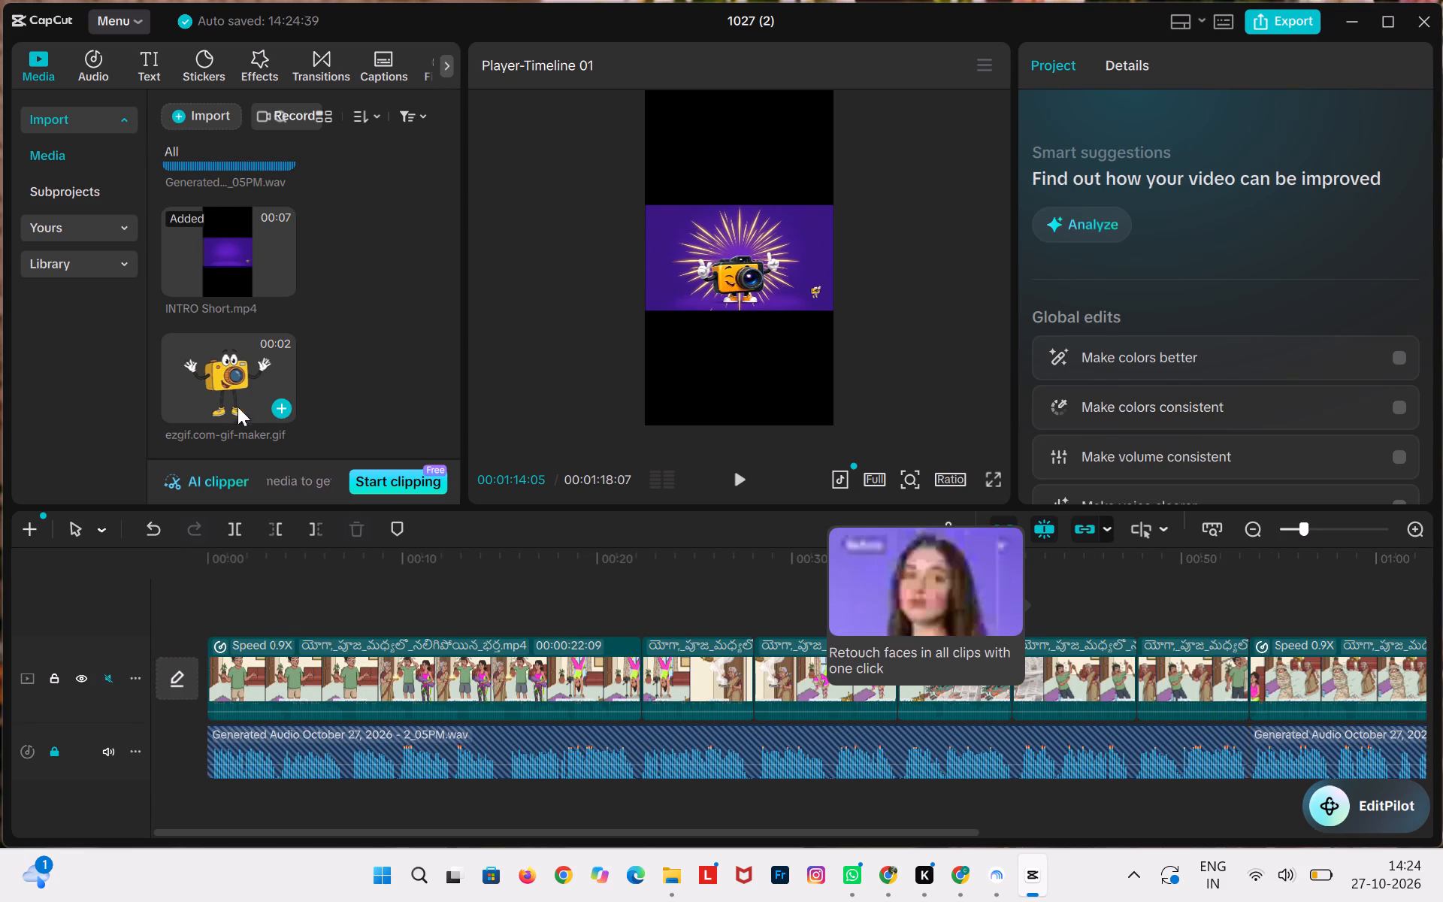
drag(237, 365, 210, 604)
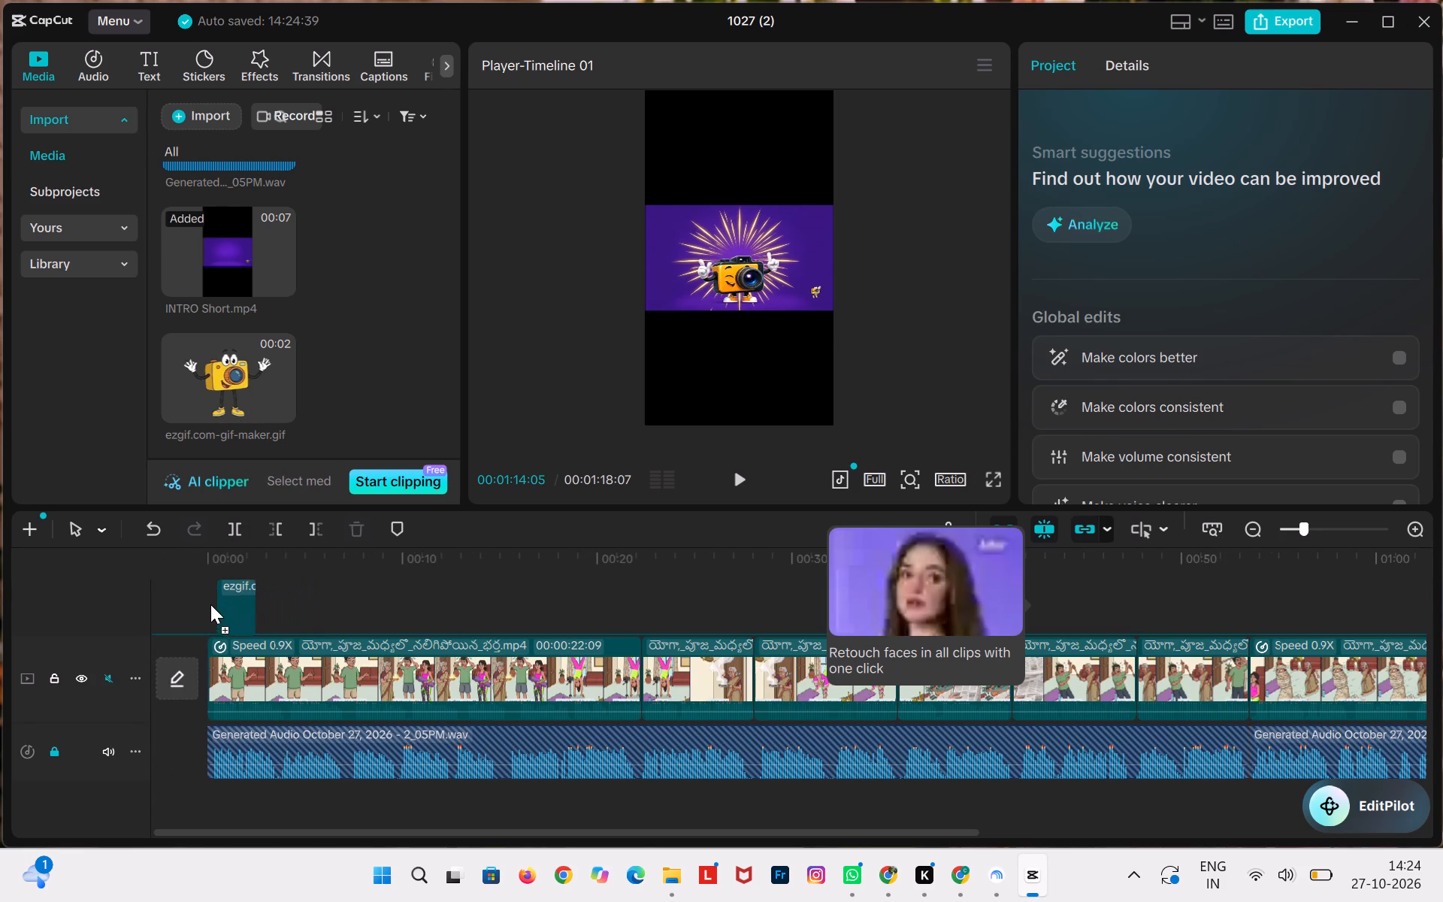
drag(210, 604, 205, 603)
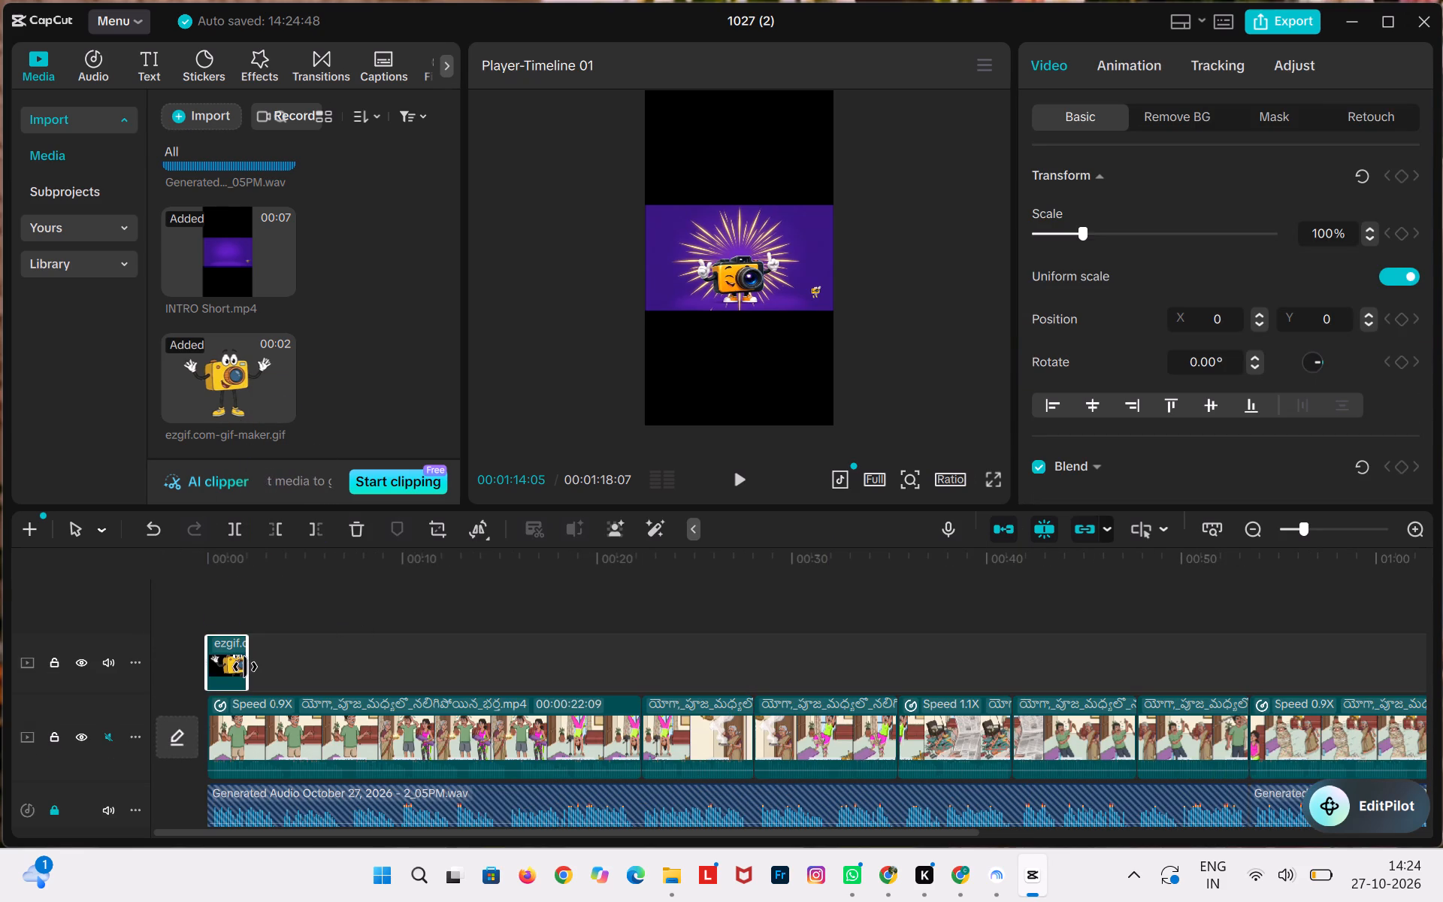
drag(244, 667, 1229, 702)
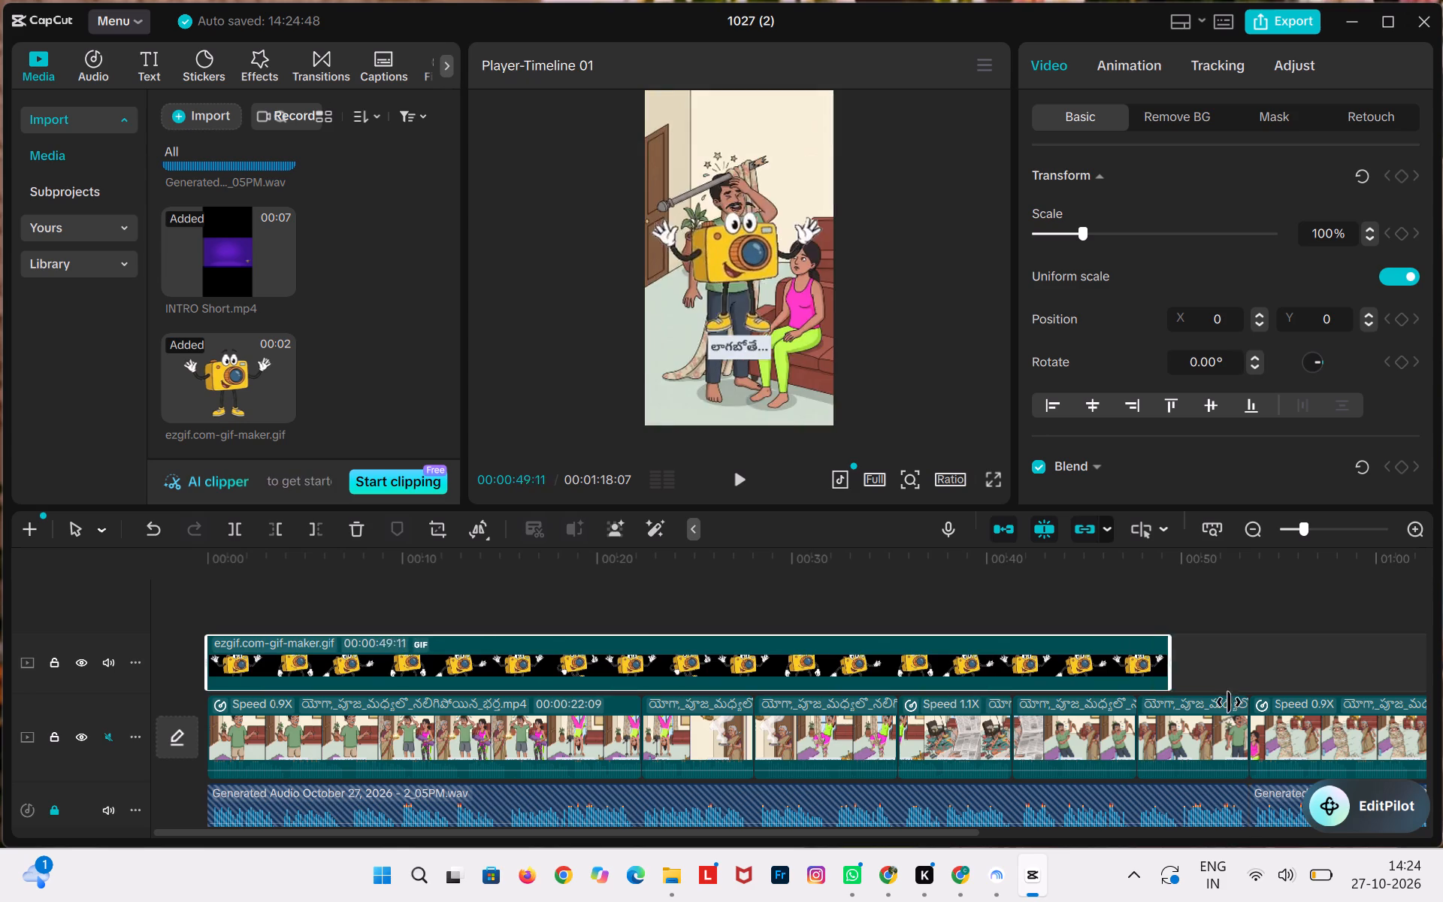
drag(1229, 702, 623, 761)
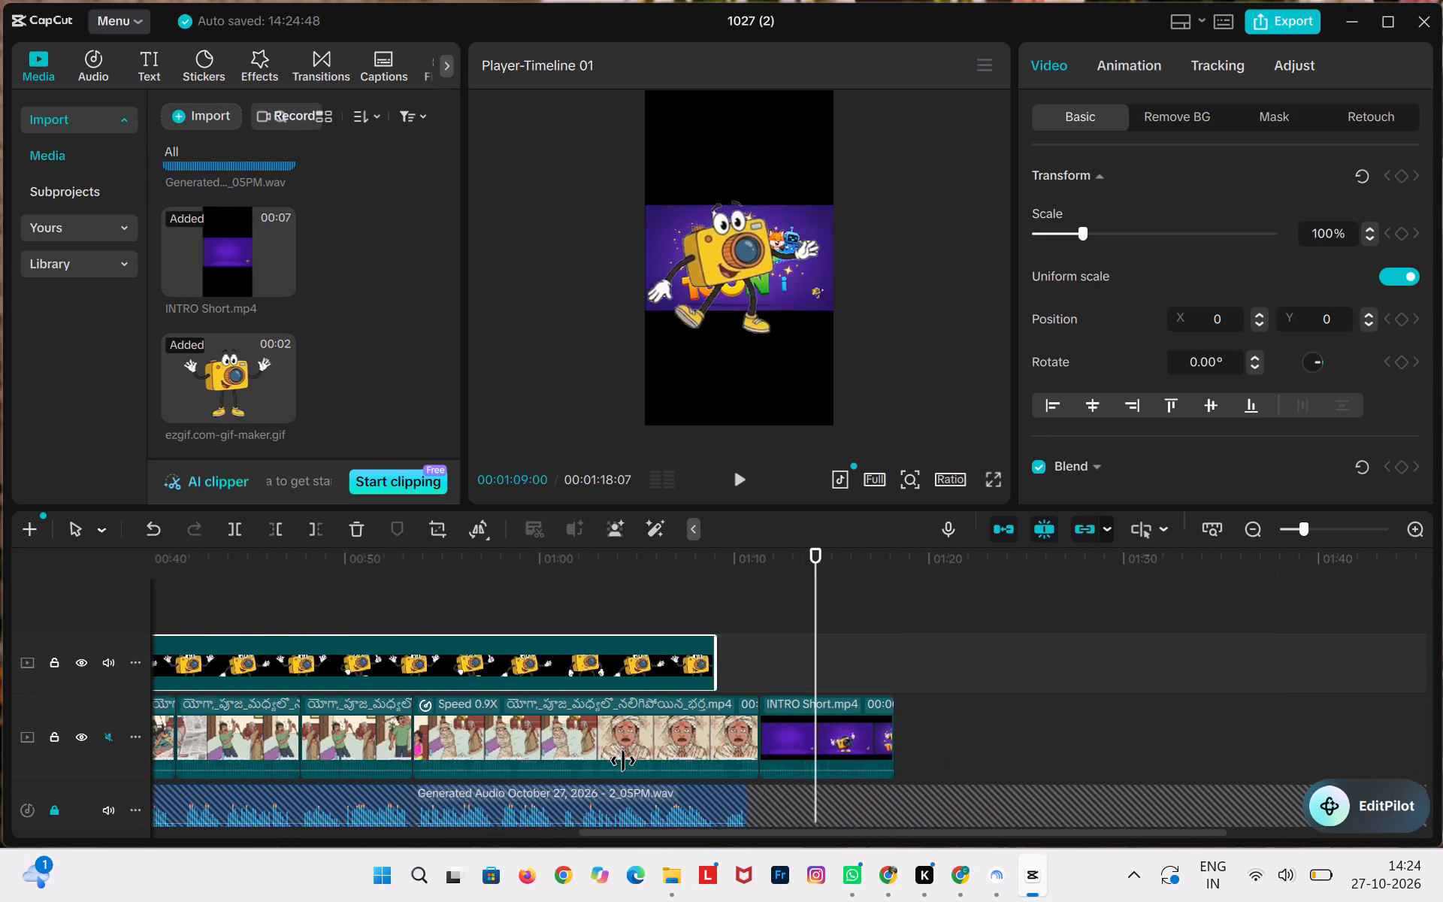
drag(623, 761, 757, 703)
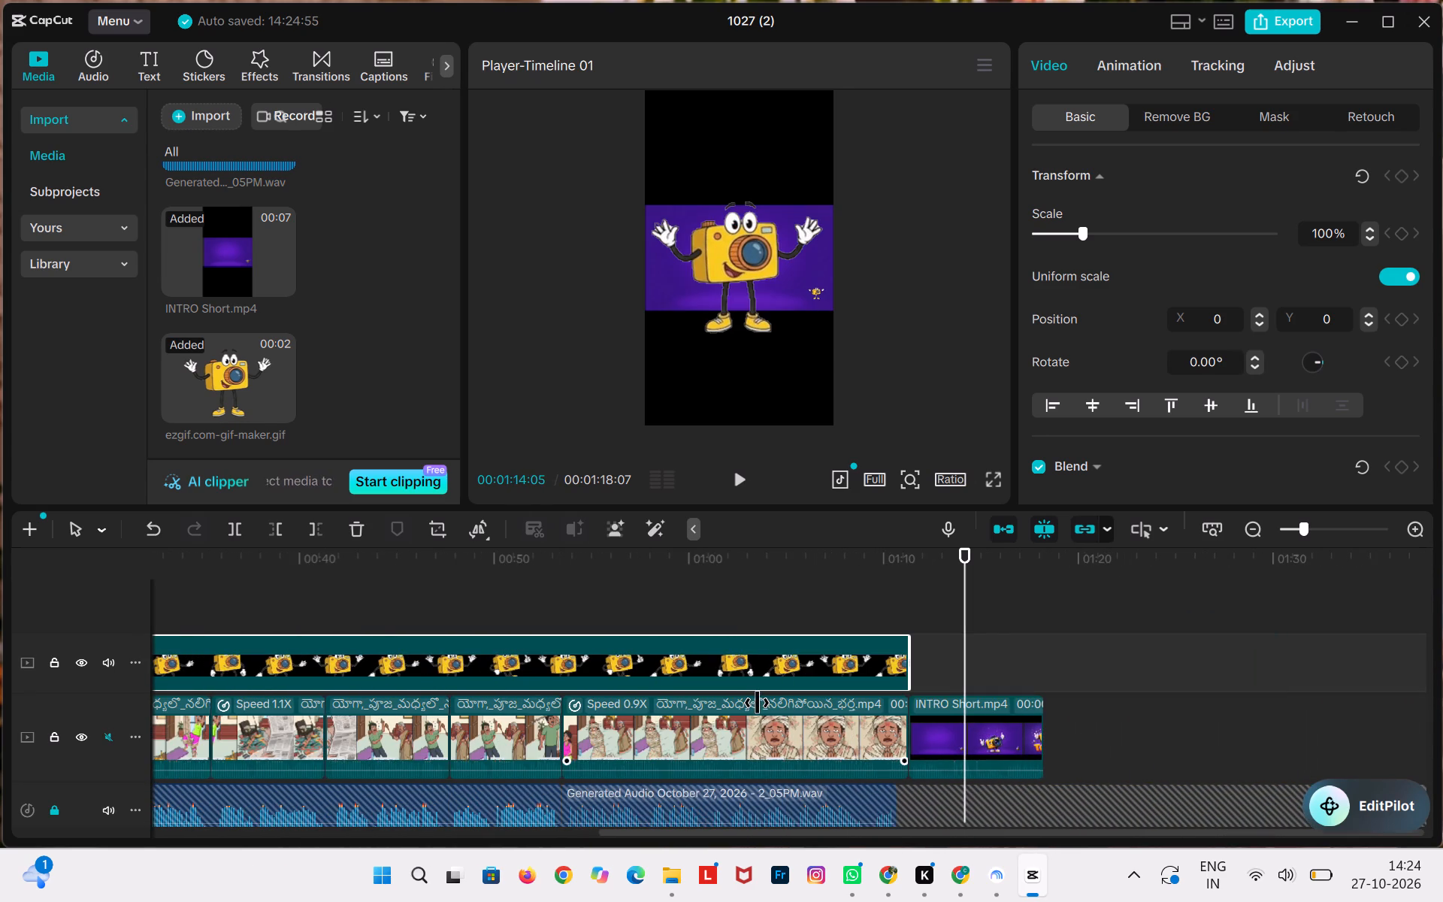
scroll(980, 647, right, 7)
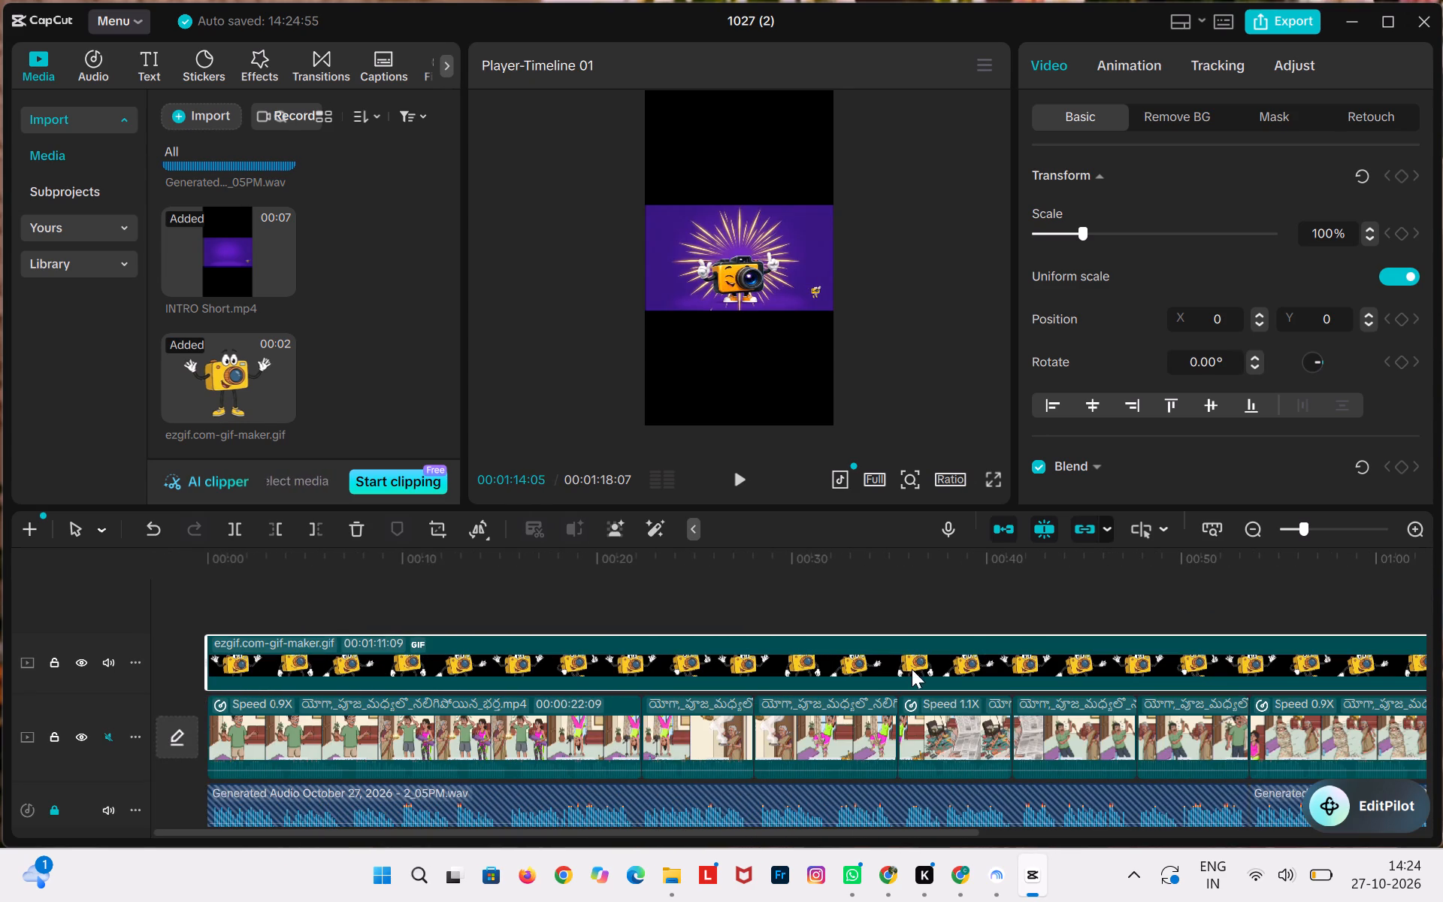
Scale the camera mascot GIF overlay down to 19%, working from the first frame of the timeline.
click(870, 683)
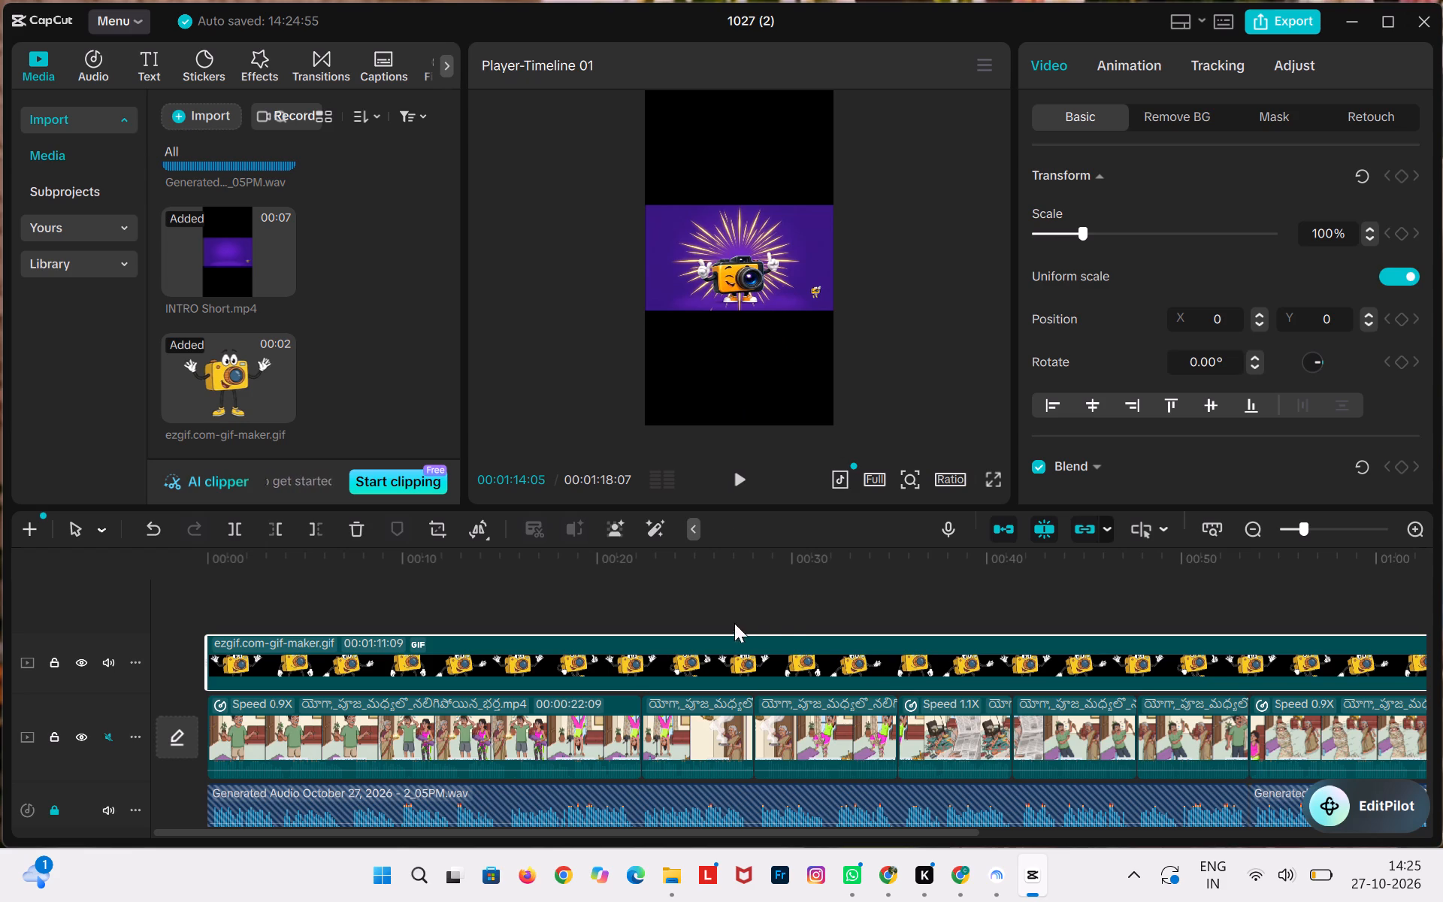
click(763, 609)
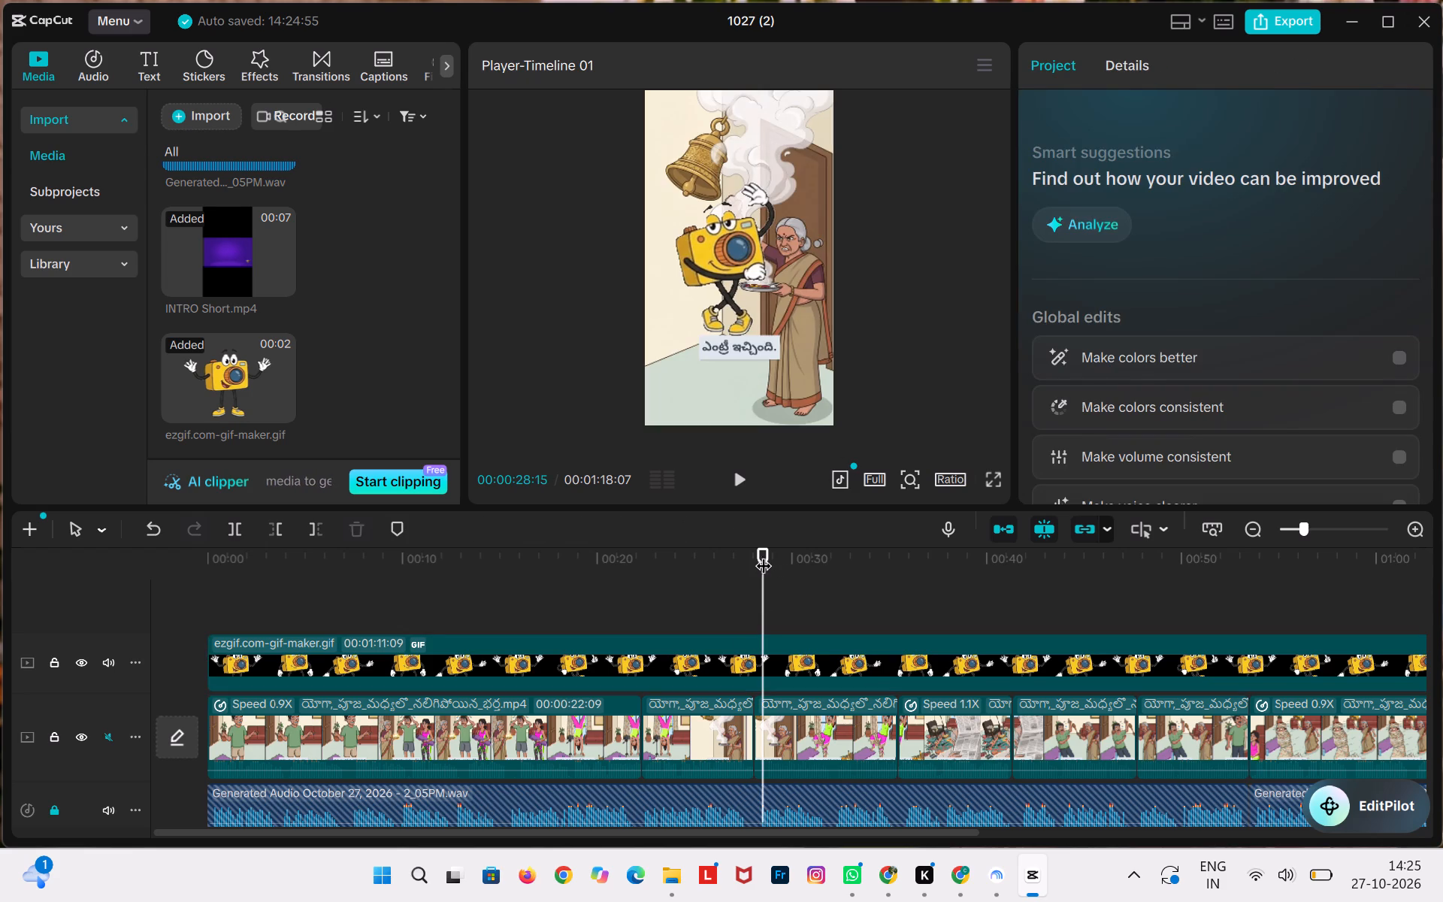
drag(761, 554, 195, 746)
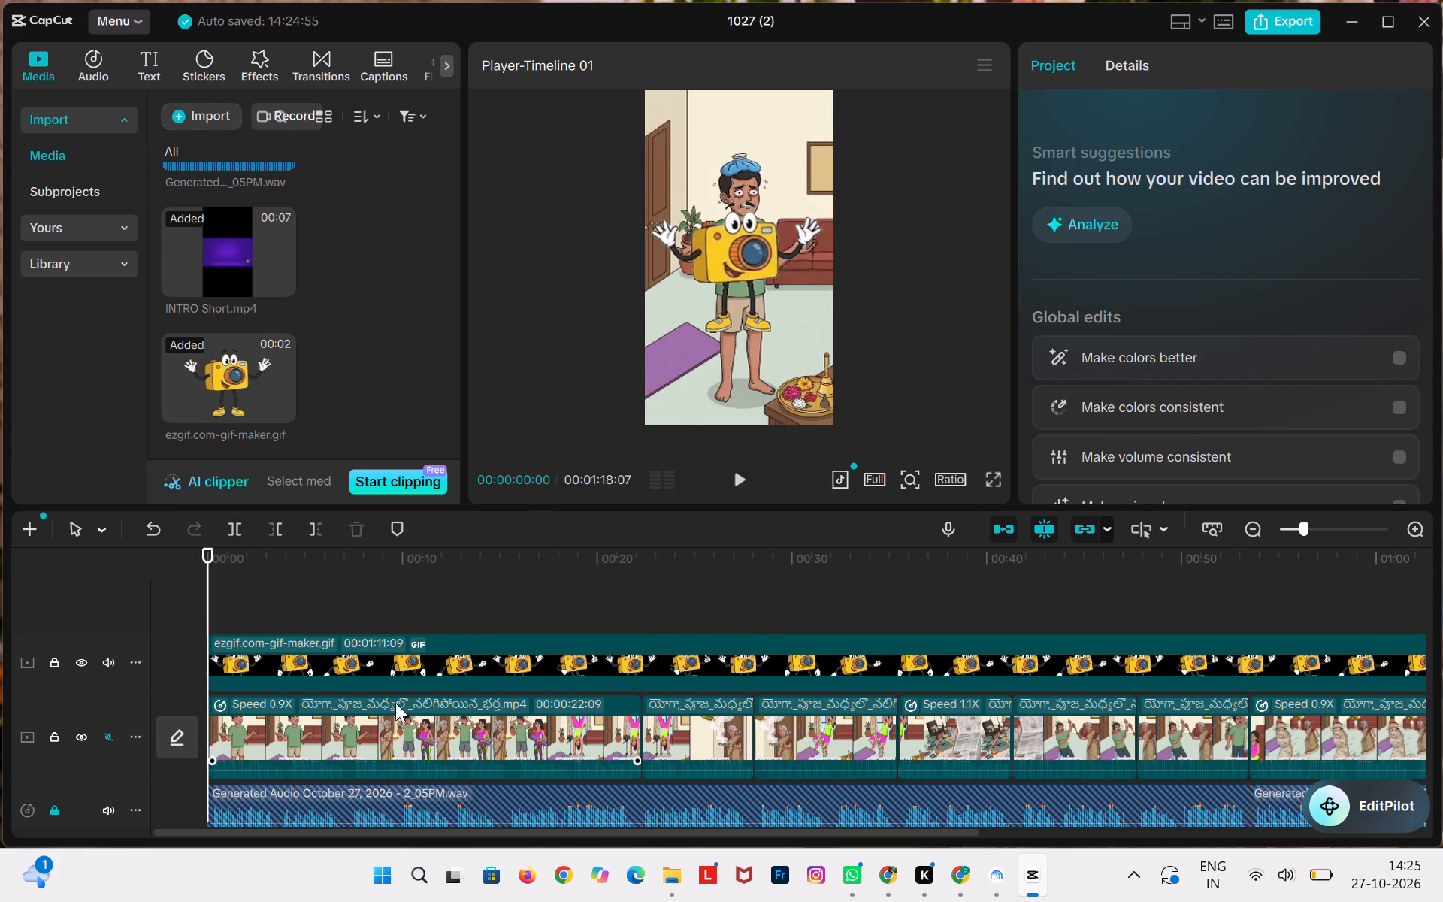
click(446, 673)
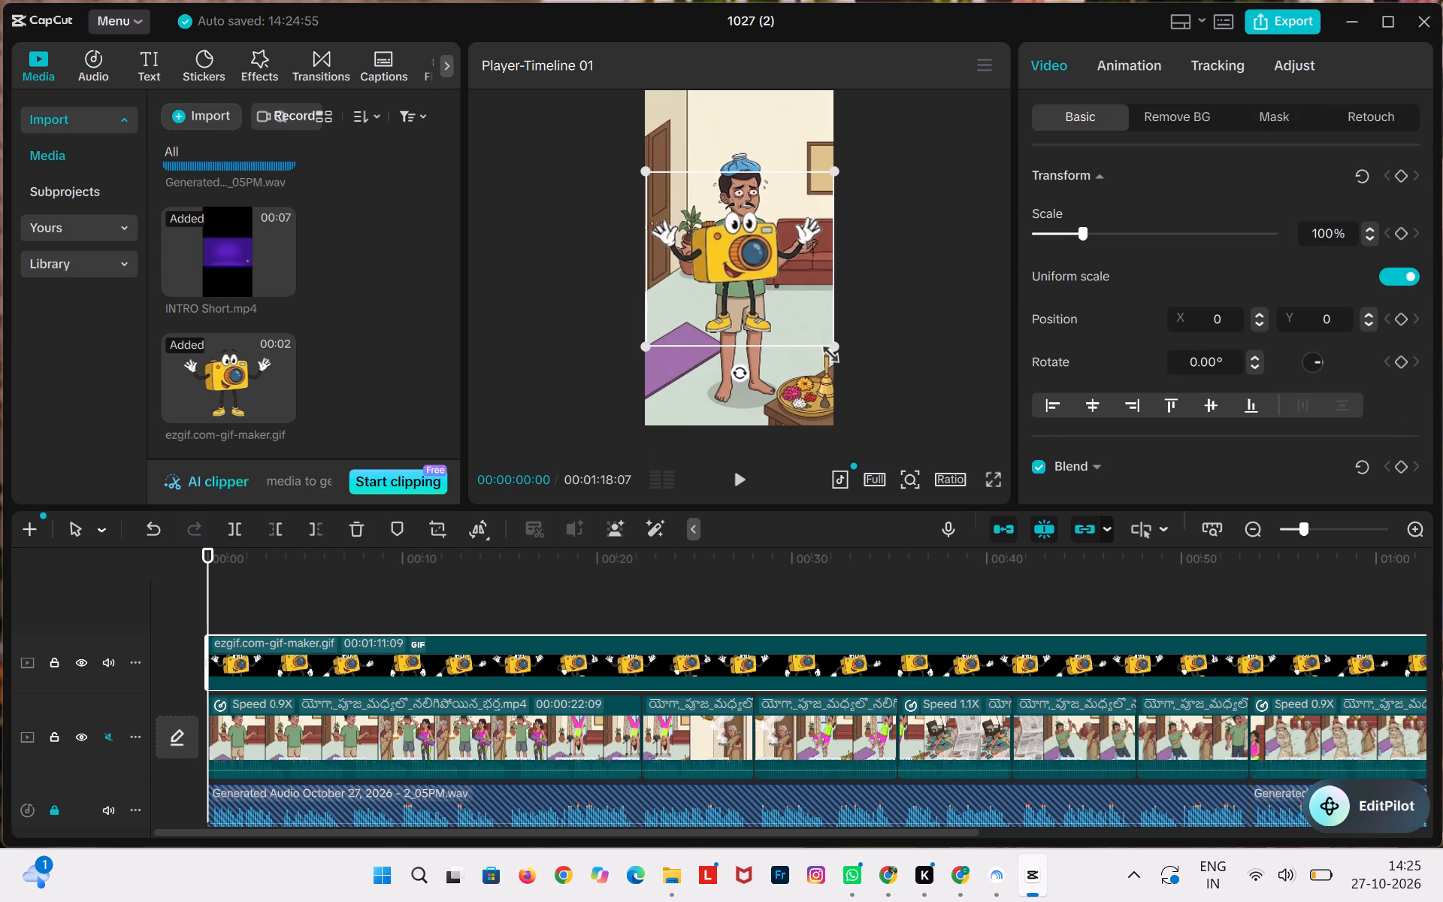
drag(834, 347, 728, 274)
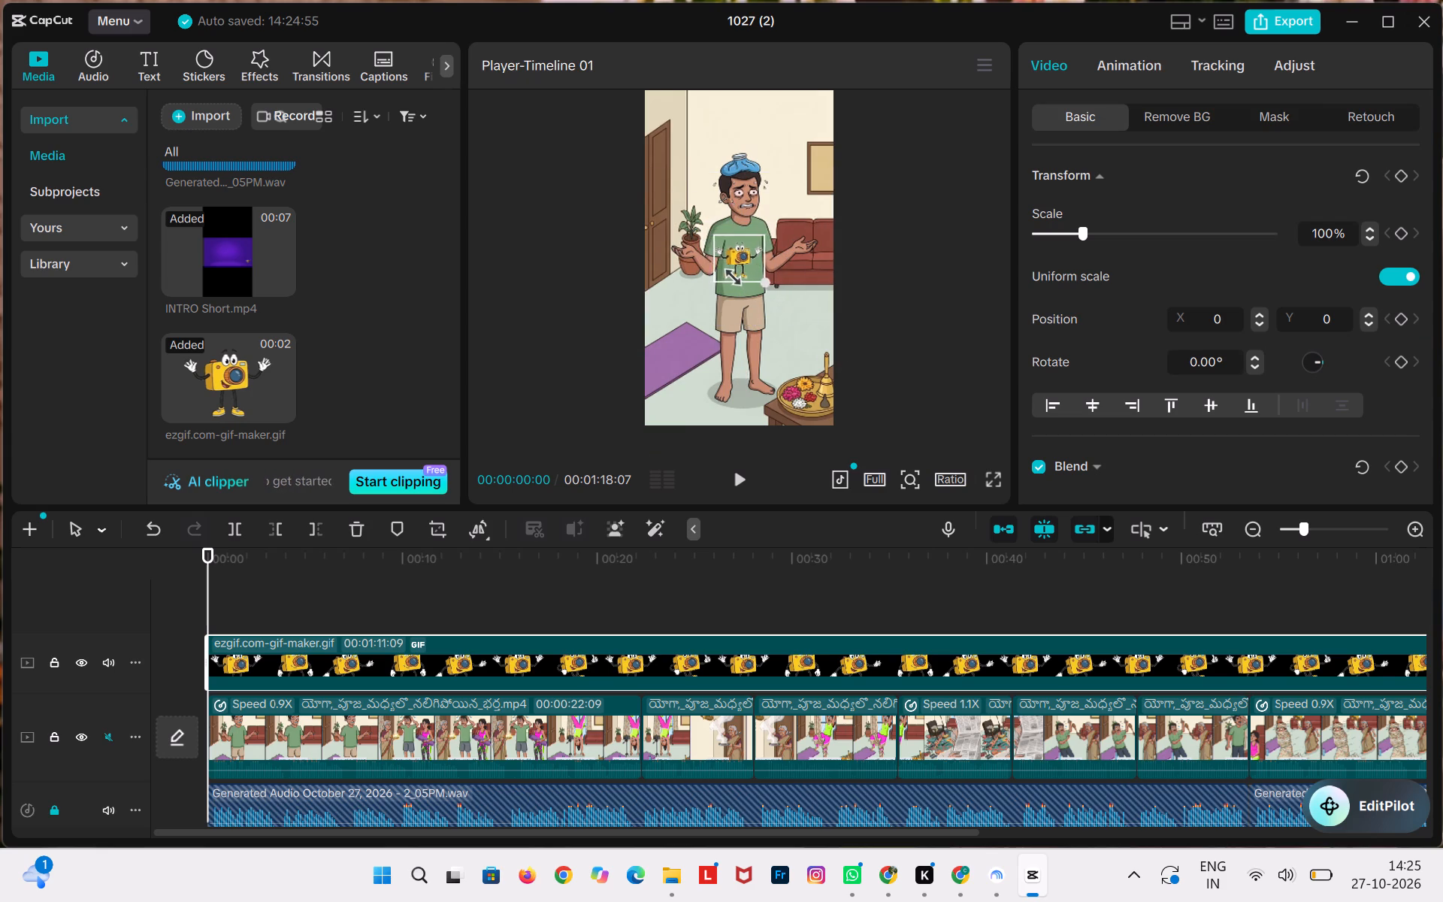
drag(728, 274, 715, 268)
Place the mascot GIF in the lower-left corner of the video frame, at about X -795, Y -1649.
drag(746, 254, 675, 392)
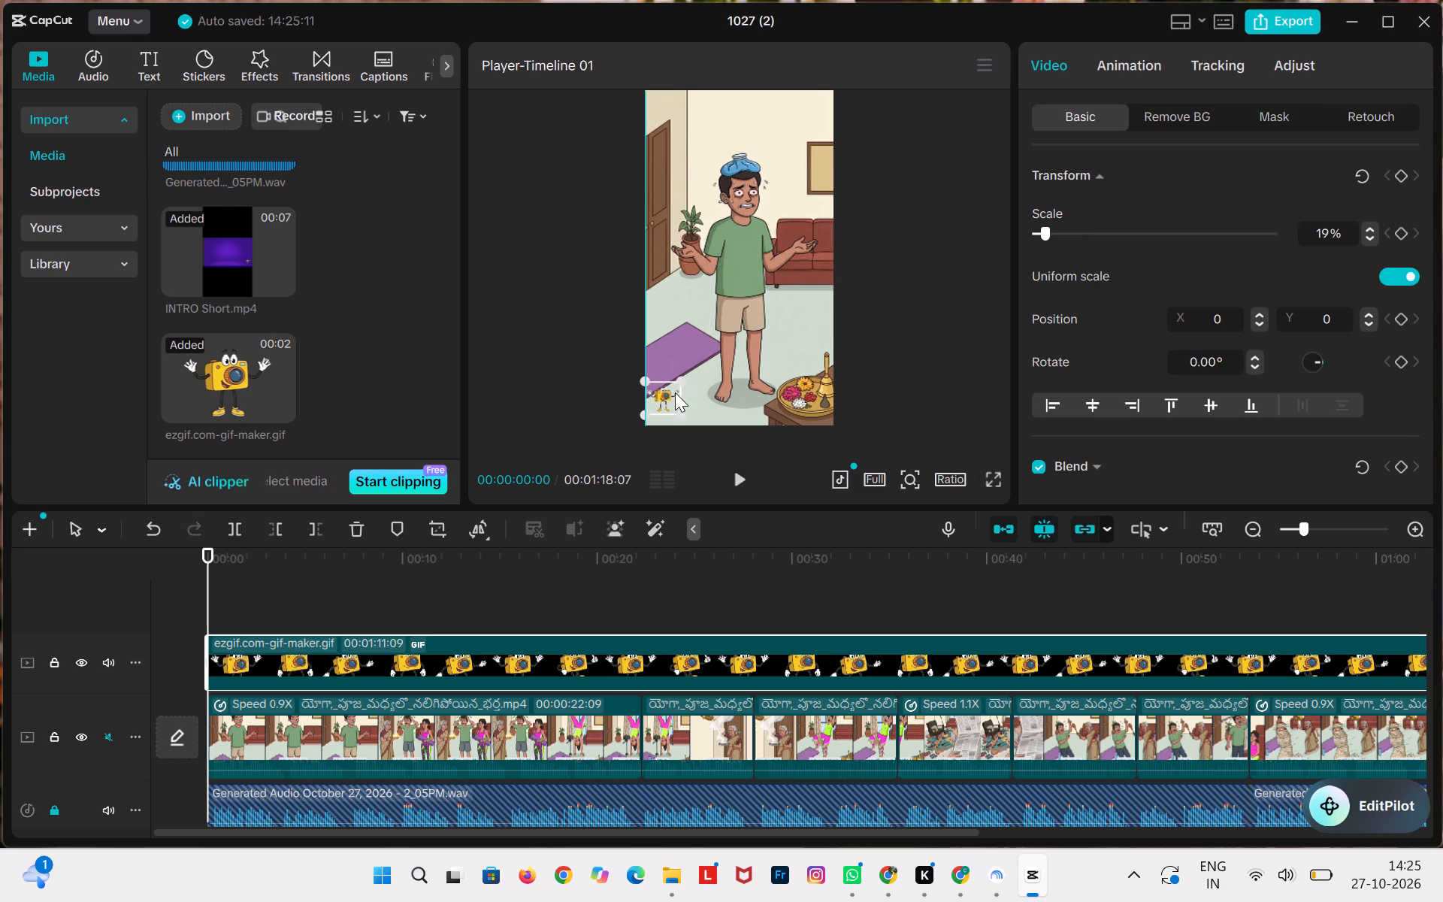
drag(675, 392, 670, 402)
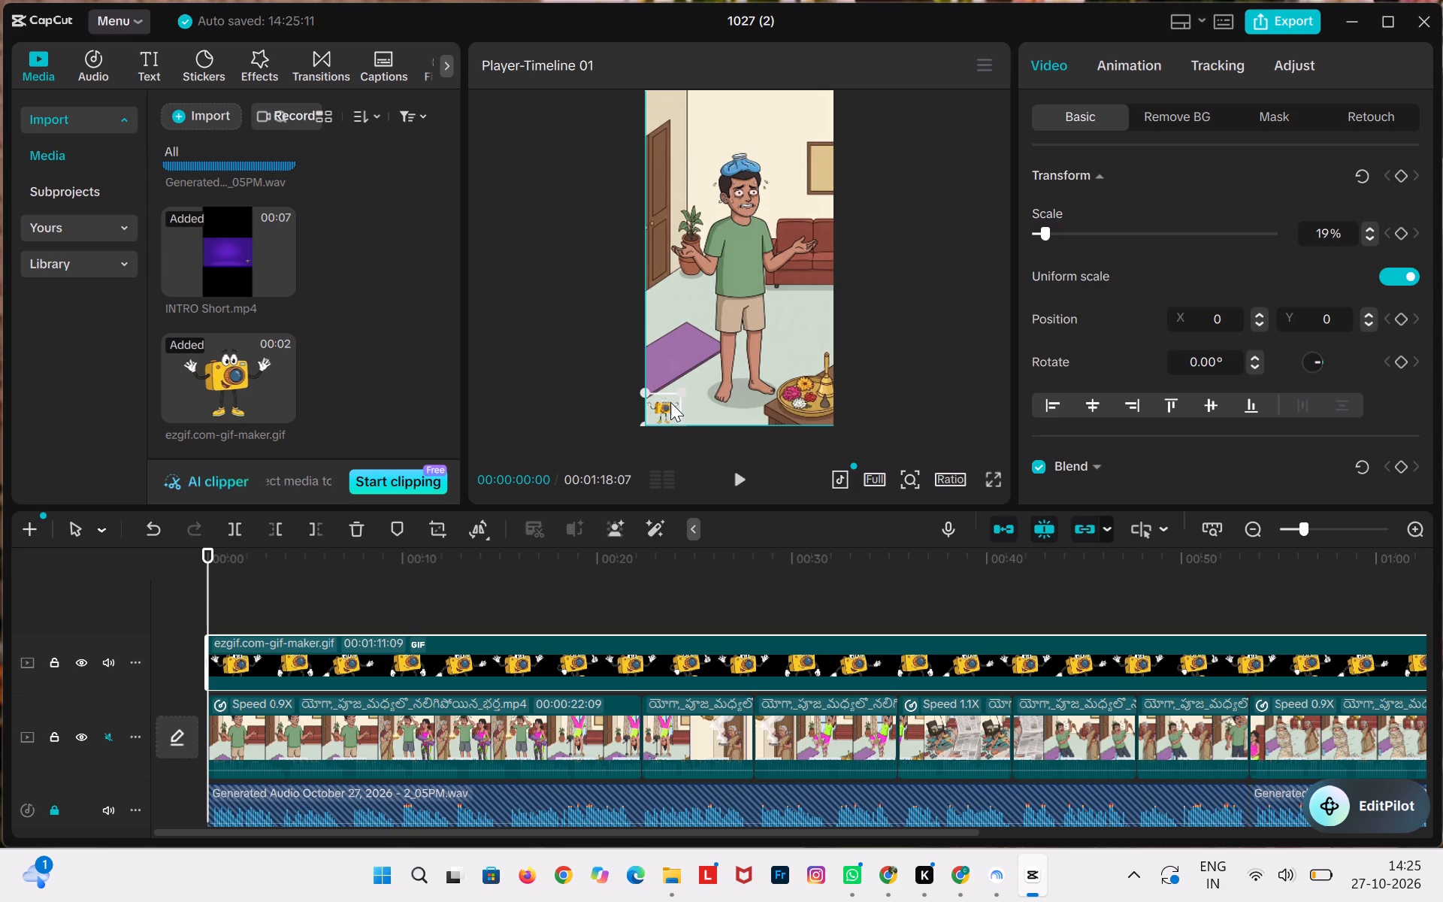
click(665, 411)
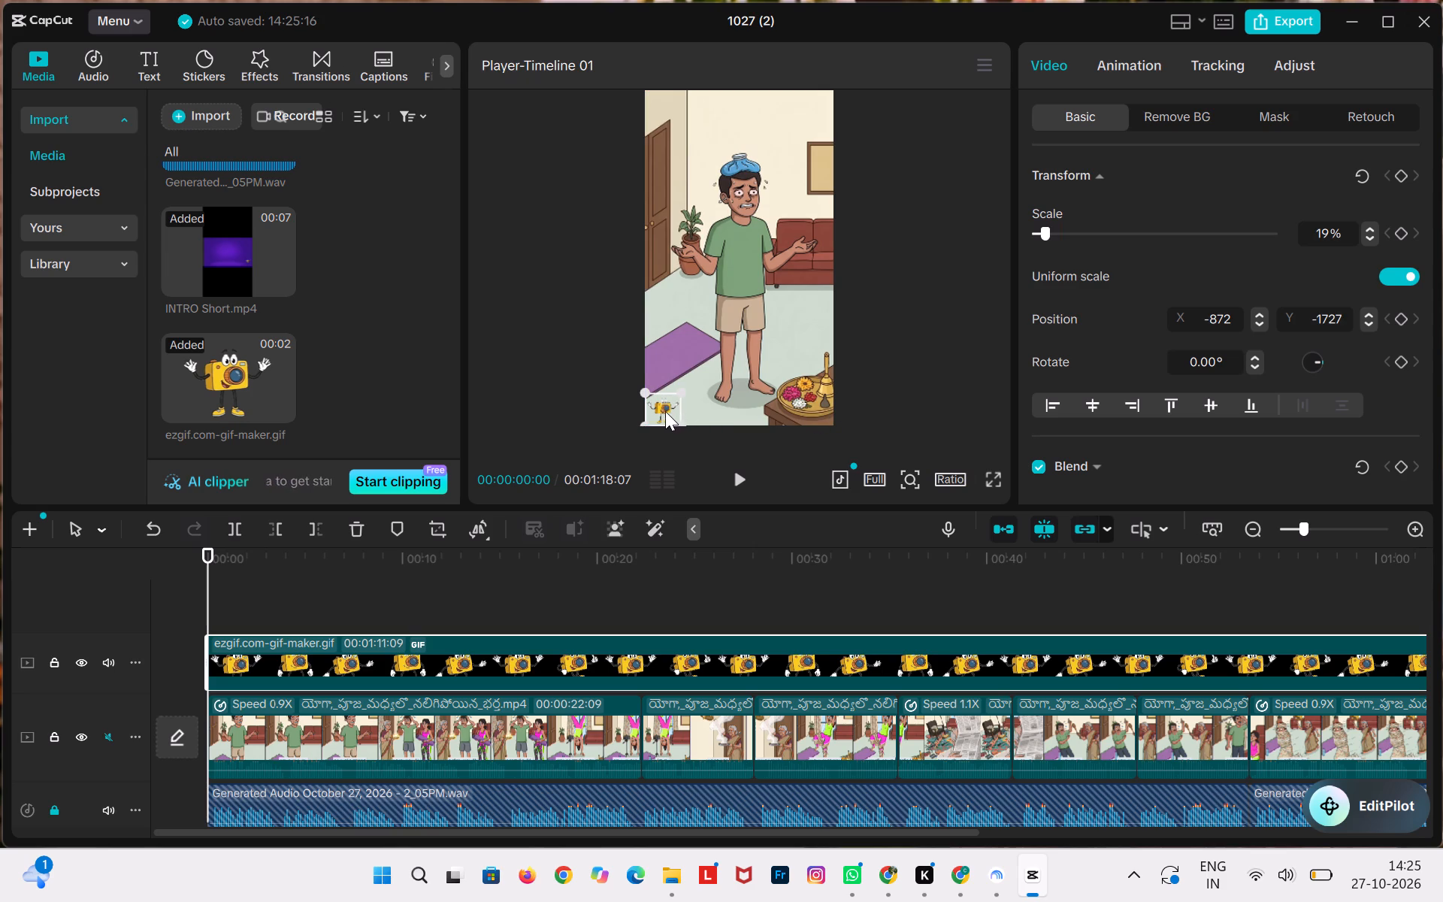
drag(679, 389, 674, 398)
drag(666, 405, 678, 398)
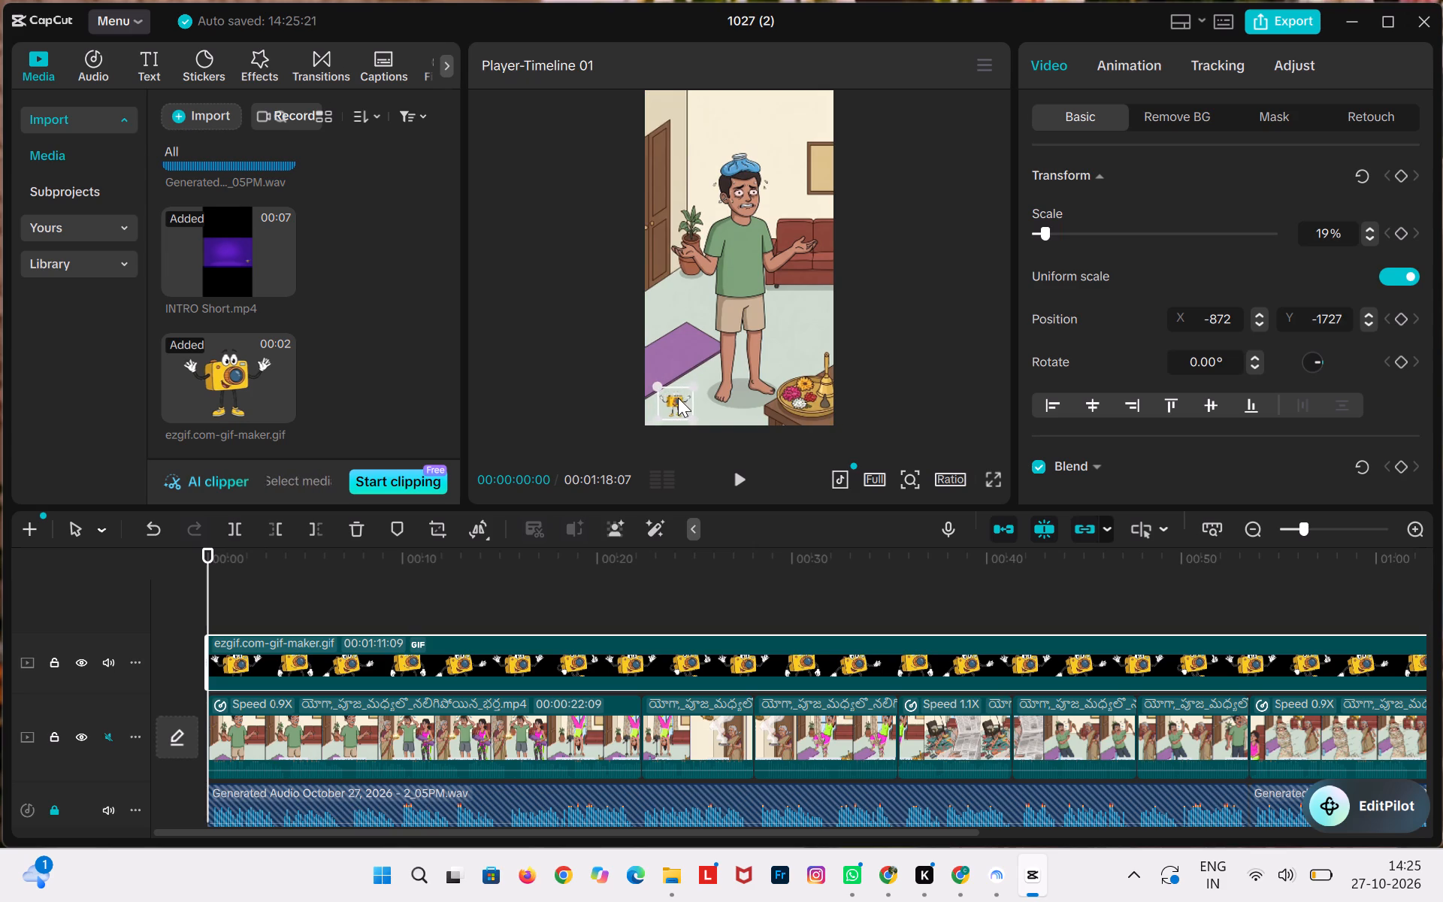
drag(678, 398, 672, 398)
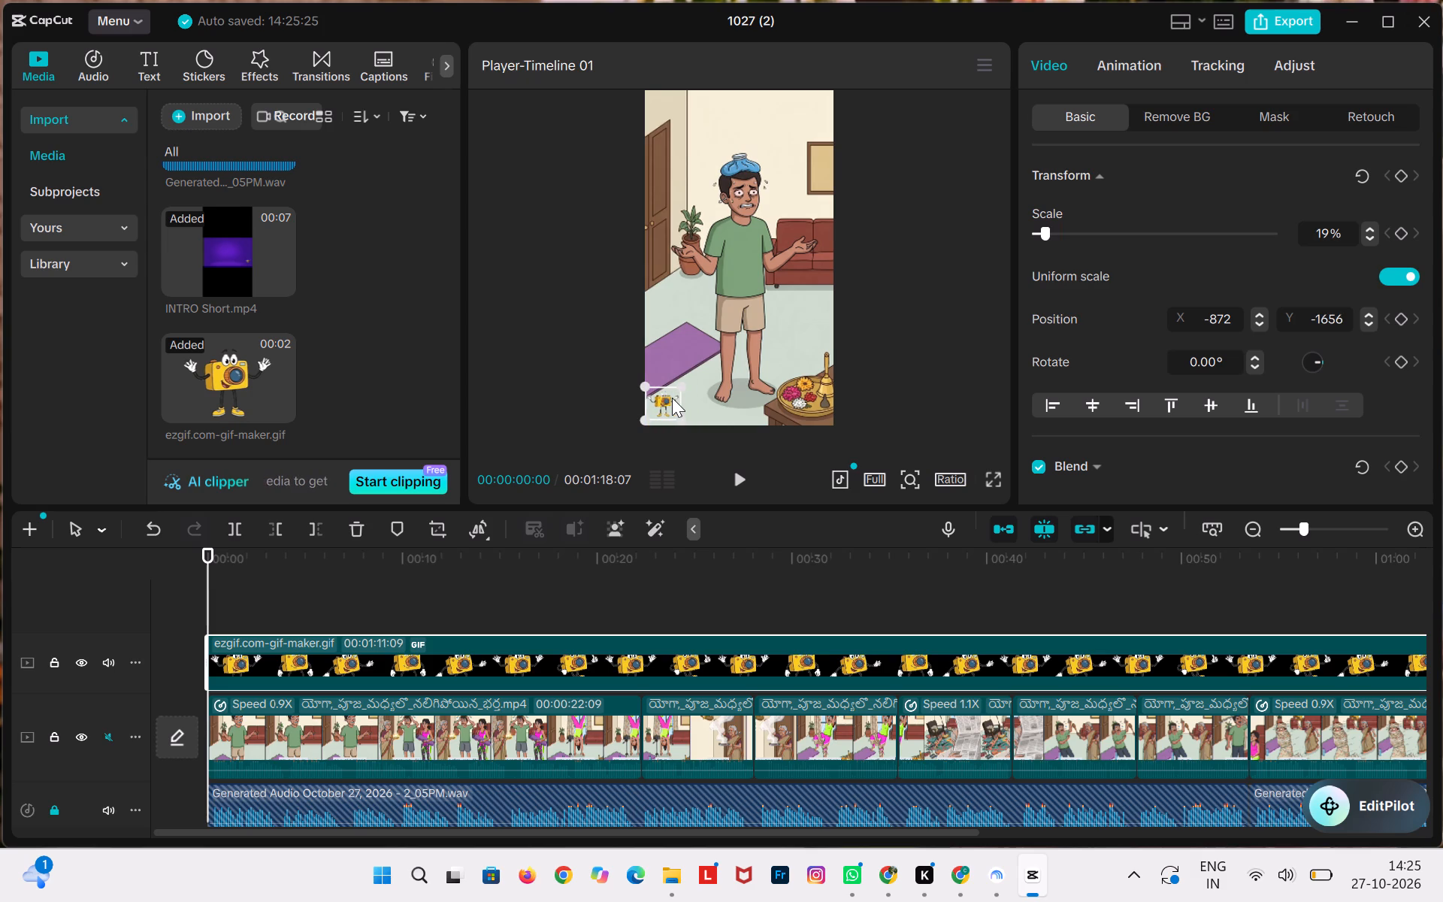
drag(682, 389, 672, 398)
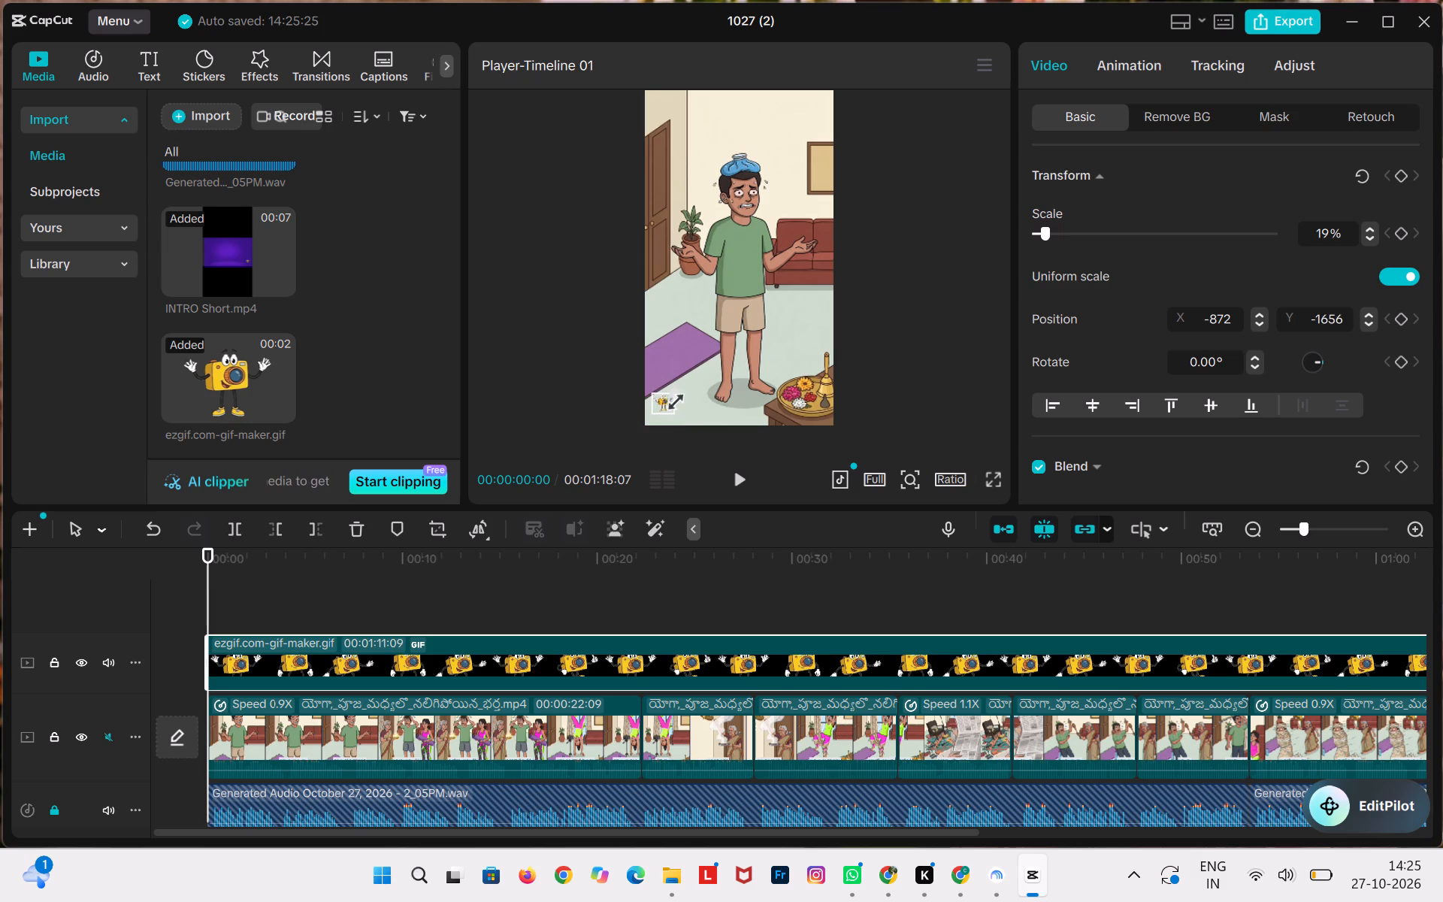
drag(672, 398, 674, 398)
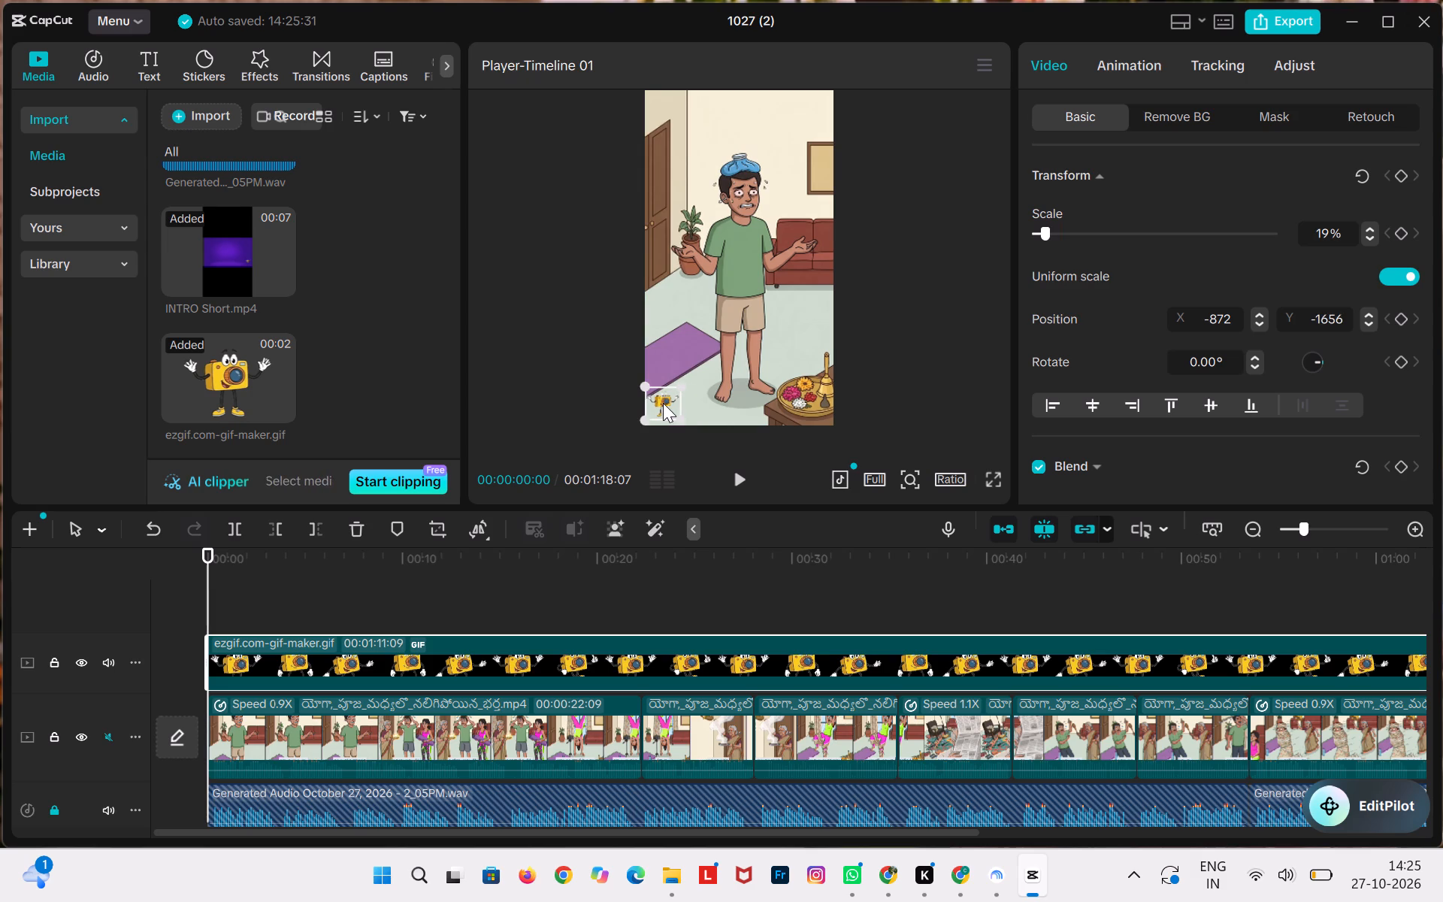
click(663, 403)
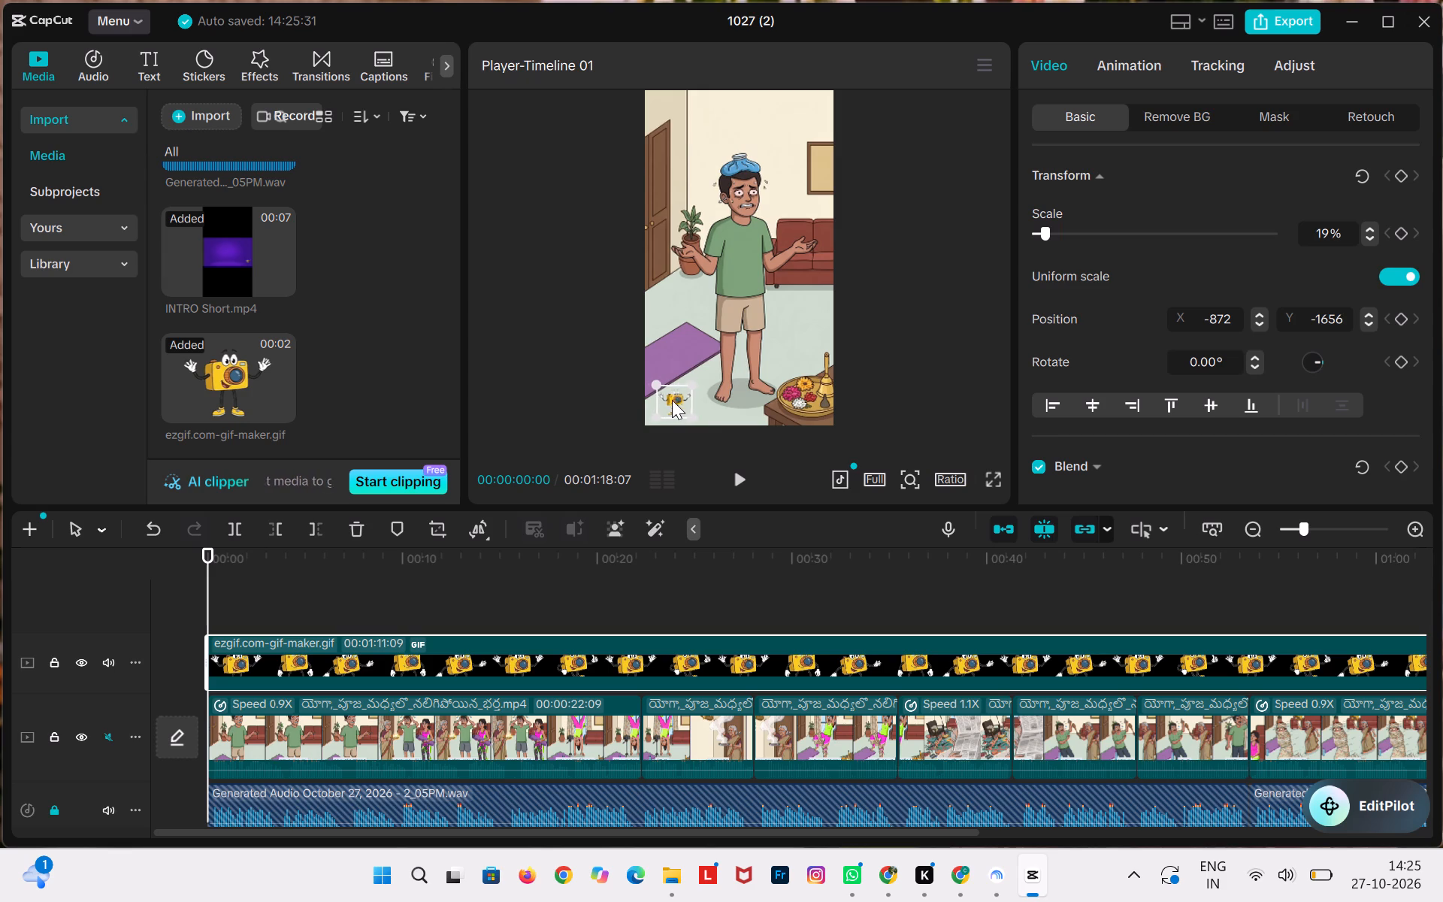
Play the opening seconds of the Short in full screen to check the mascot's size and placement.
click(872, 318)
click(993, 480)
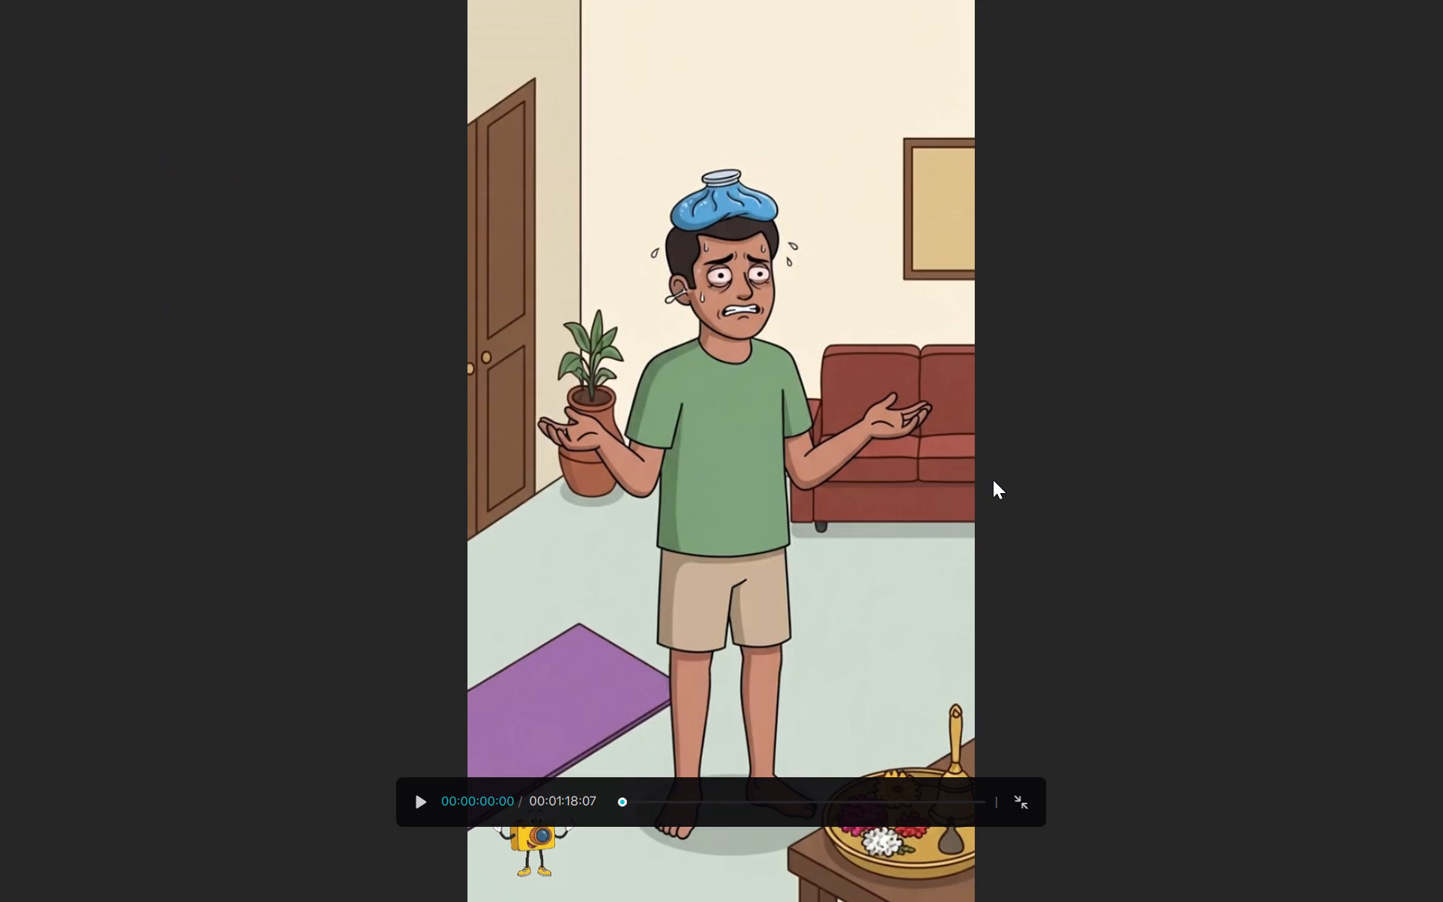
click(420, 795)
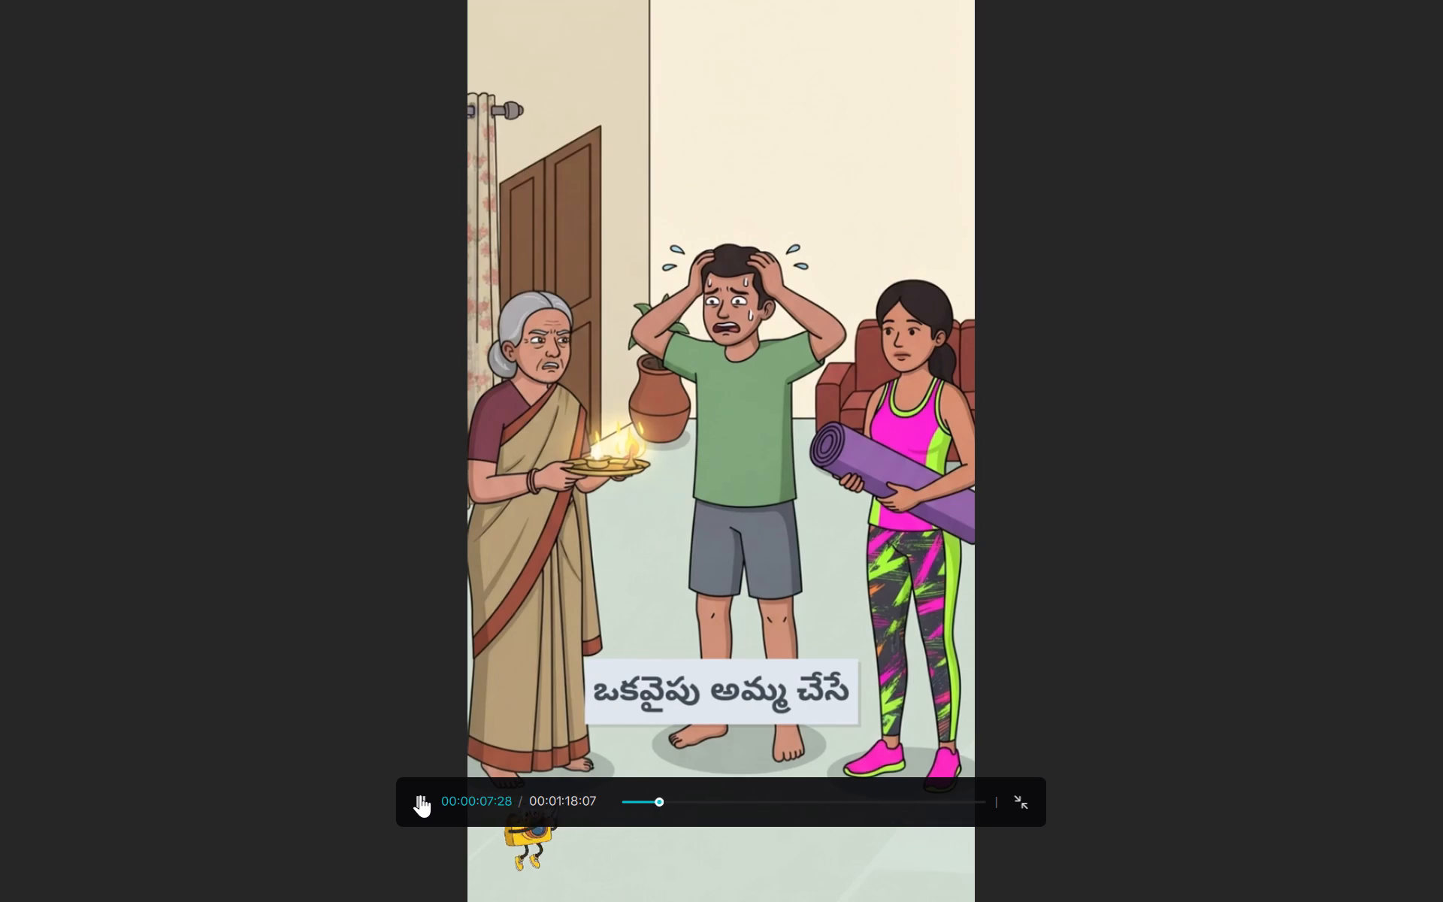
click(420, 795)
click(1018, 803)
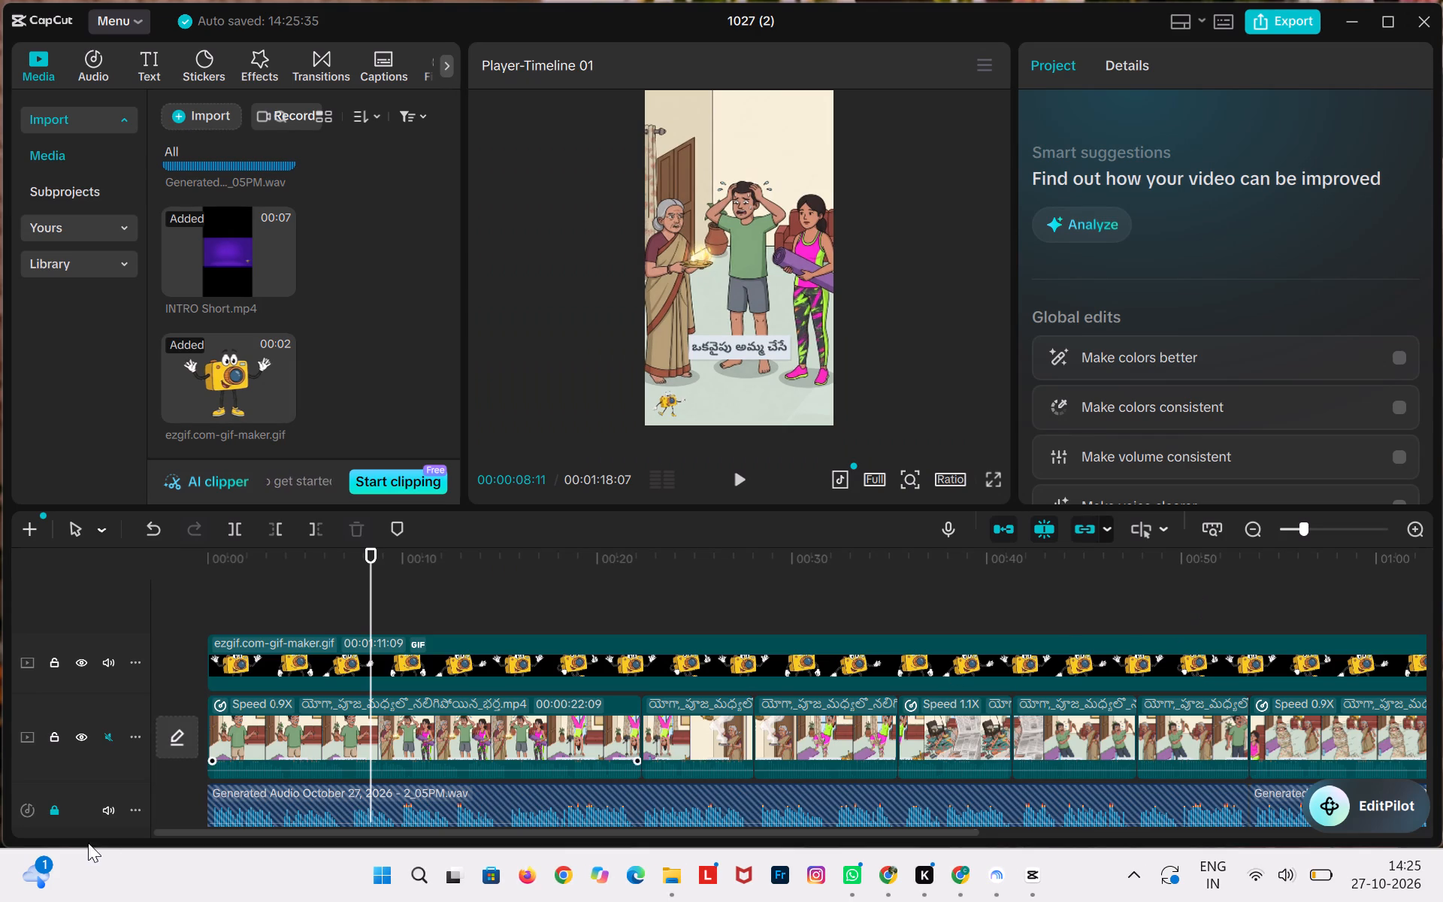
Unlock the voiceover audio track.
click(56, 807)
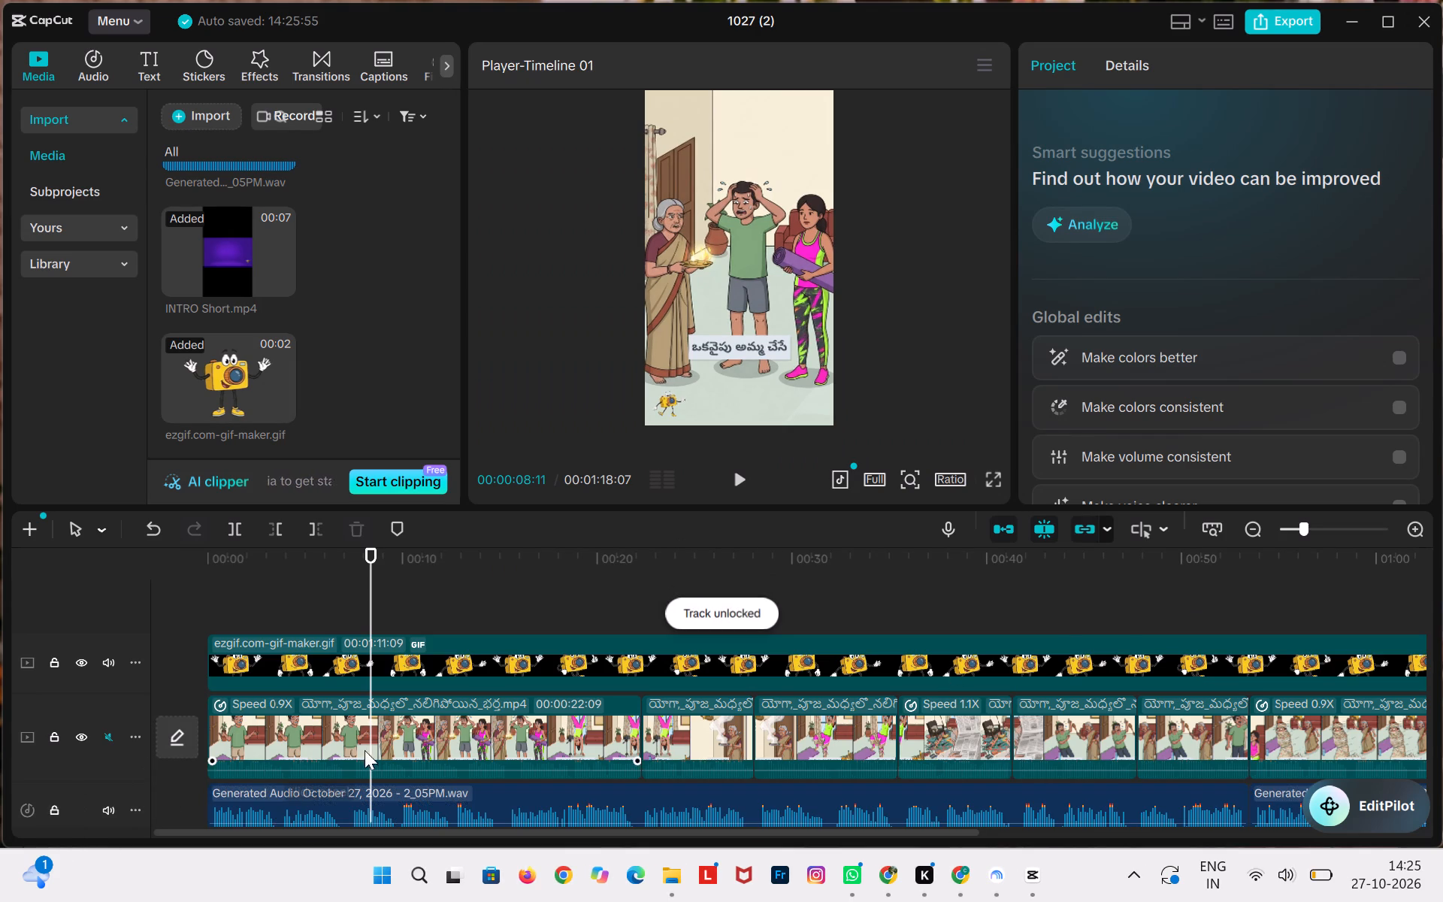
scroll(531, 756, down, 1)
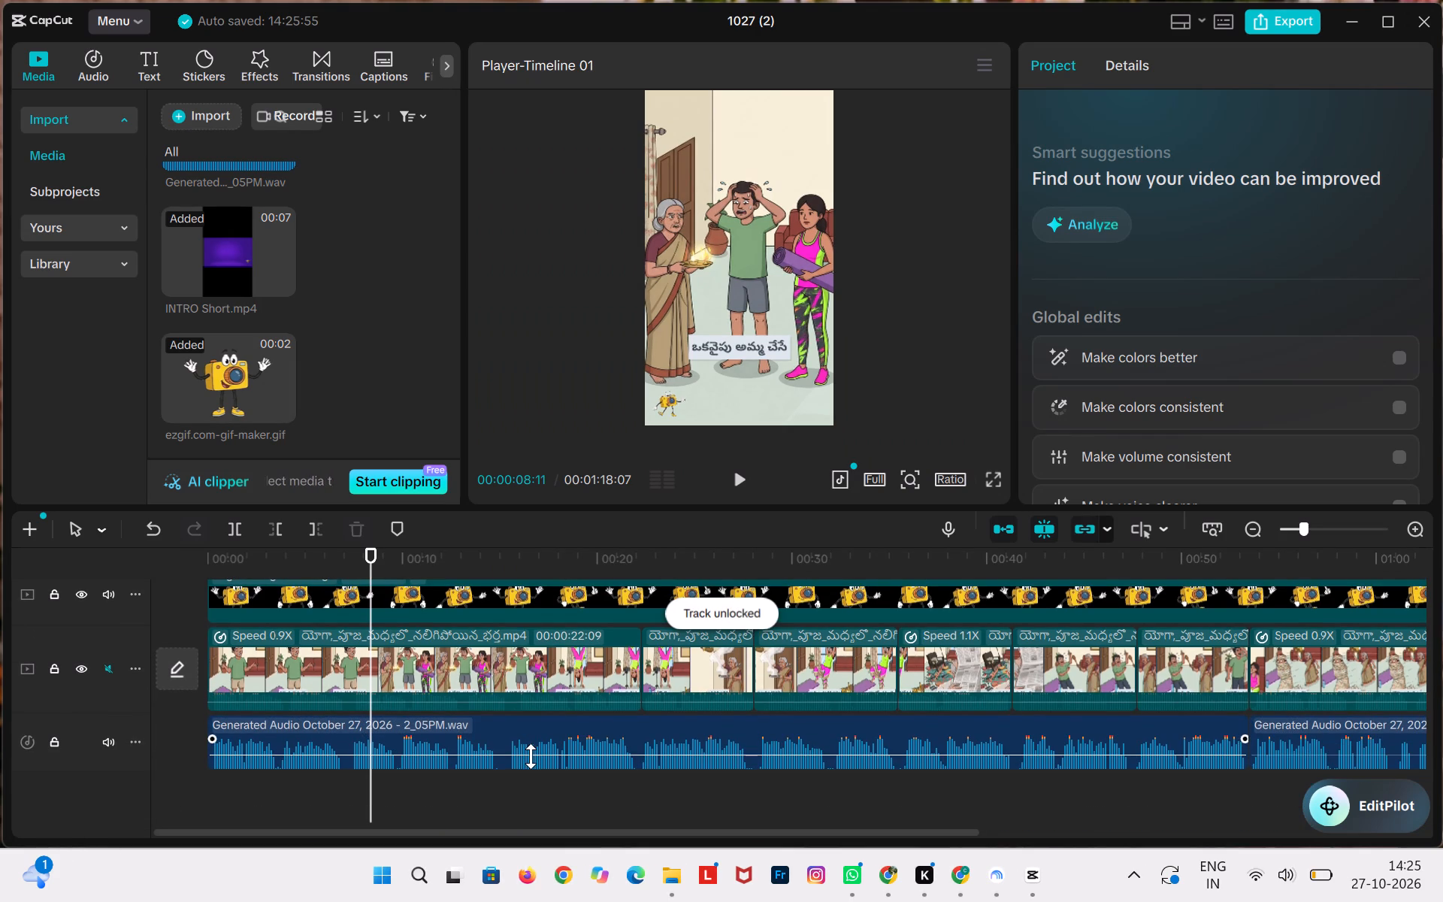
scroll(531, 756, down, 1)
scroll(531, 756, up, 1)
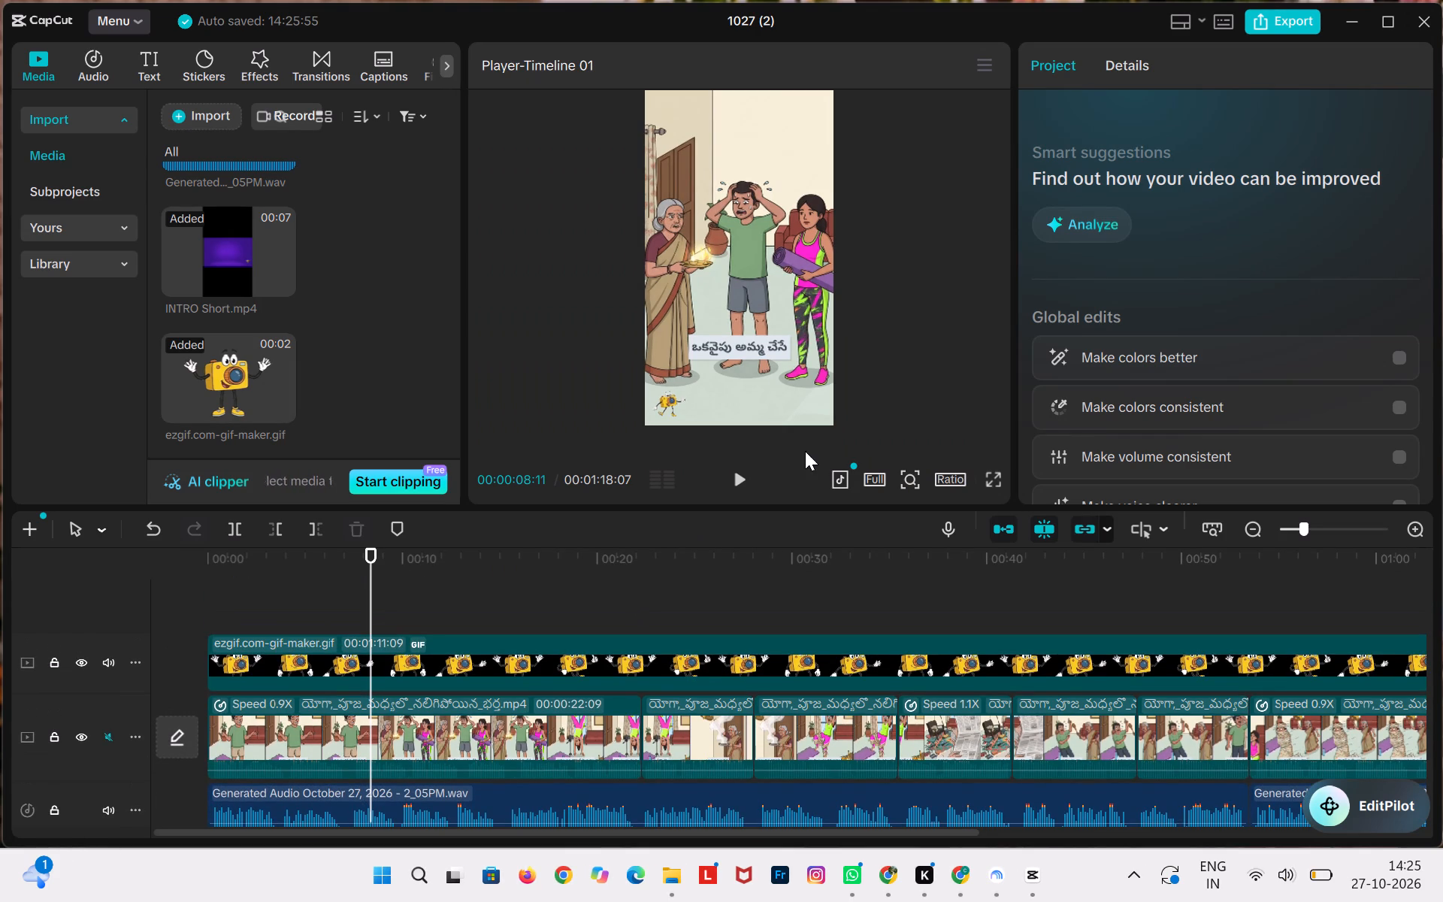
Open the export settings for the video and clear the export name.
click(1285, 26)
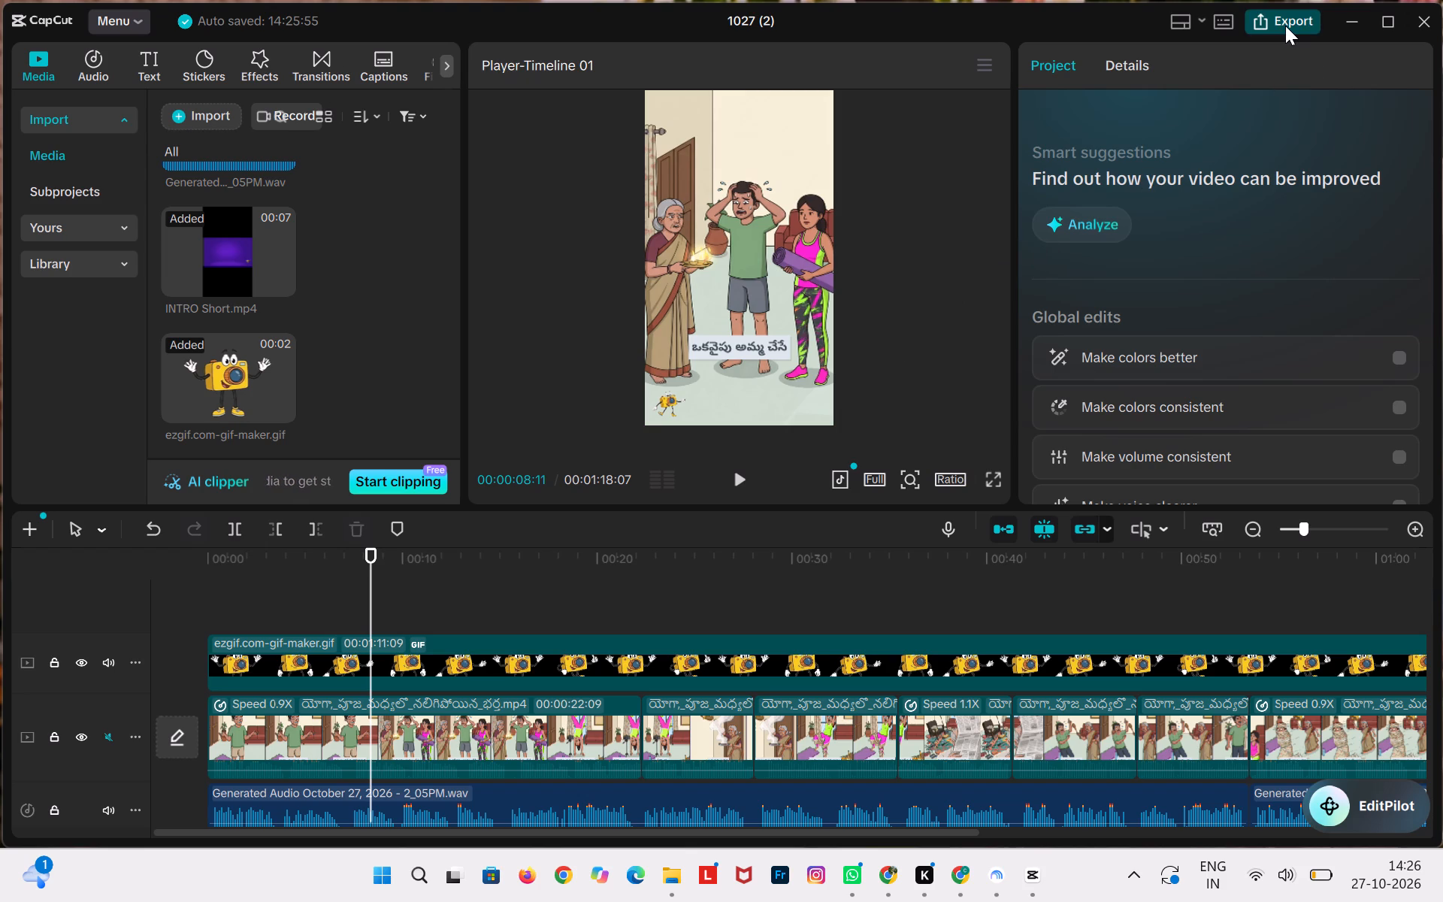
double_click(915, 168)
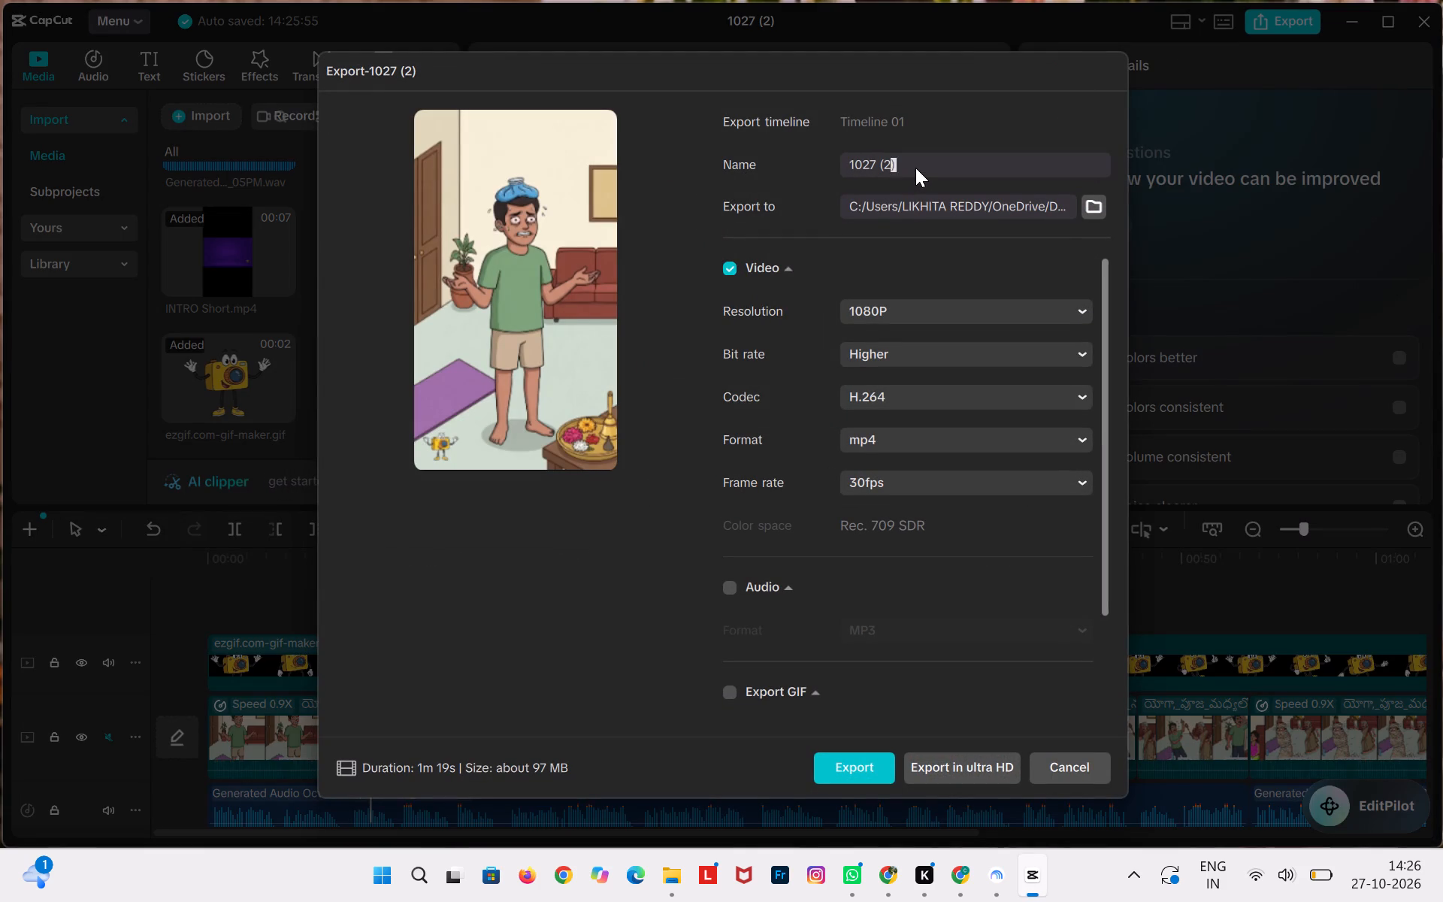
triple_click(915, 168)
click(915, 168)
triple_click(915, 168)
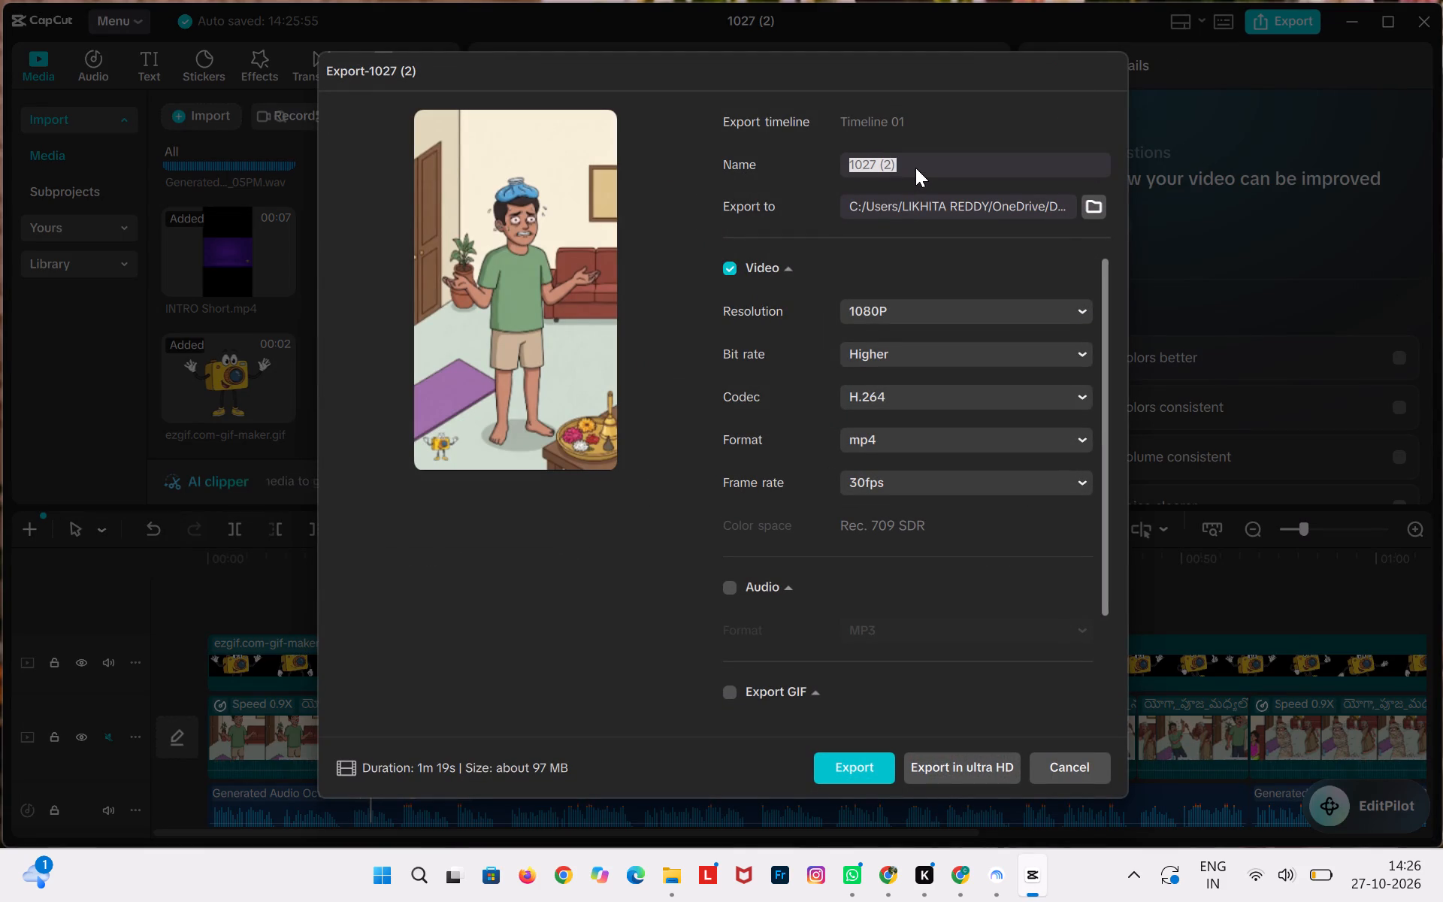
key(ctrl+v)
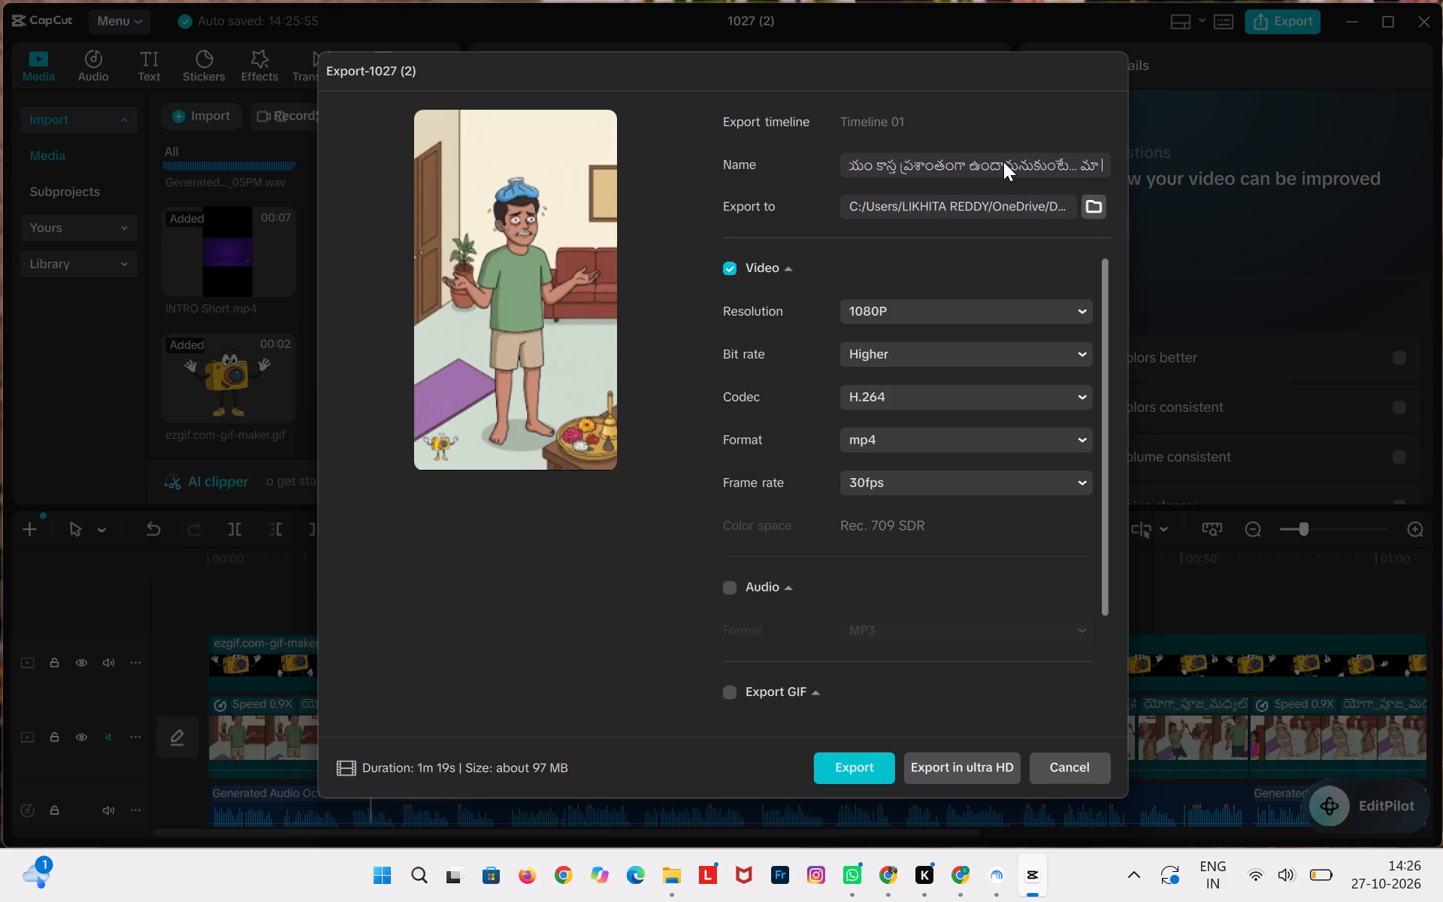
key(ctrl+z)
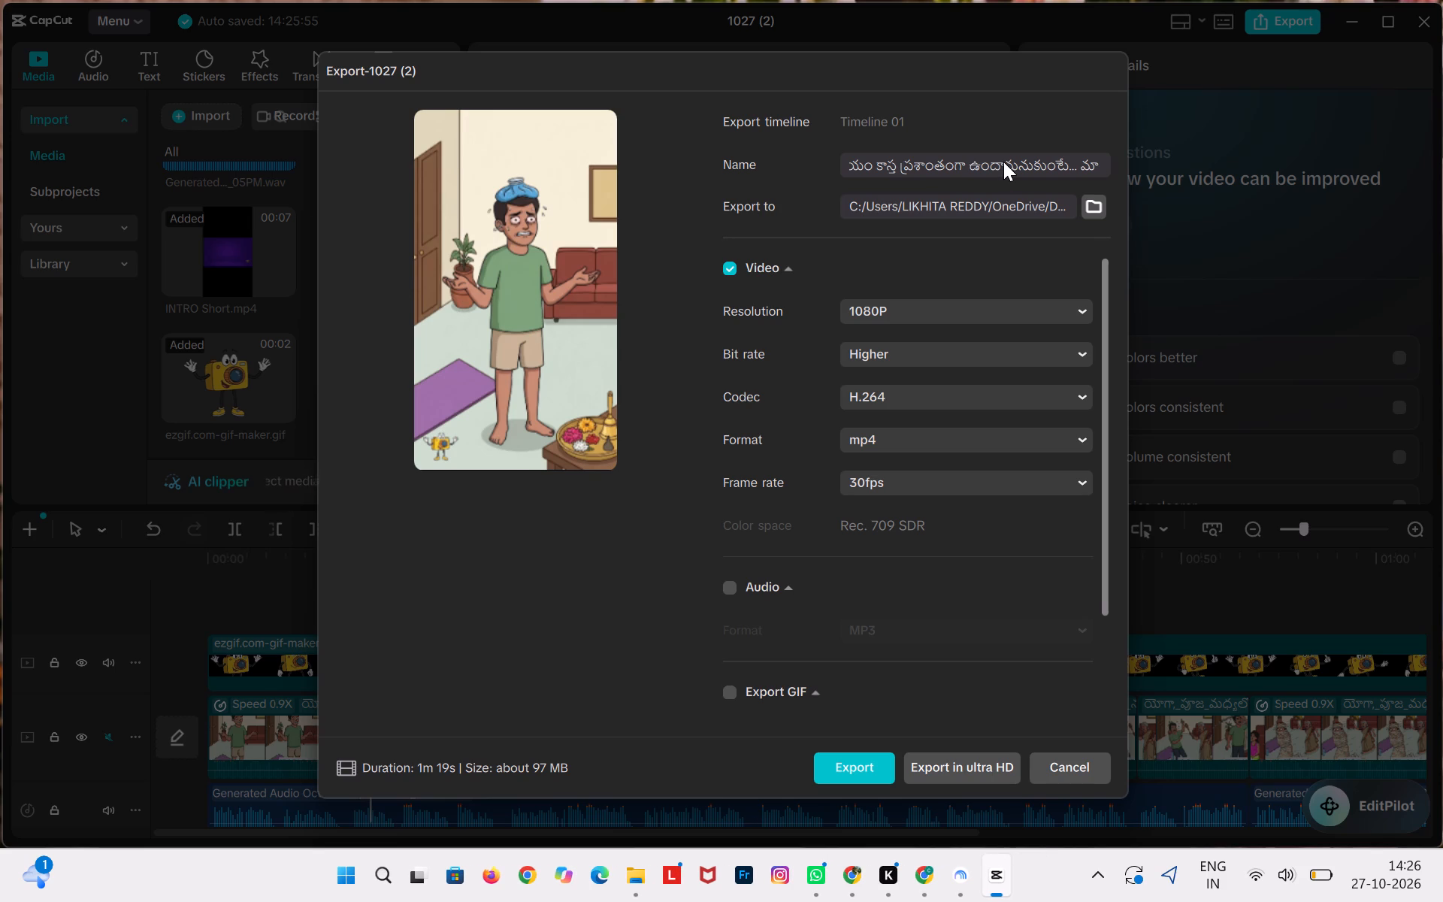
triple_click(1003, 162)
key(BackSpace)
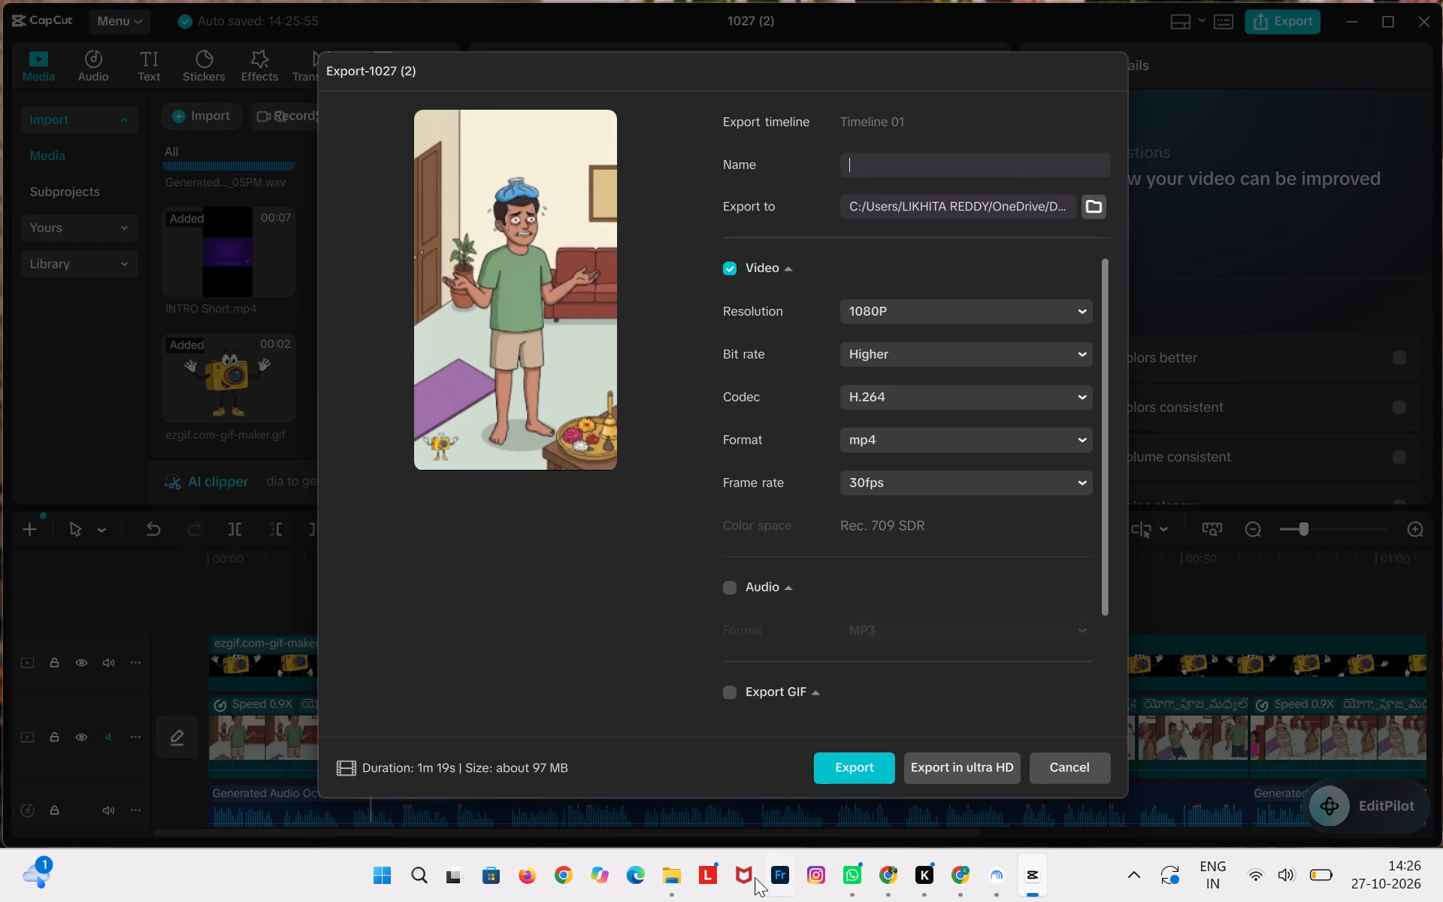
In File Explorer, copy the name of the Sandwich Husband – Daily Hungama EP-2 file from Documents > capcut videos, and return to CapCut.
click(659, 866)
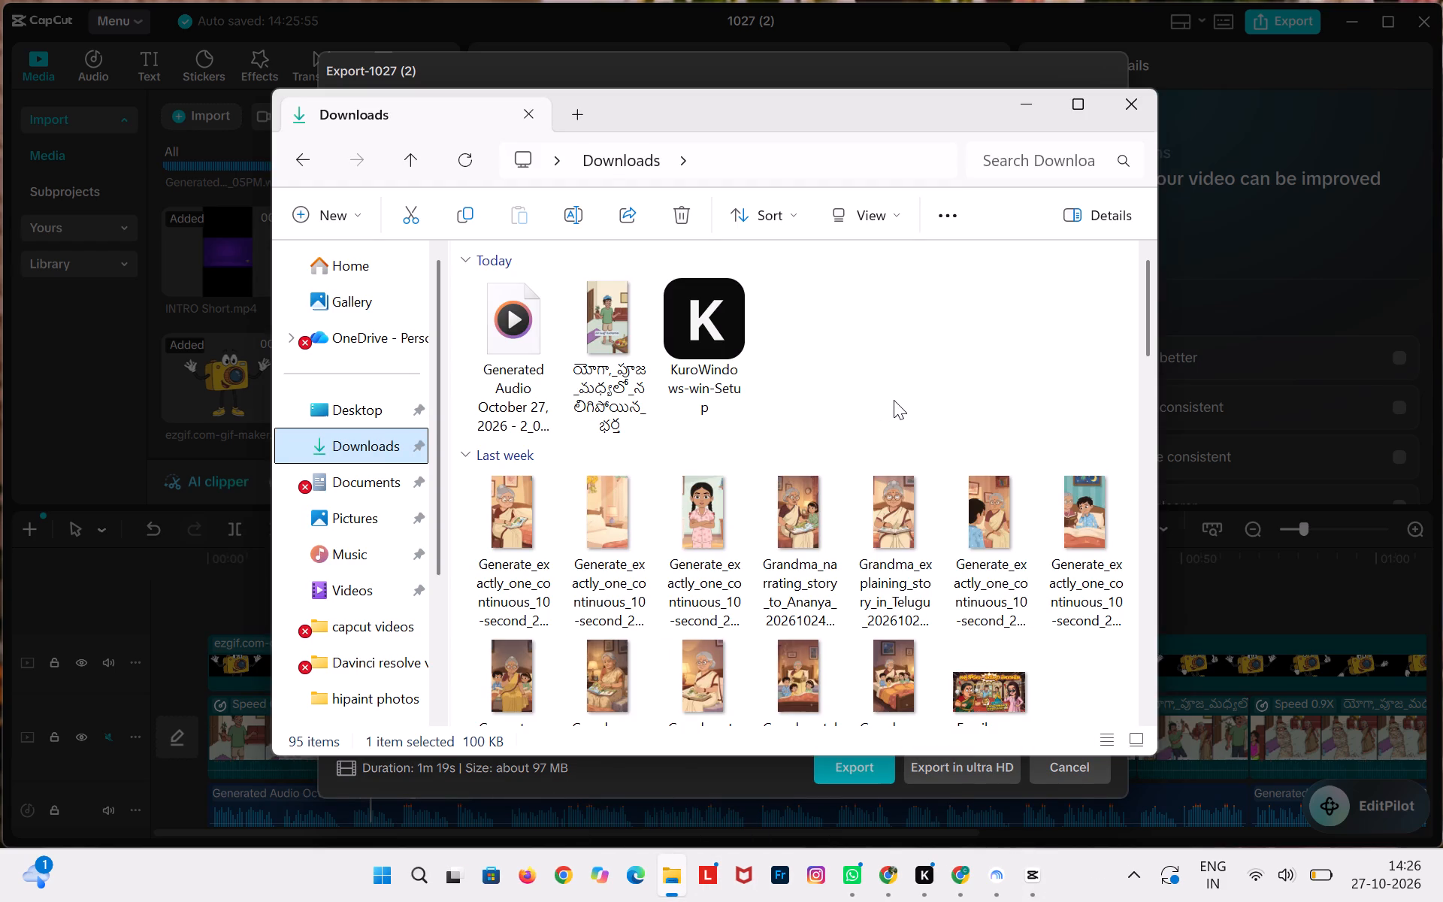
click(362, 489)
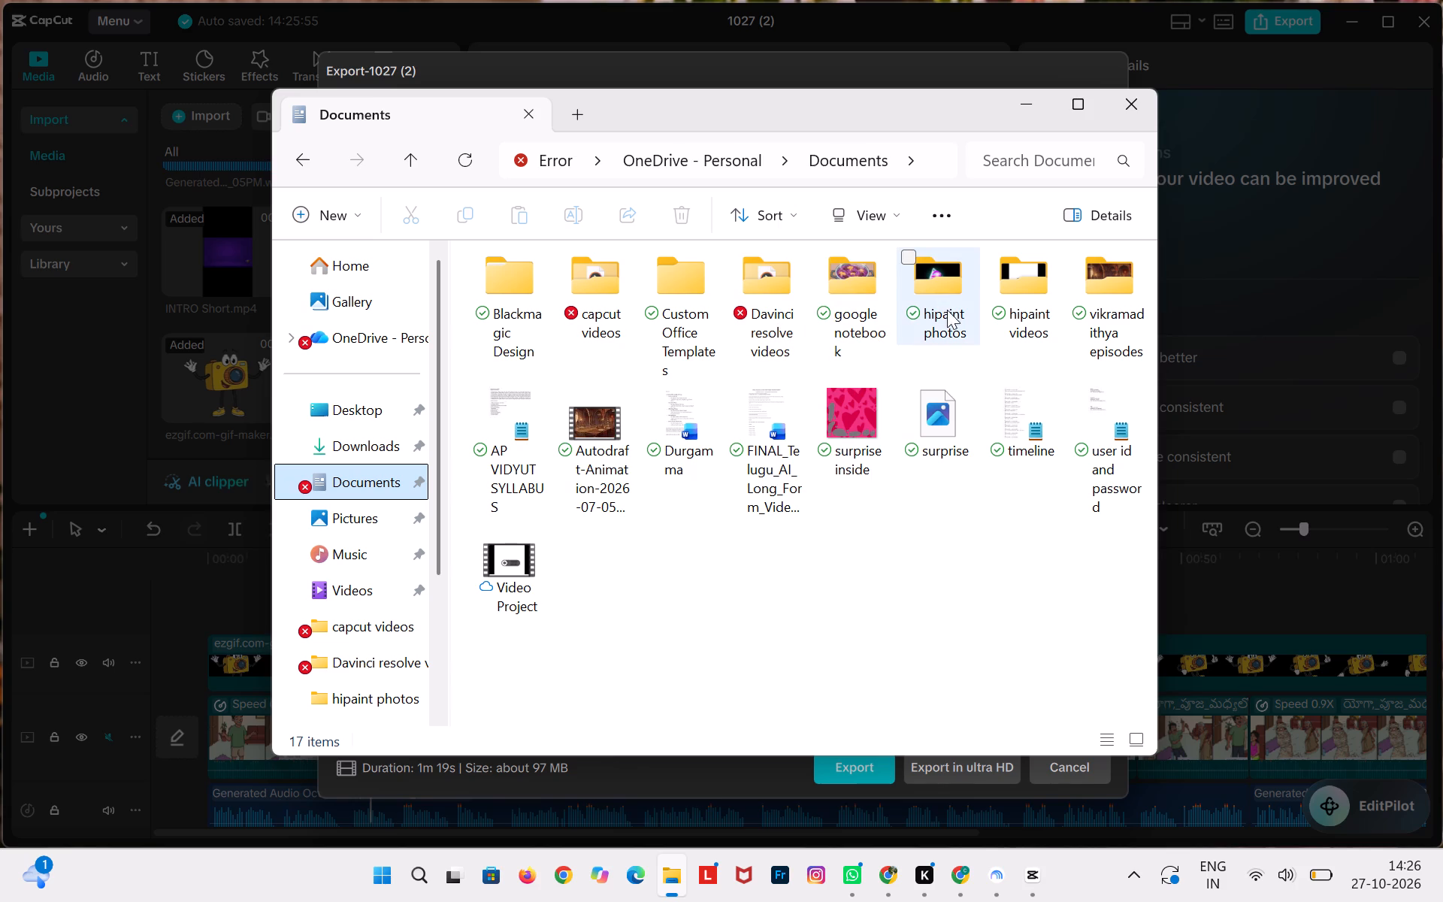
double_click(621, 328)
scroll(998, 597, down, 4)
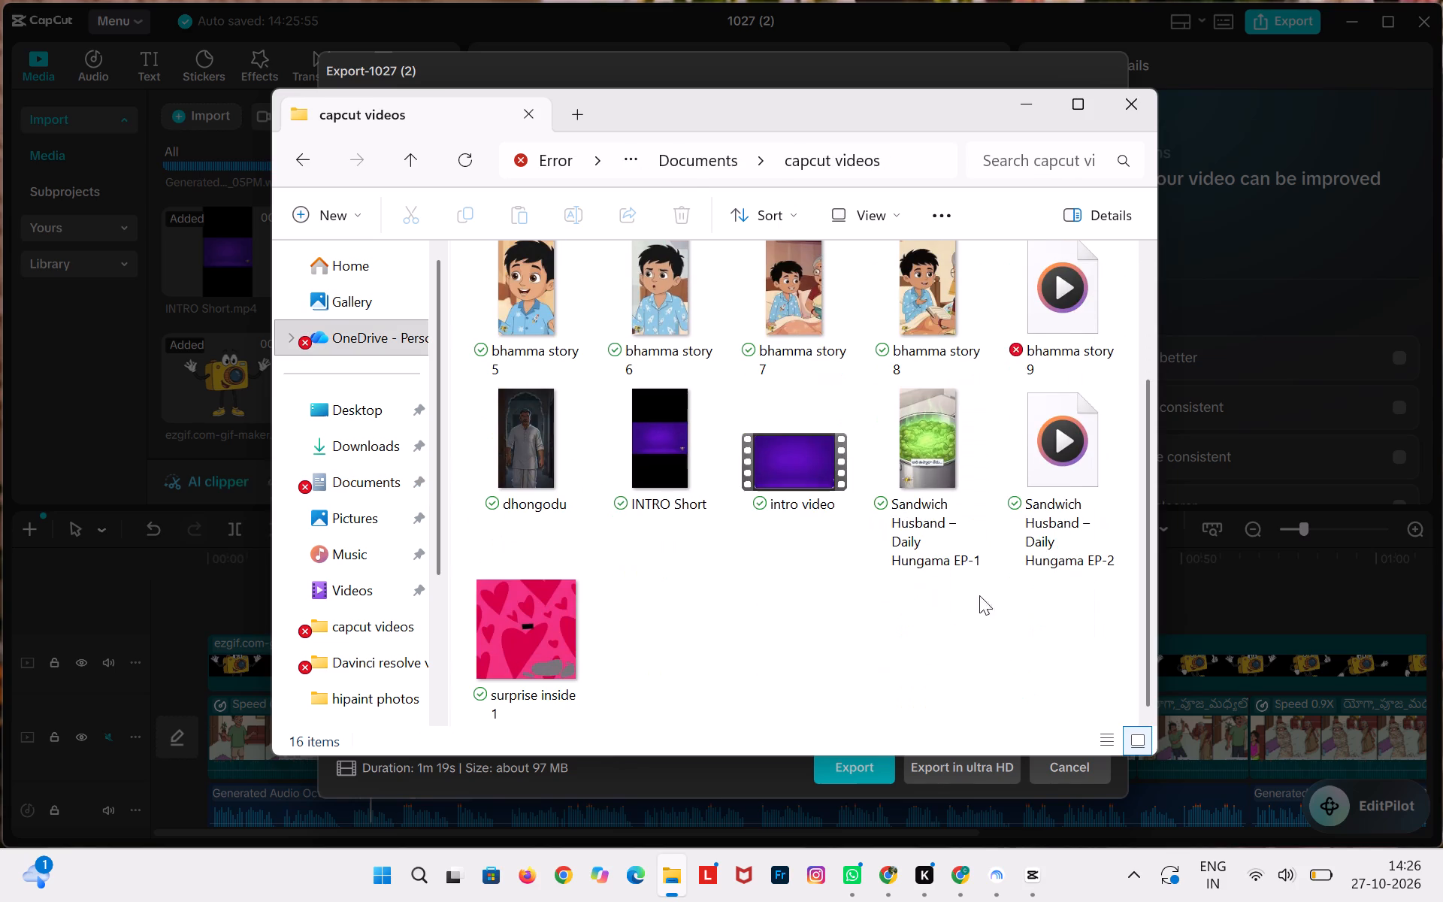
click(1079, 526)
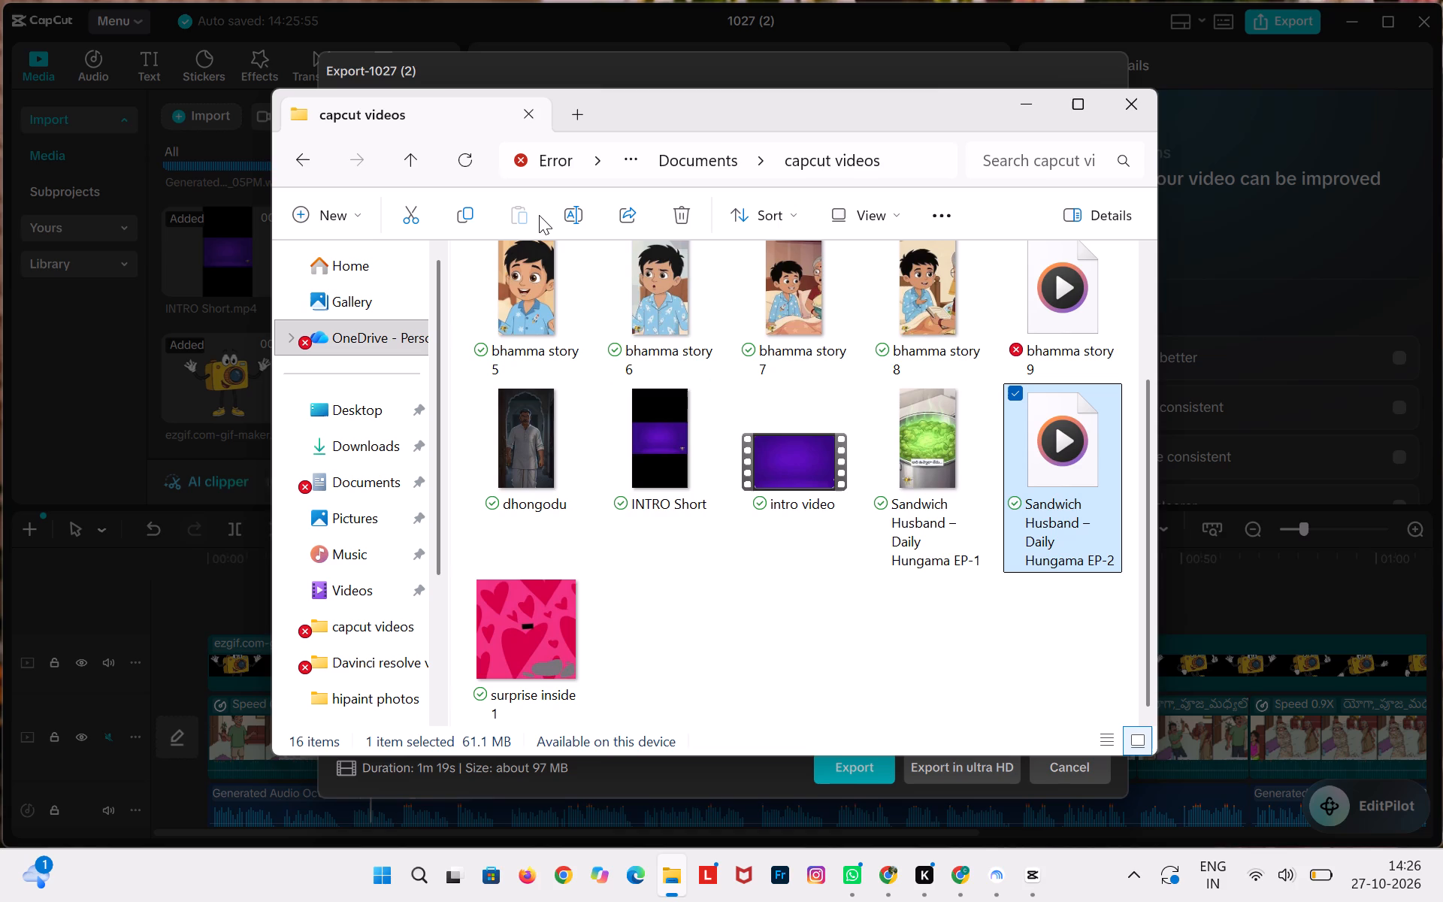
click(558, 213)
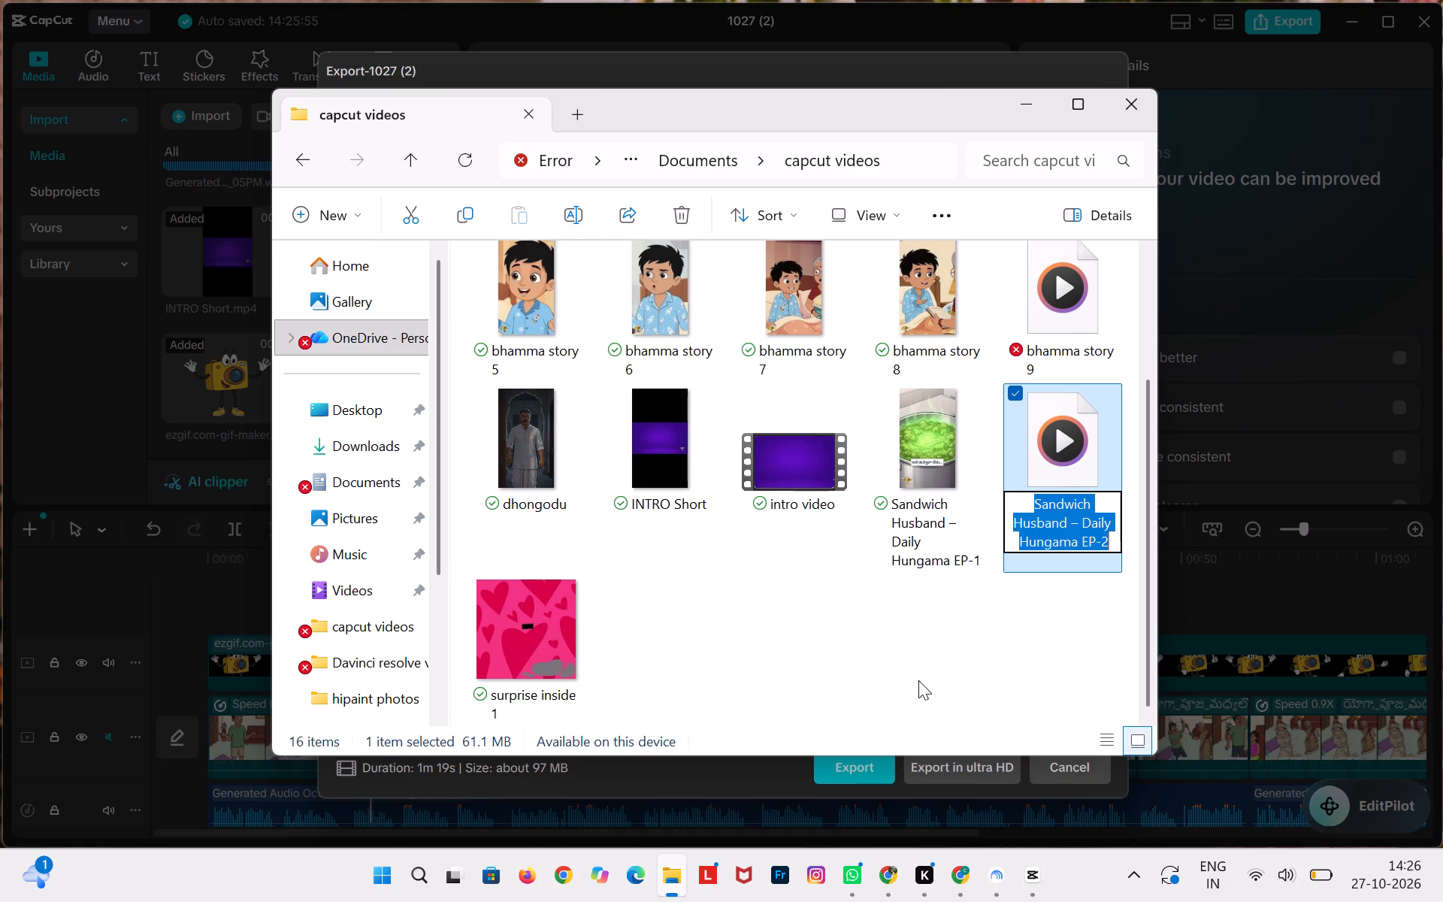
key(ctrl+c)
click(1021, 113)
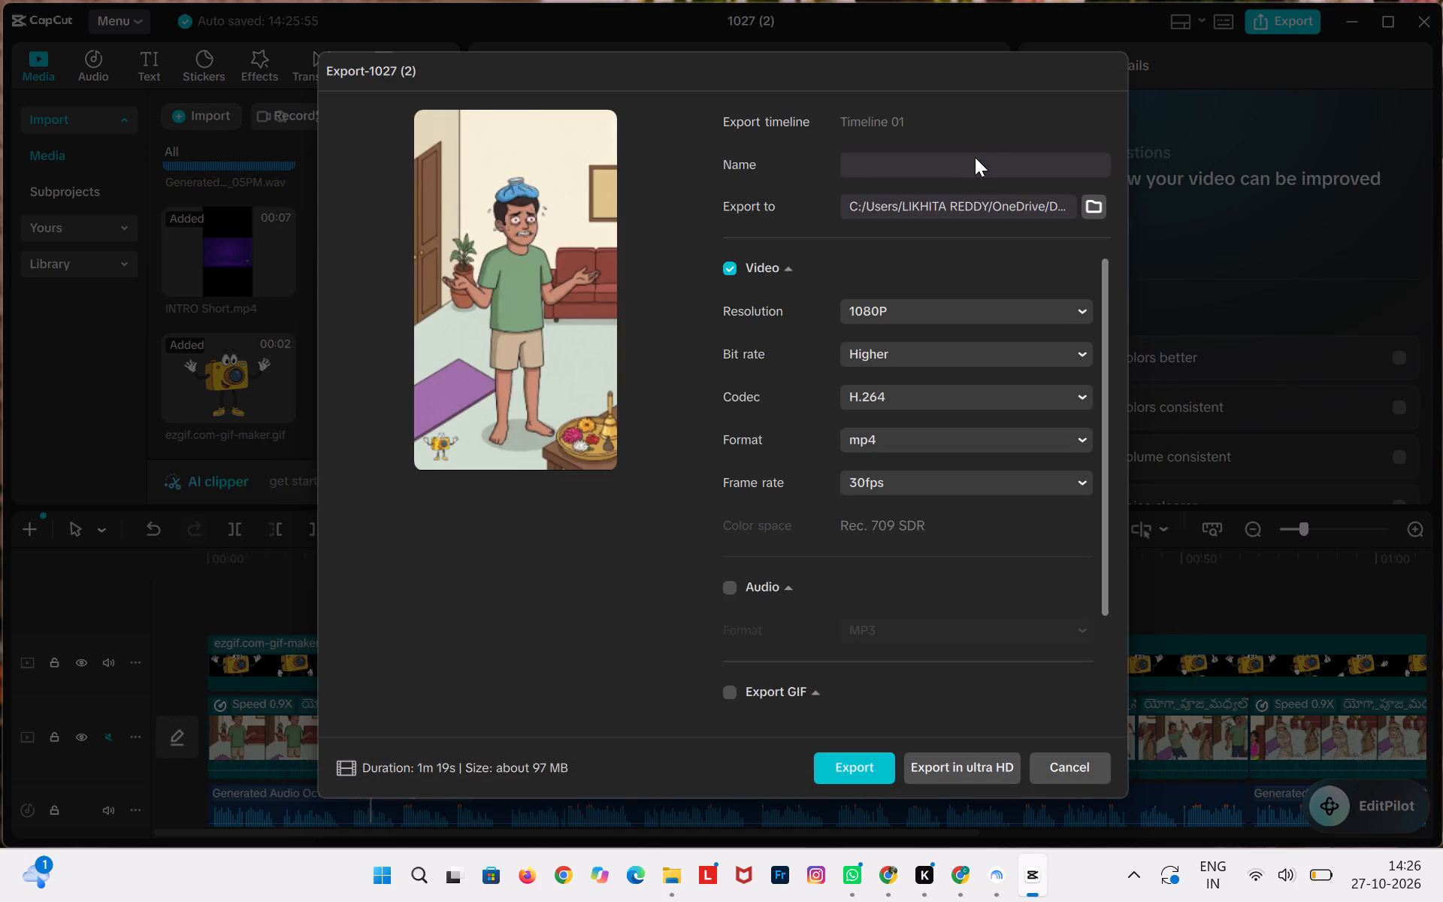
Name the export "Sandwich Husband – Daily Hungama EP-3", reusing the copied episode title.
key(ctrl+v)
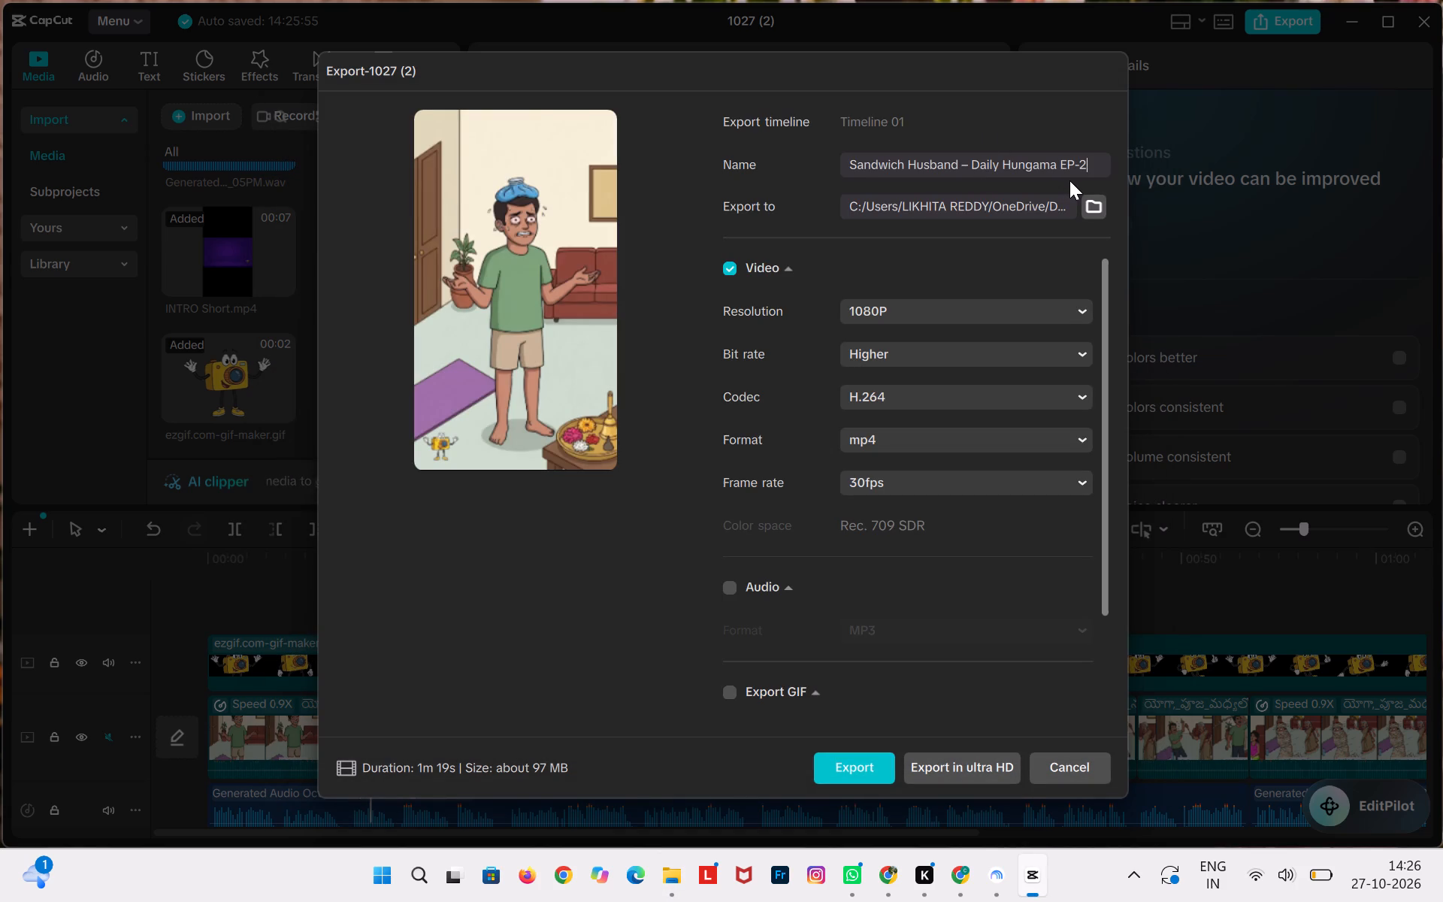